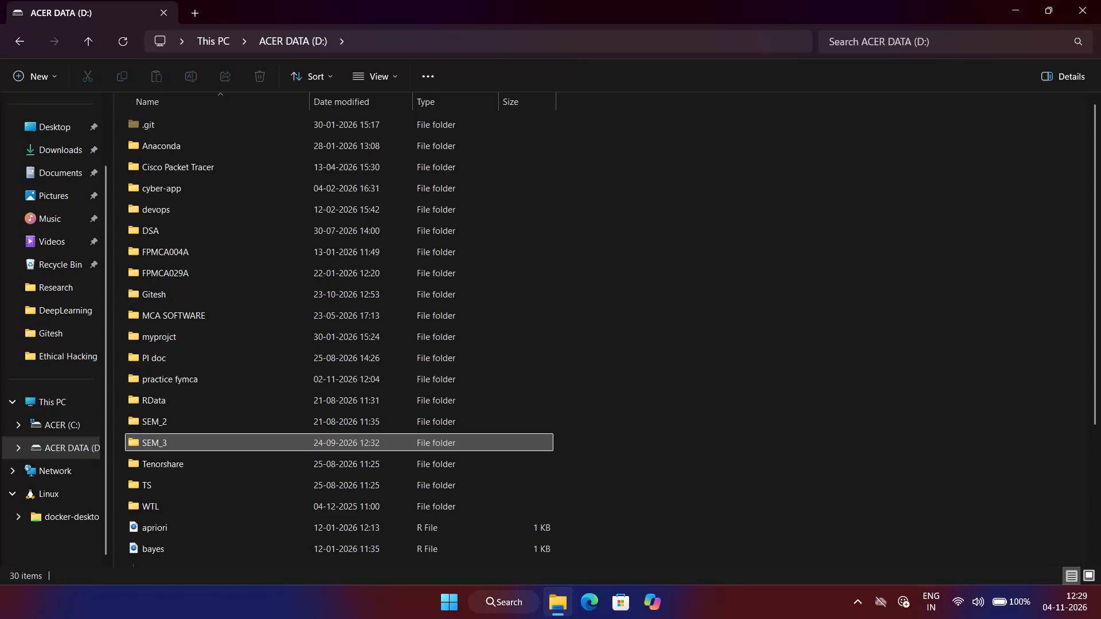
# Open the Flowcharts Word document from the Research folder inside SEM_3.
pyautogui.doubleClick(166, 214)
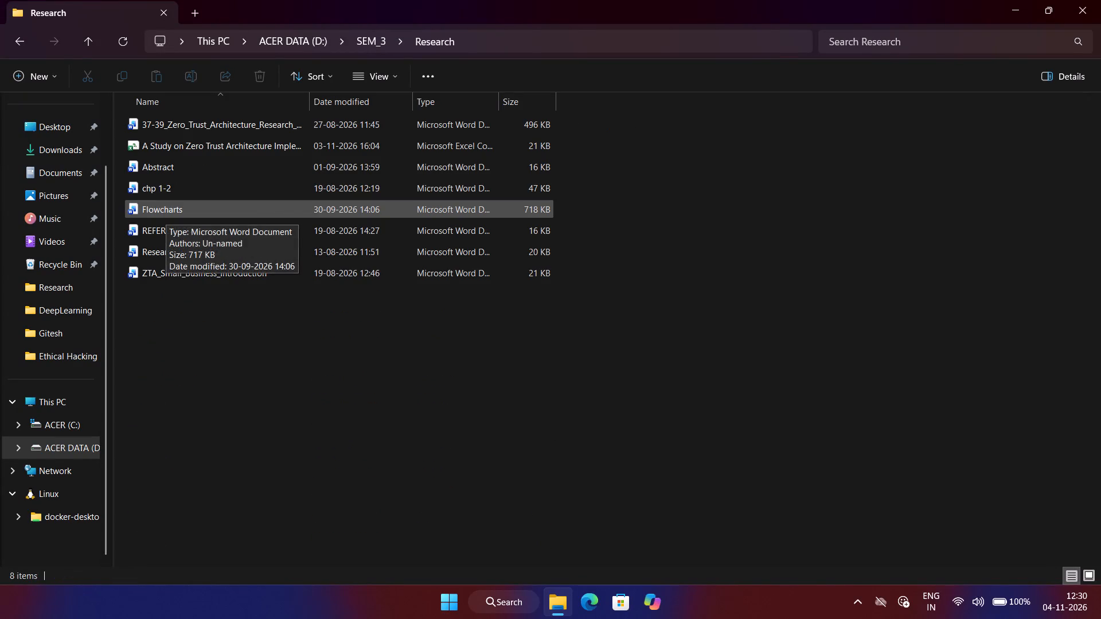
pyautogui.doubleClick(170, 210)
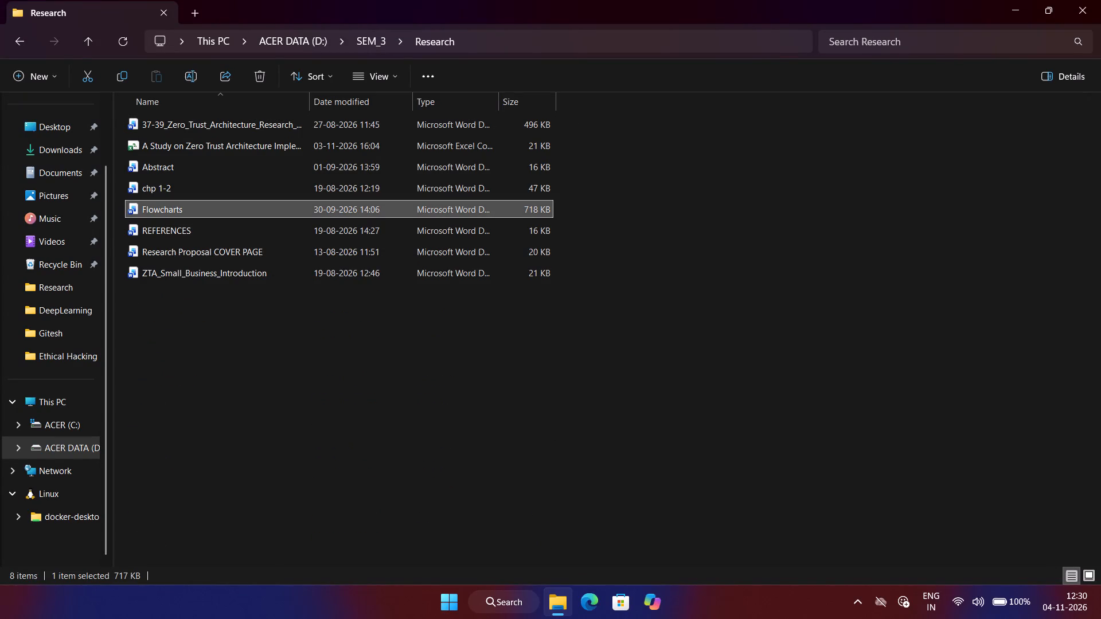
pyautogui.click(170, 210)
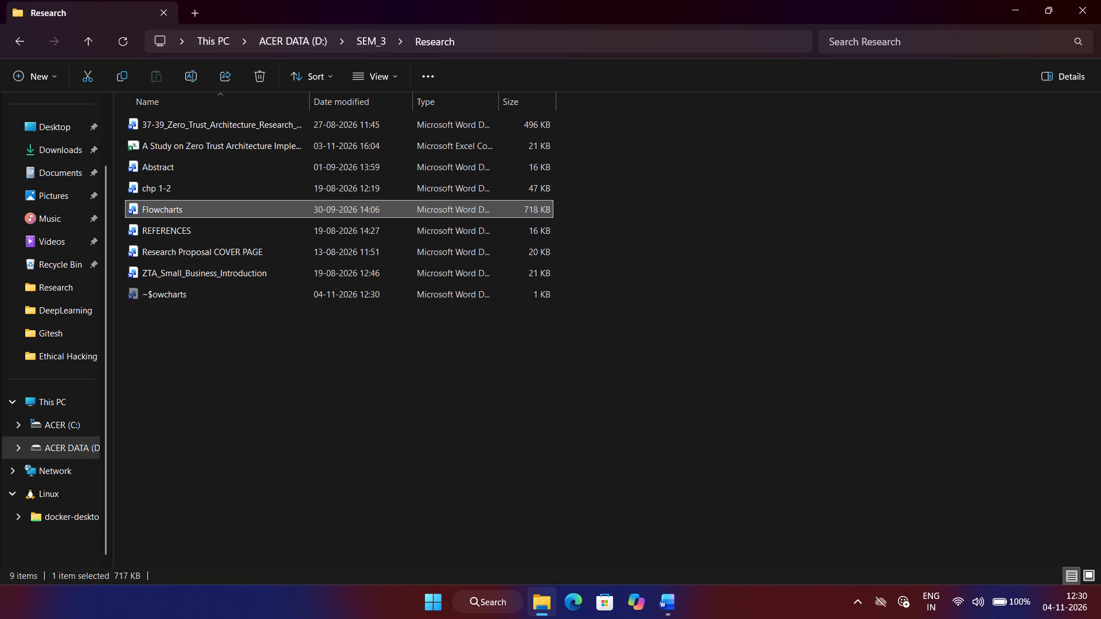
pyautogui.click(669, 599)
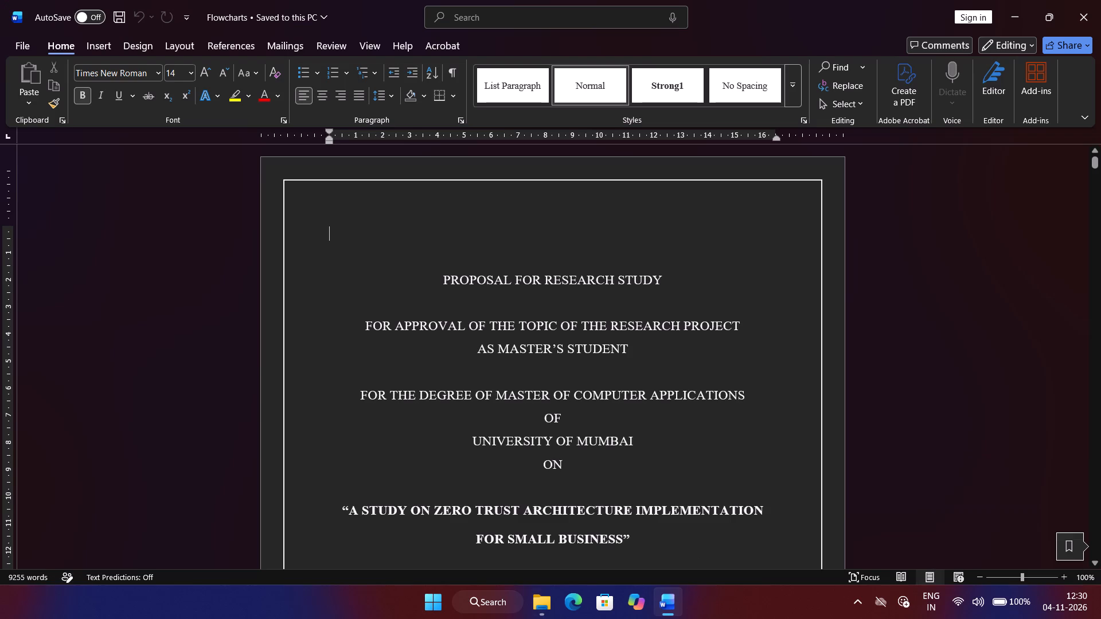
# Look through the Flowcharts research proposal from its title page to the end of the references.
pyautogui.scroll(-19, 514, 413)
pyautogui.scroll(-3, 514, 413)
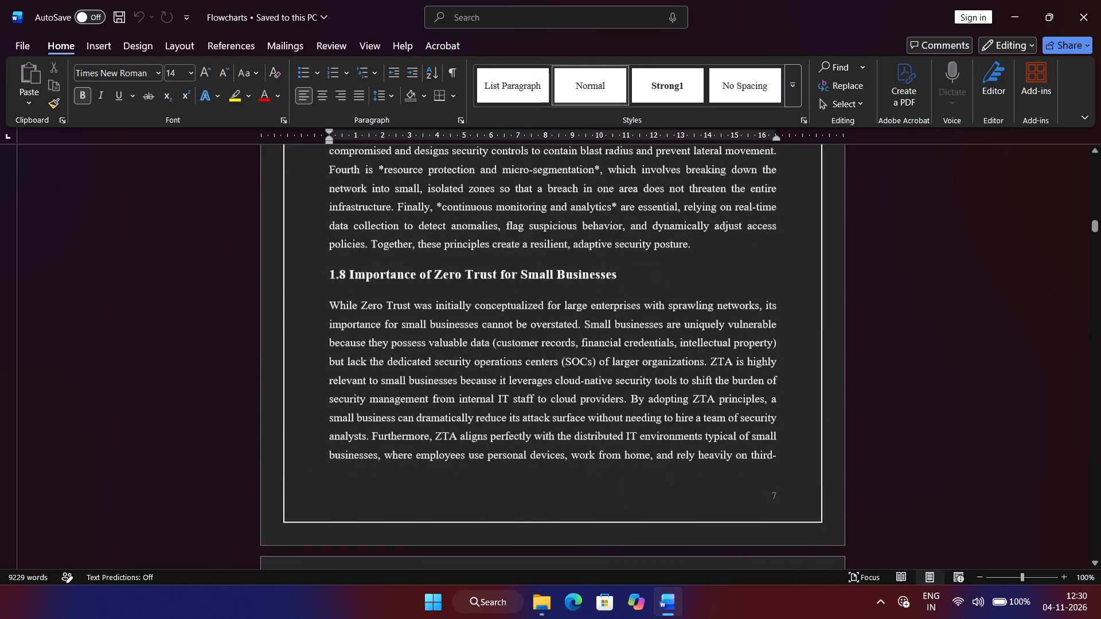
pyautogui.scroll(-13, 514, 413)
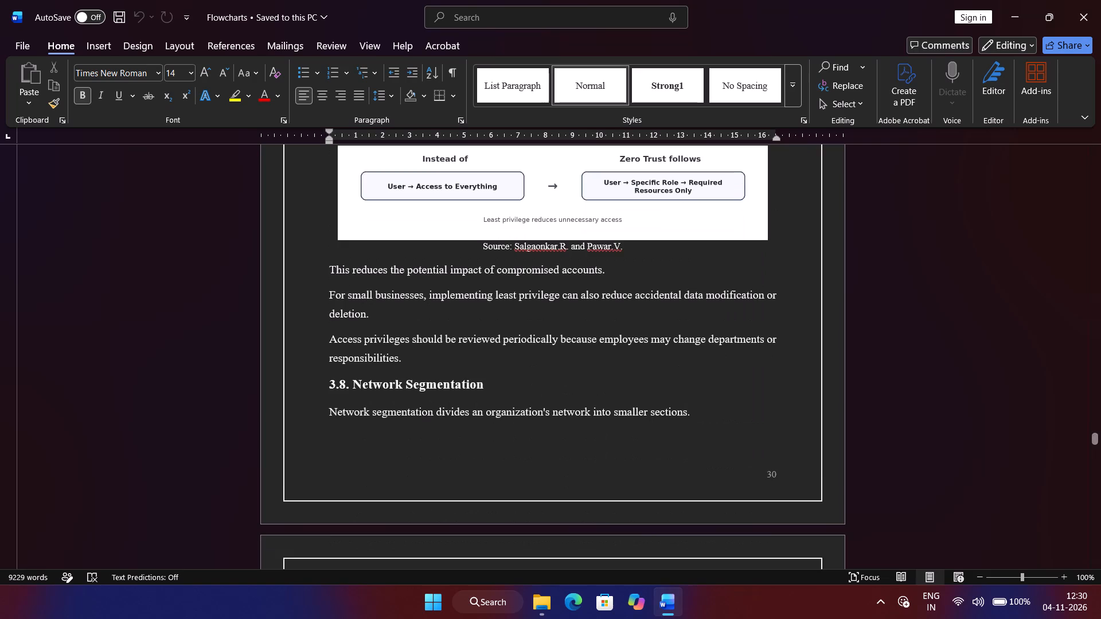
pyautogui.scroll(-14, 514, 413)
pyautogui.scroll(-12, 514, 413)
pyautogui.scroll(-15, 514, 413)
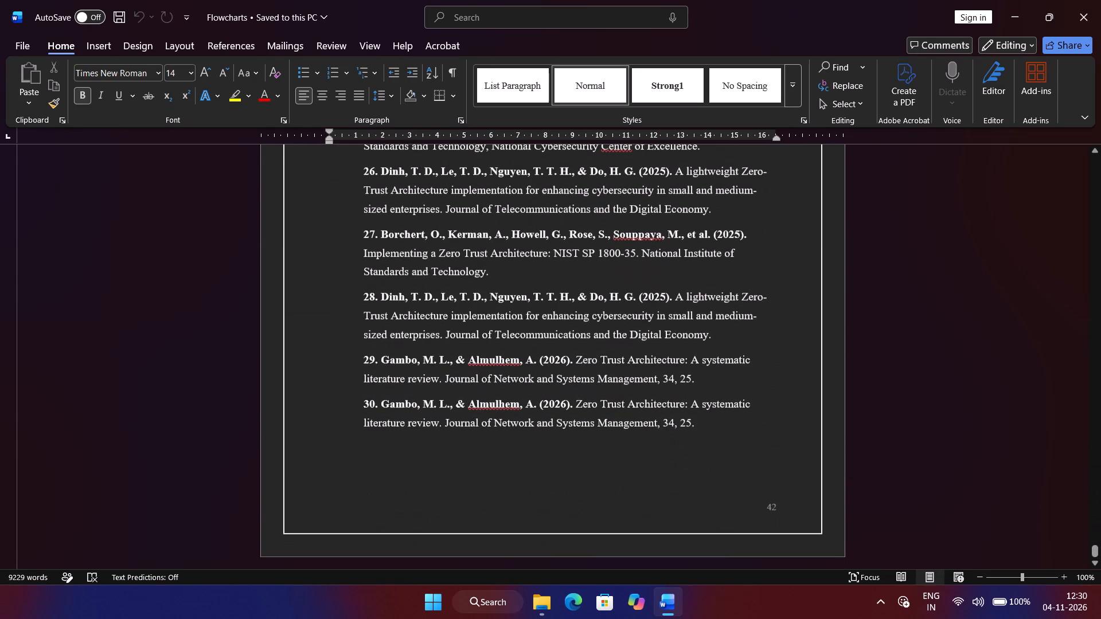
pyautogui.click(1010, 12)
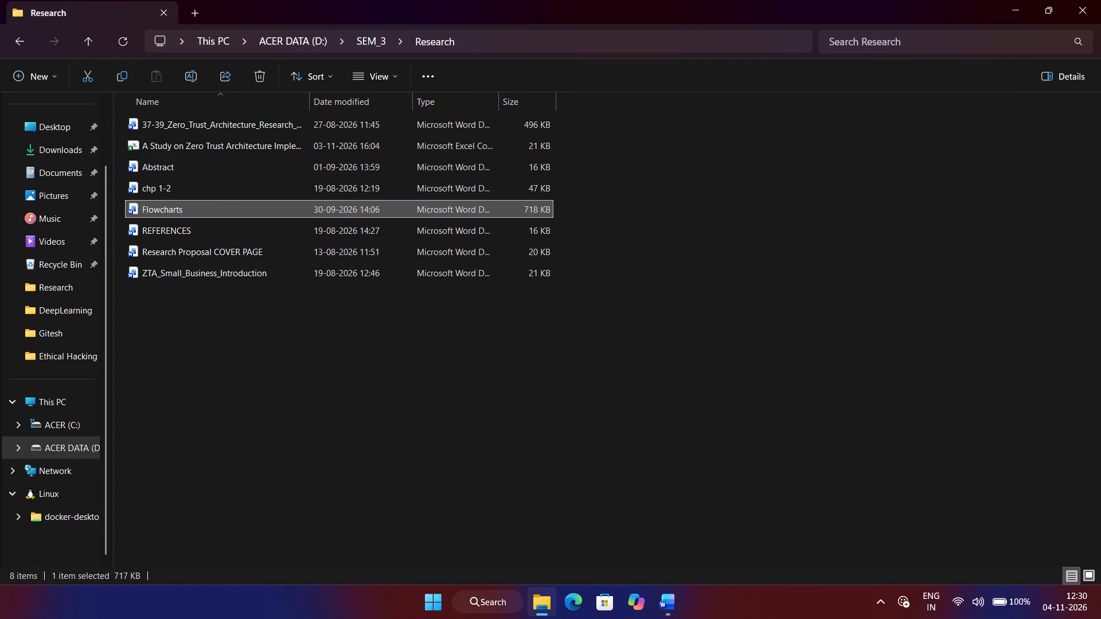
pyautogui.click(1017, 5)
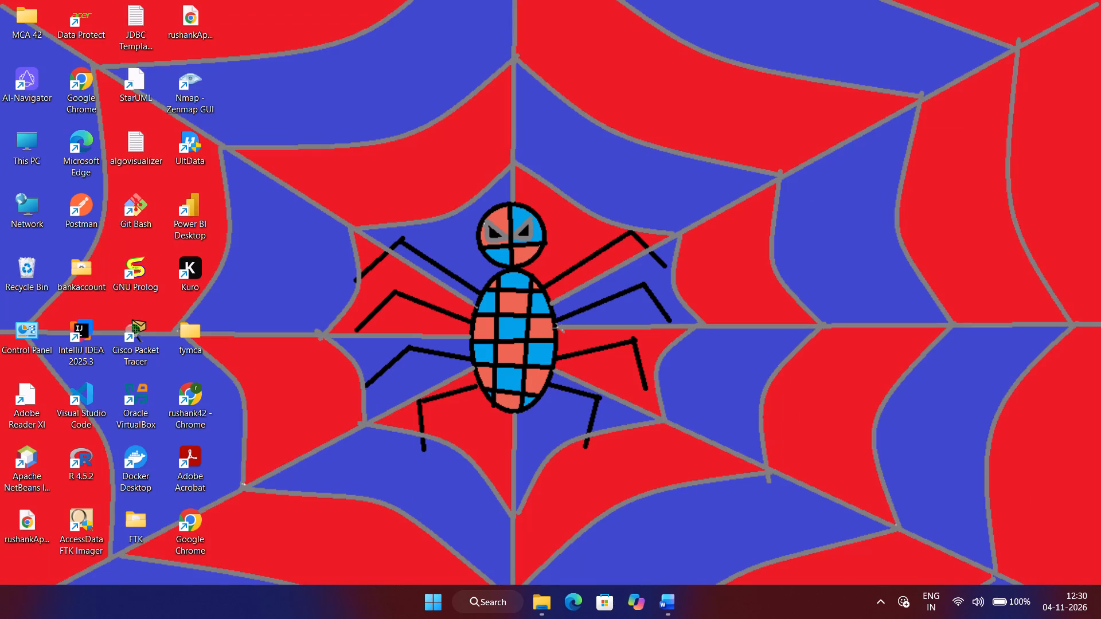
pyautogui.doubleClick(73, 85)
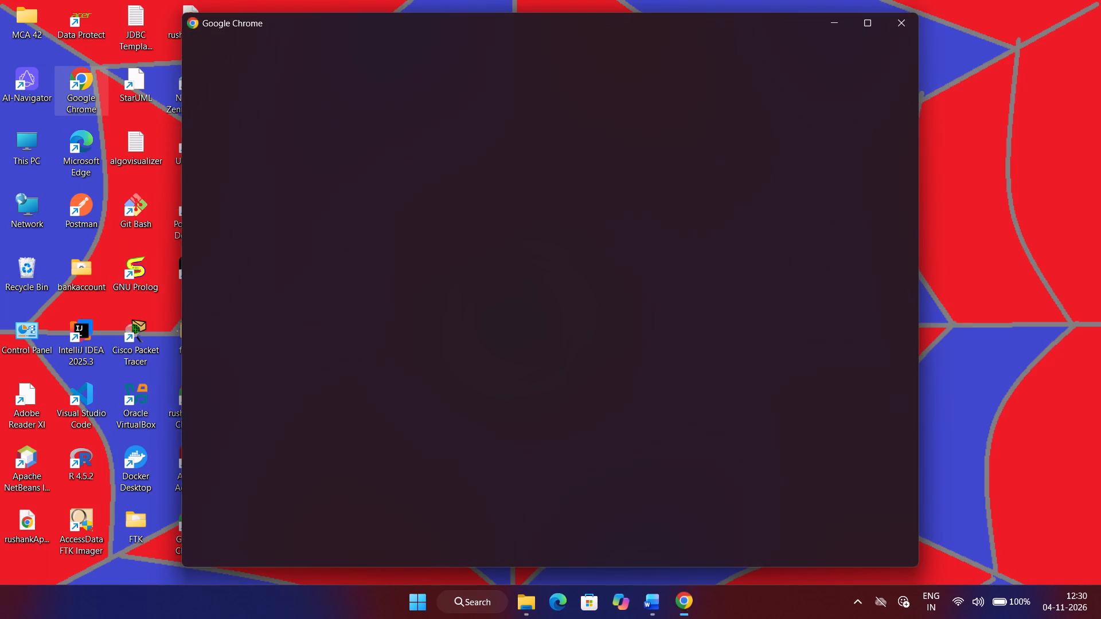
pyautogui.click(477, 366)
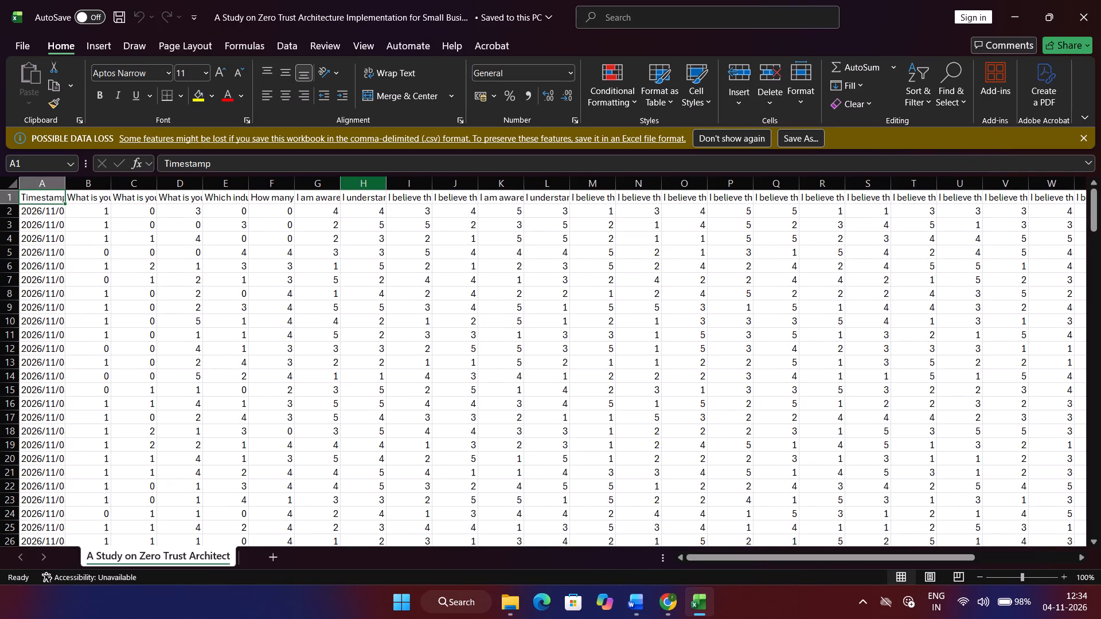
pyautogui.hscroll(-5, 548, 399)
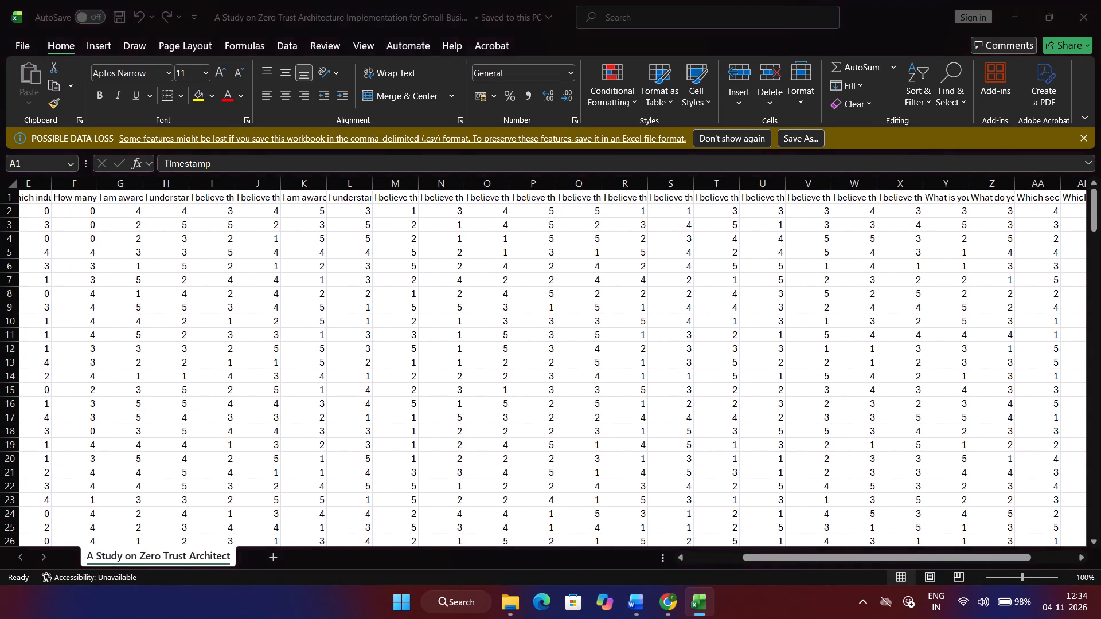
pyautogui.click(719, 9)
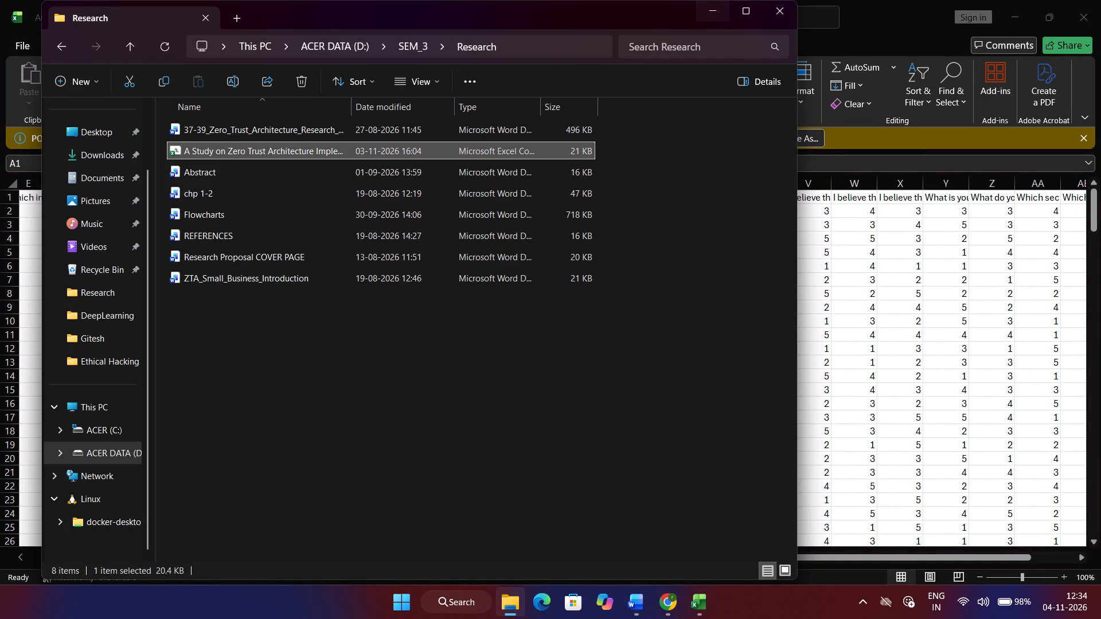
pyautogui.hscroll(-7, 929, 276)
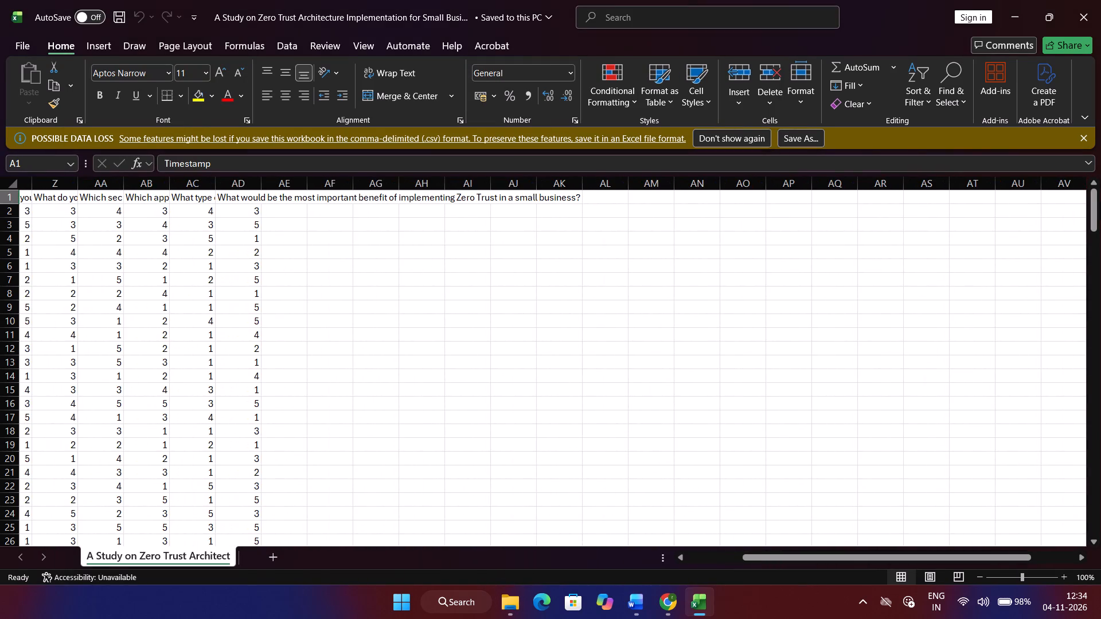
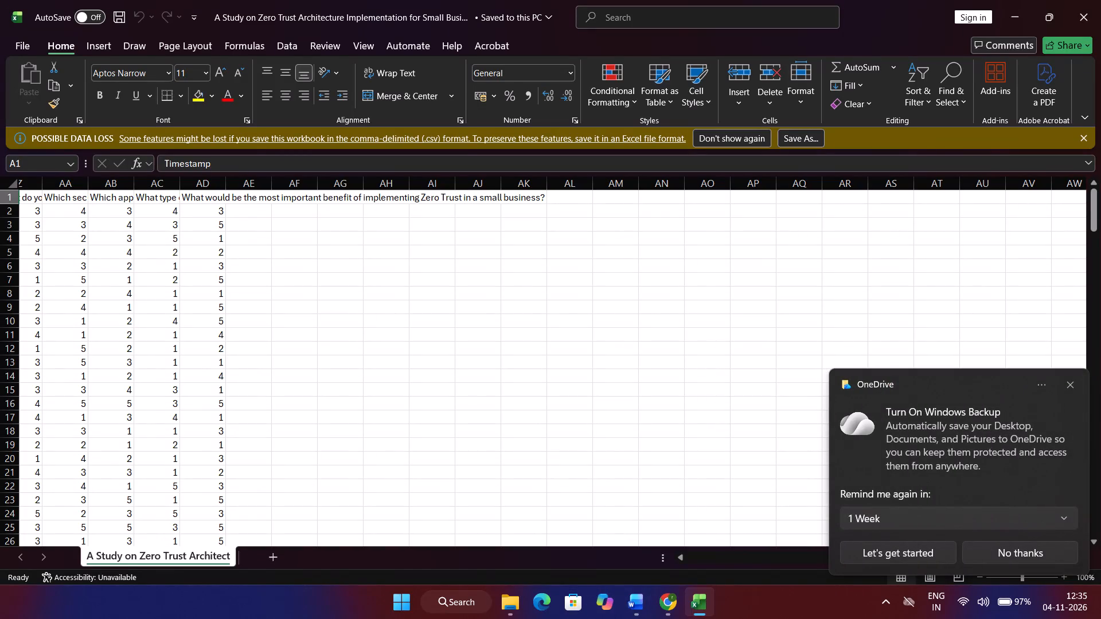
# Dismiss the OneDrive backup notification and the possible data loss warning above the survey worksheet.
pyautogui.click(1065, 381)
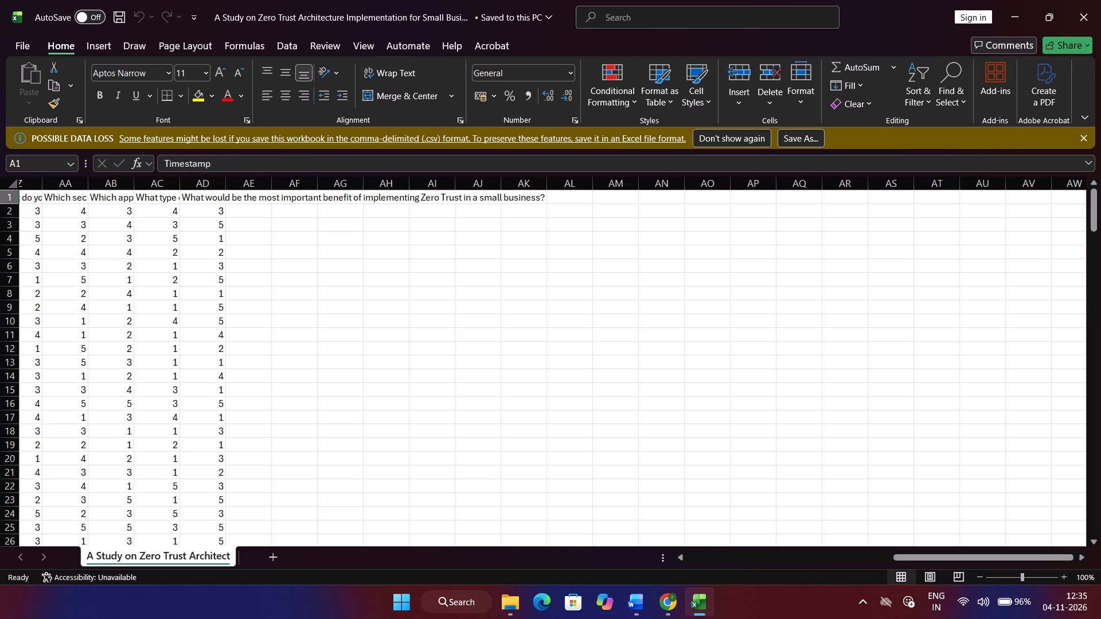
pyautogui.click(1087, 142)
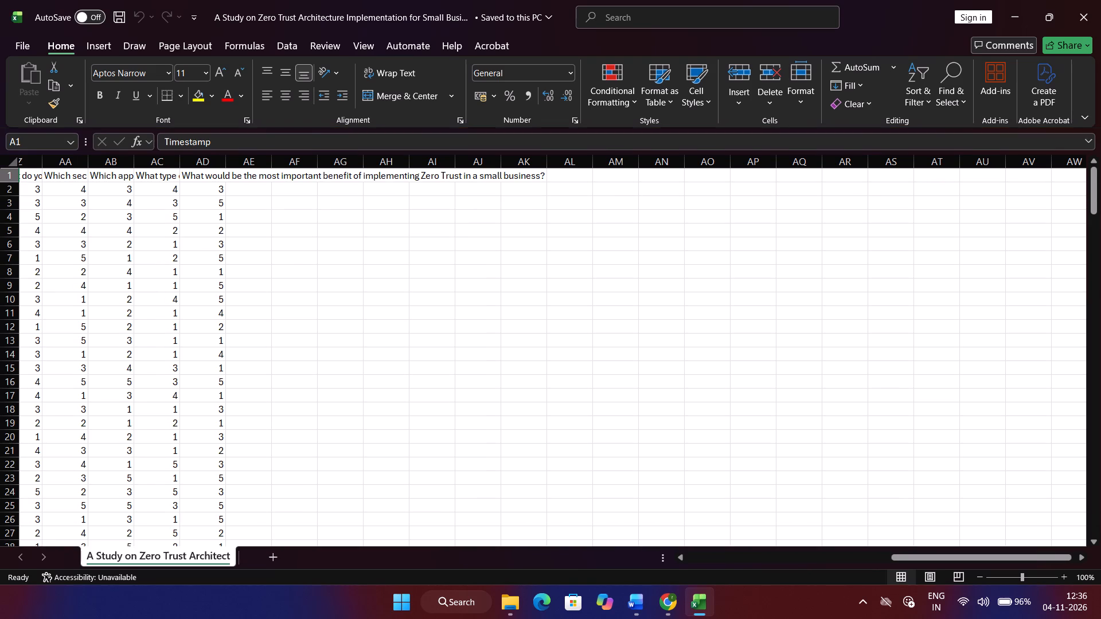
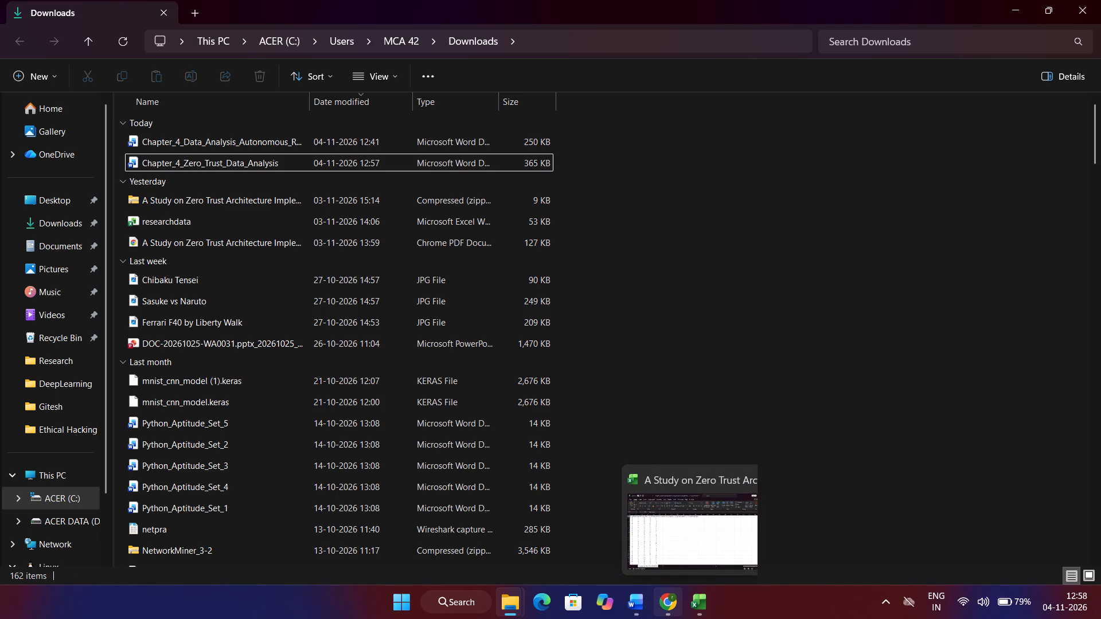
# Open Chapter_4_Zero_Trust_Data_Analysis in Word and enable editing.
pyautogui.doubleClick(384, 163)
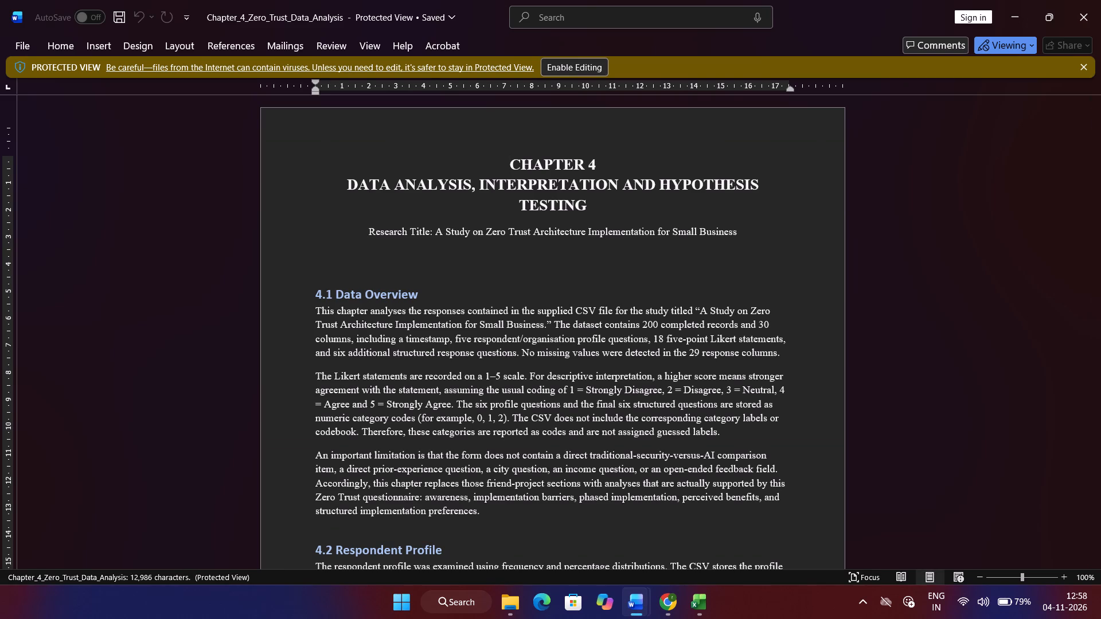
pyautogui.click(585, 60)
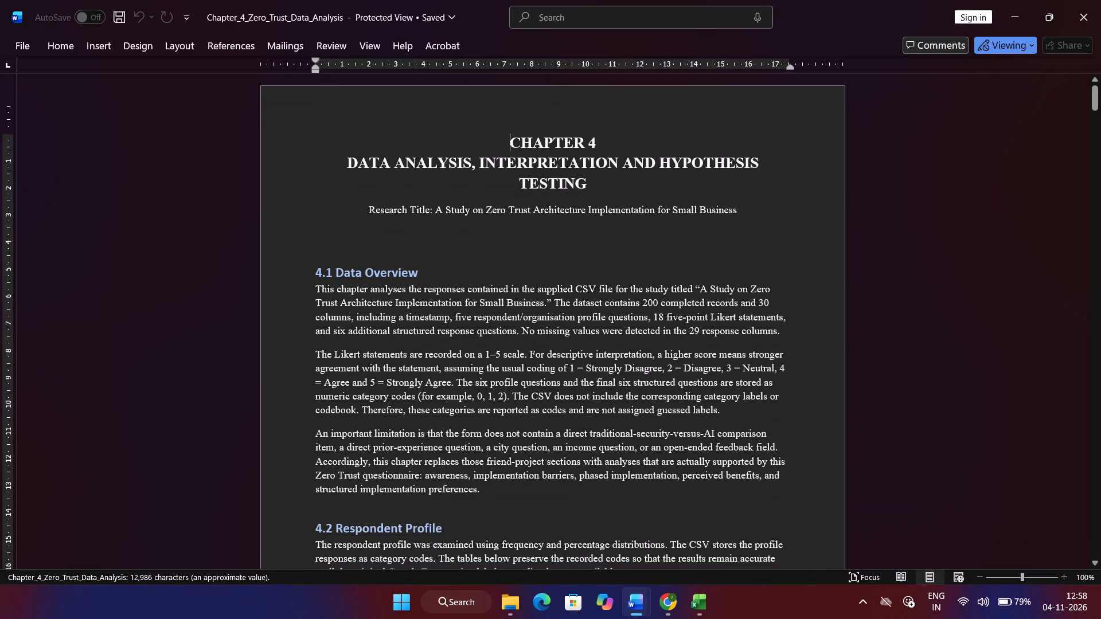
pyautogui.tripleClick(472, 304)
pyautogui.doubleClick(472, 304)
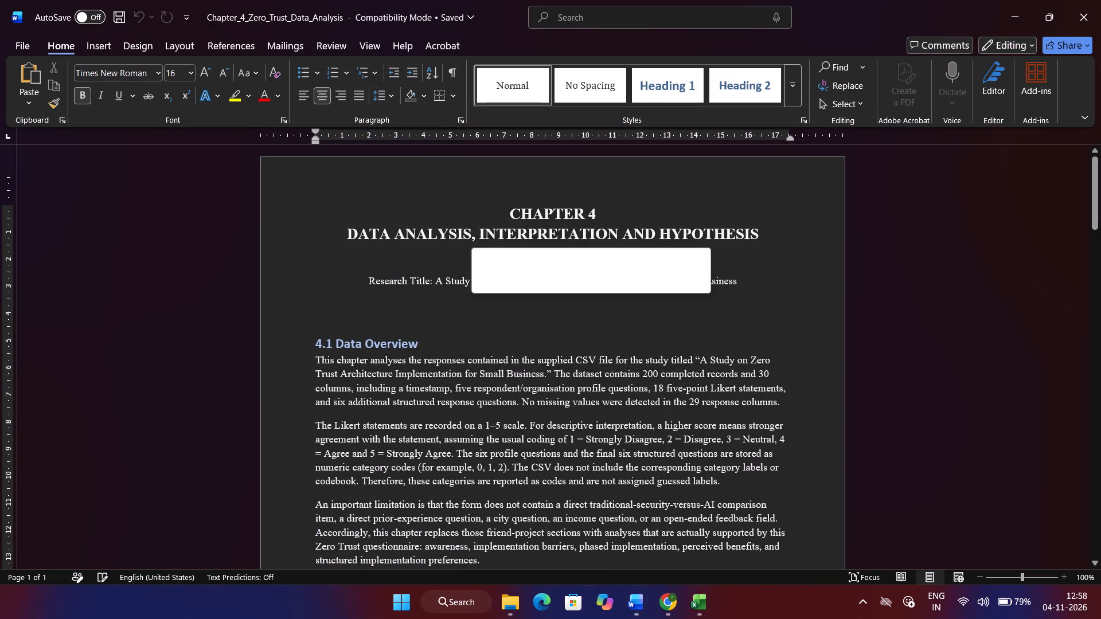
# Copy the entire content of the Chapter_4_Zero_Trust_Data_Analysis document.
pyautogui.hotkey('ctrl', 'a')
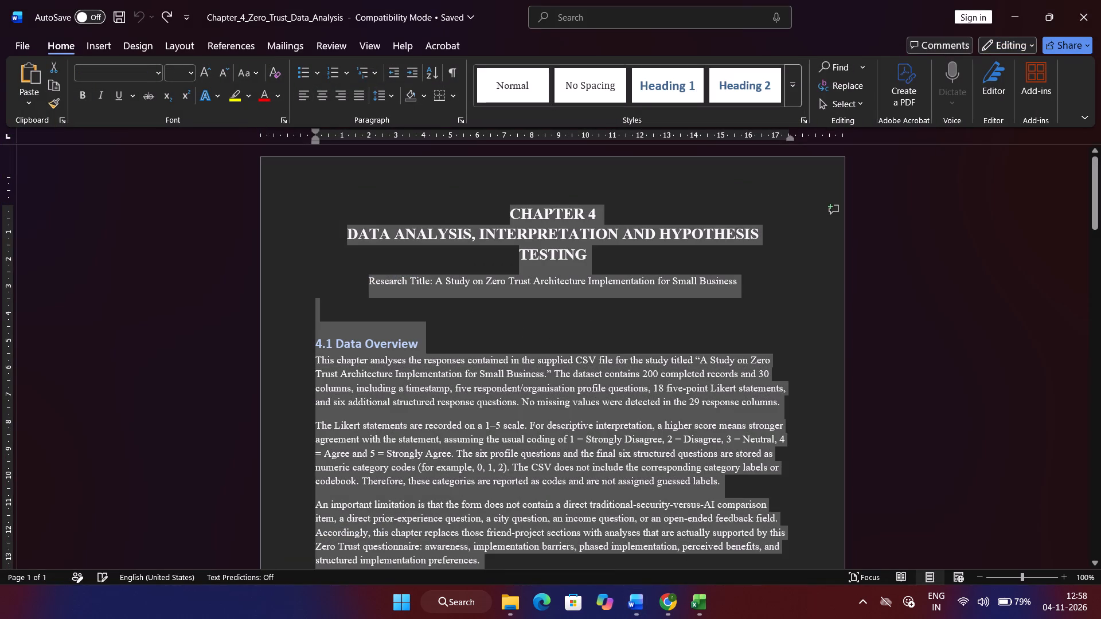
pyautogui.hotkey('ctrl', 'c')
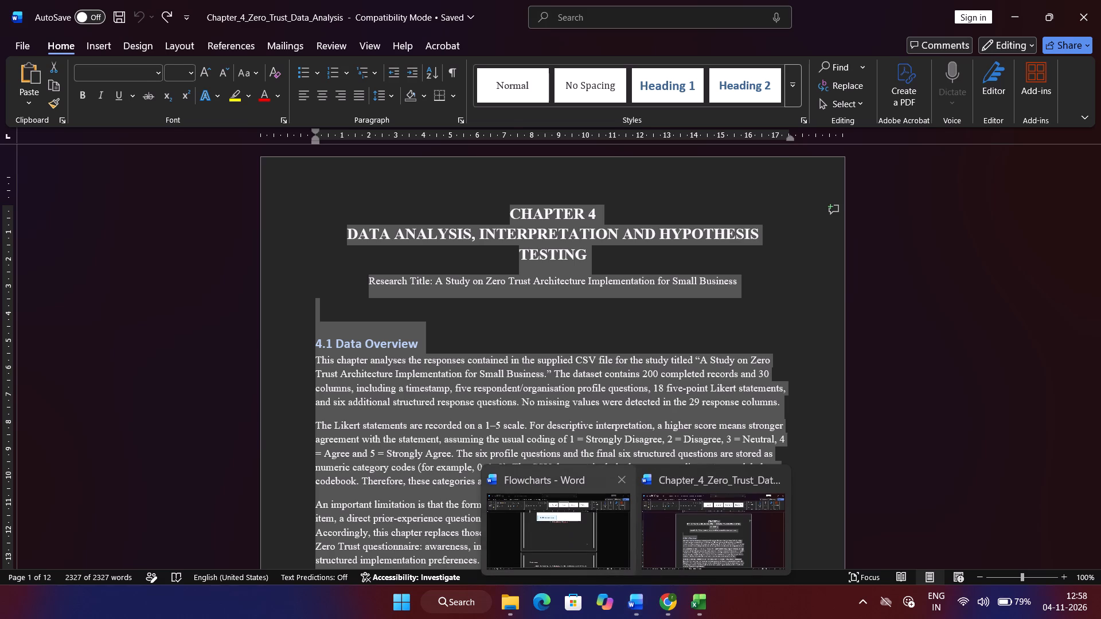
# Switch to the Flowcharts document and paste the copied Chapter 4 content on a new line between the last Chapter 3 figure and the References.
pyautogui.click(572, 547)
pyautogui.click(583, 356)
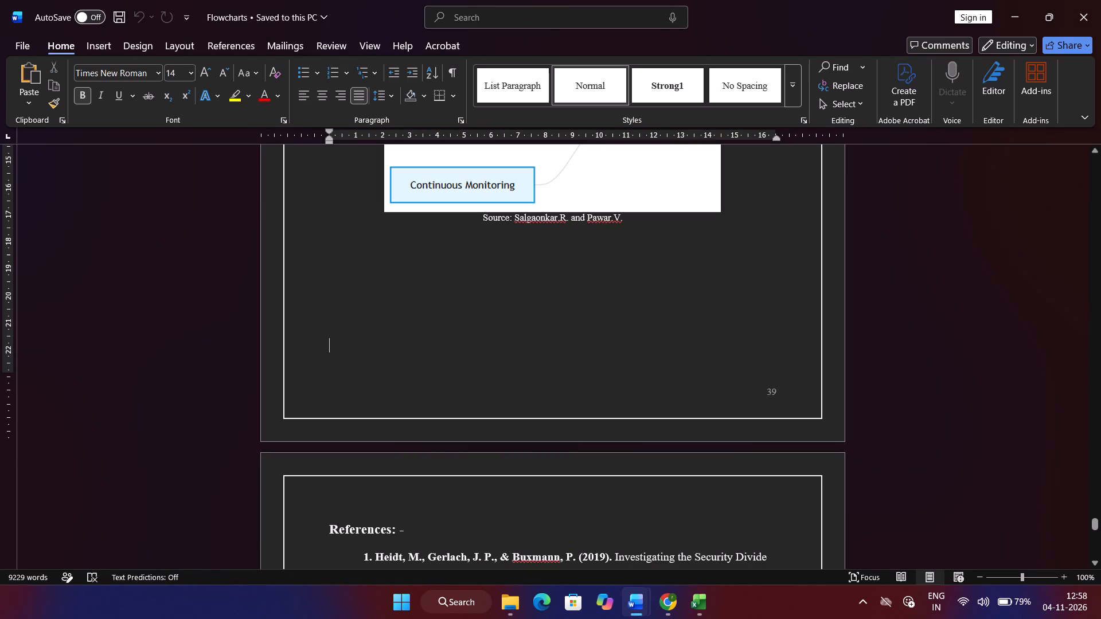
pyautogui.press('Return')
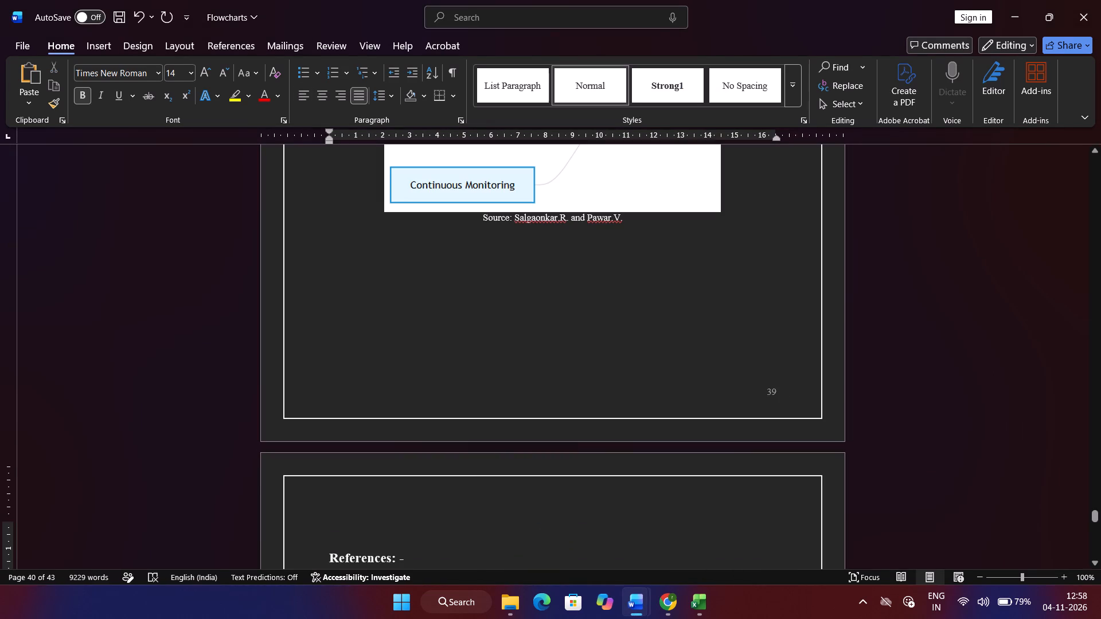
pyautogui.hotkey('ctrl', 'v')
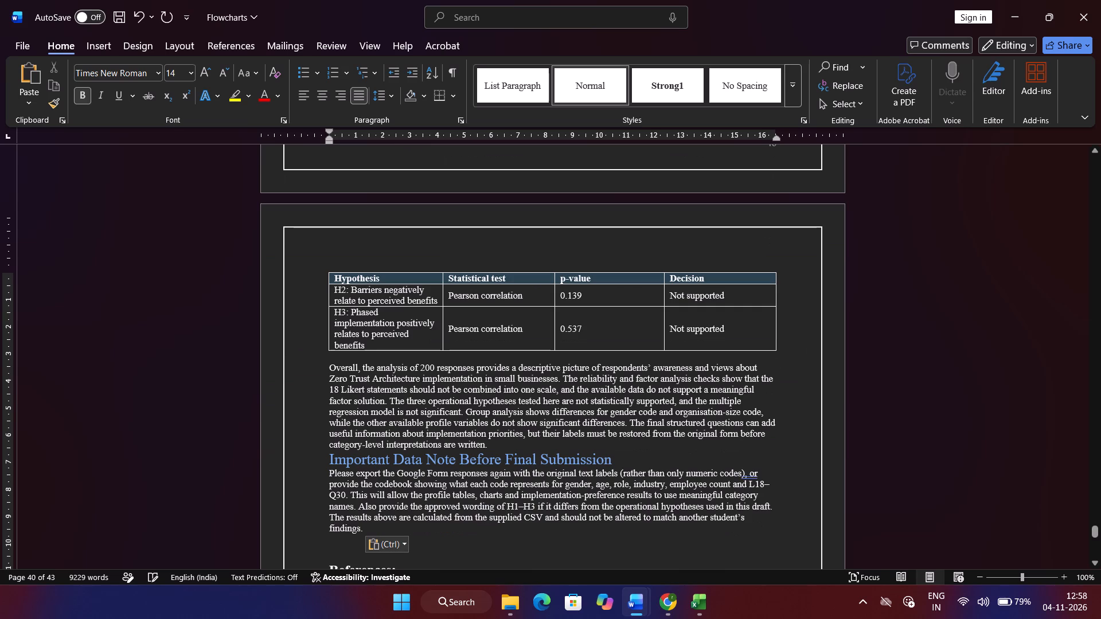
# Add blank lines after the pasted Important Data Note section so the References heading starts on a new page.
pyautogui.press('Return')
pyautogui.press('Return')
pyautogui.press('Return')
pyautogui.press('Return')
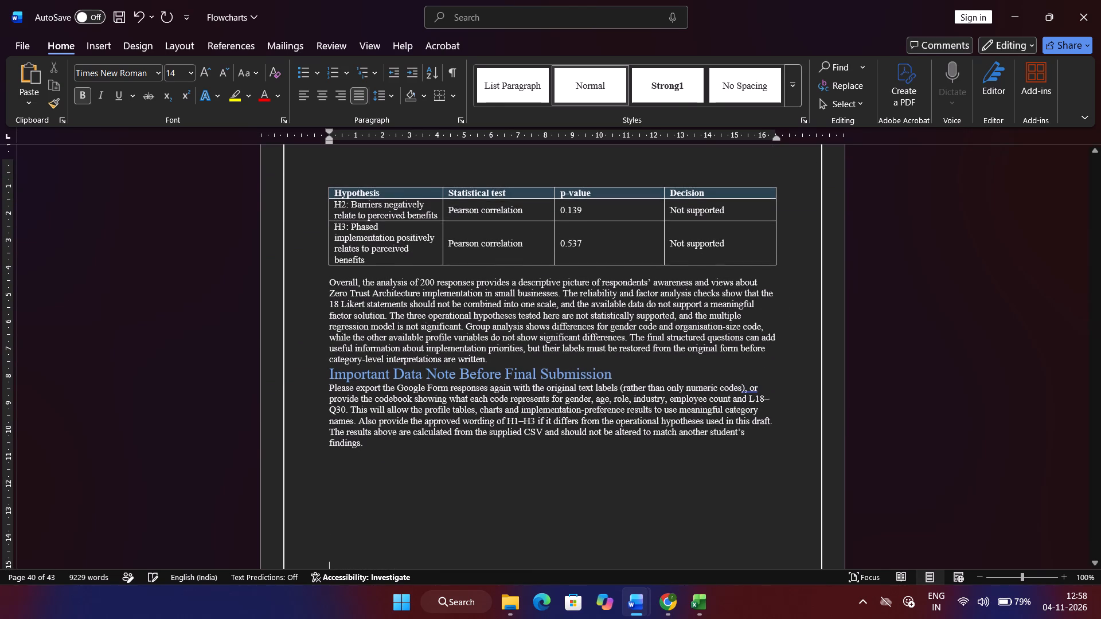
pyautogui.press('Return')
pyautogui.press('Return')
pyautogui.press('Return')
pyautogui.press('Return')
pyautogui.press('Return')
pyautogui.press('Return')
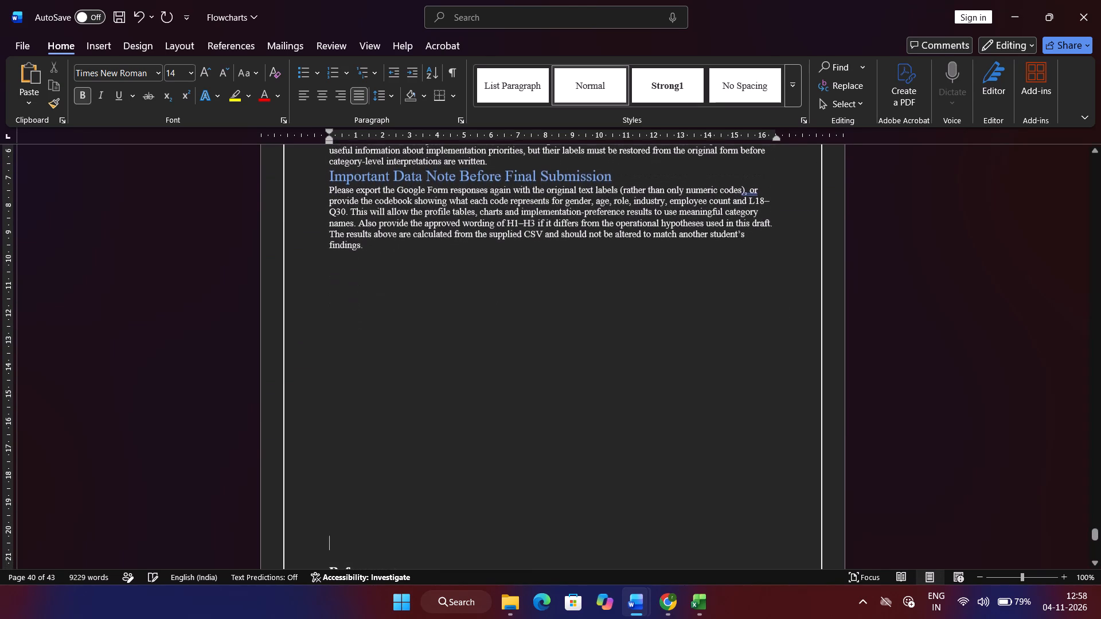
pyautogui.press('Return')
pyautogui.press('Return')
pyautogui.press('Return')
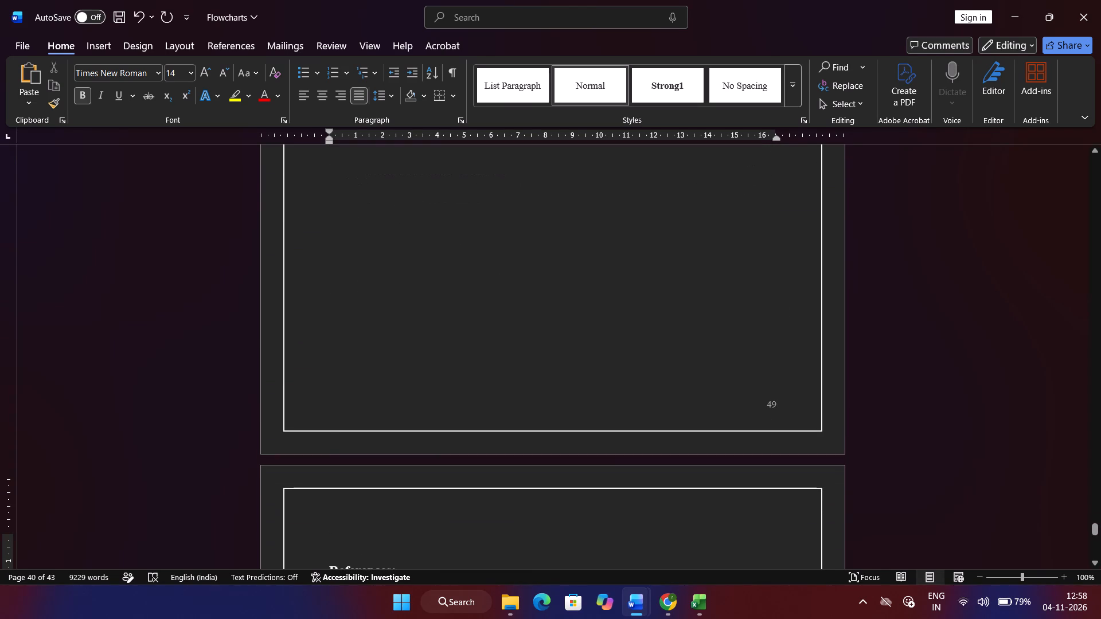
pyautogui.press('BackSpace')
# Review the pasted Chapter 4 and the preceding pages back to the Chapter 3 title, and check that title's font formatting.
pyautogui.scroll(7, 585, 386)
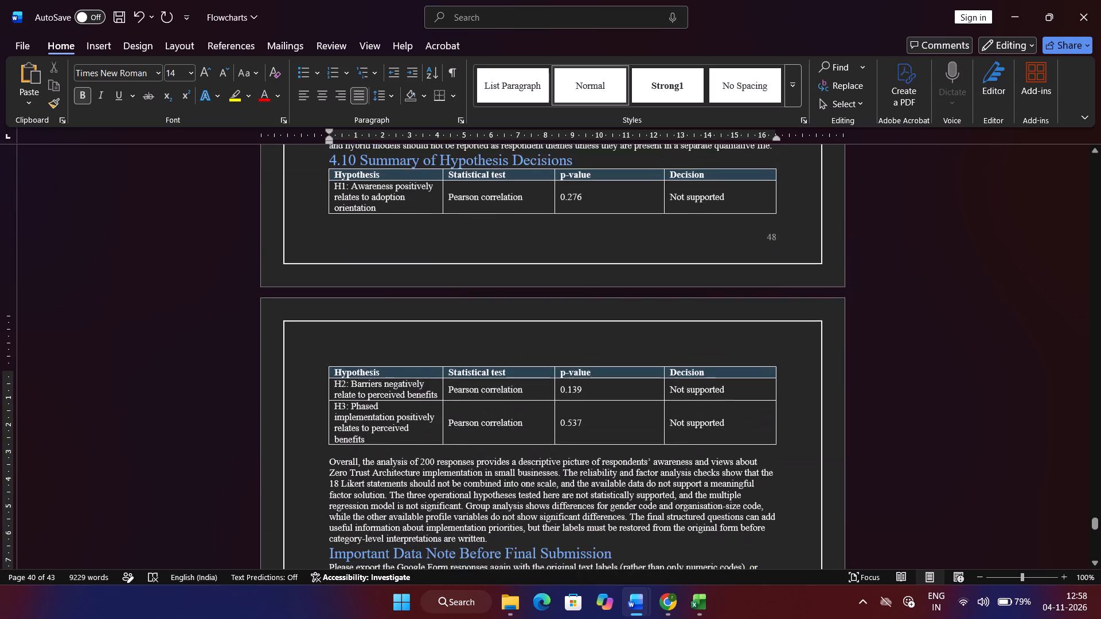
pyautogui.scroll(10, 585, 386)
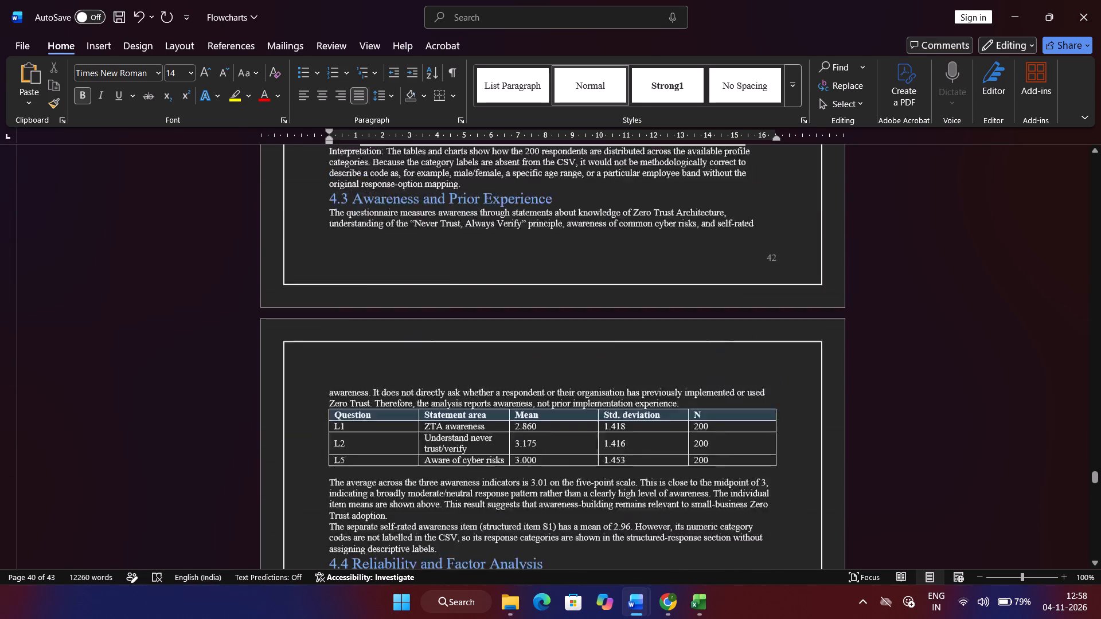
pyautogui.scroll(10, 585, 386)
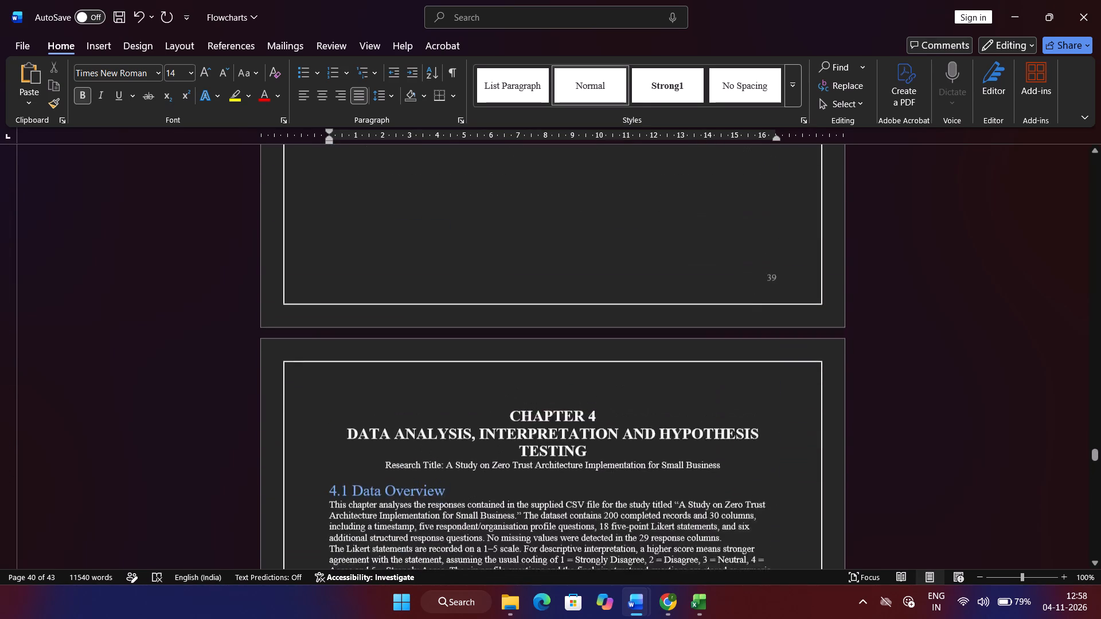
pyautogui.scroll(-1, 585, 386)
pyautogui.scroll(8, 585, 386)
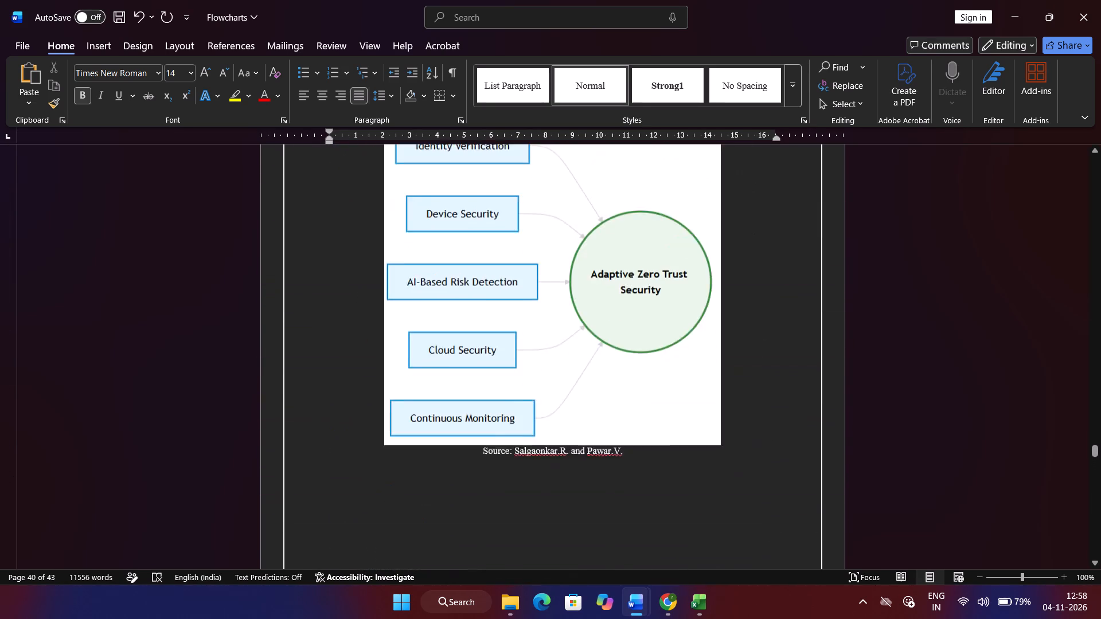
pyautogui.scroll(7, 585, 386)
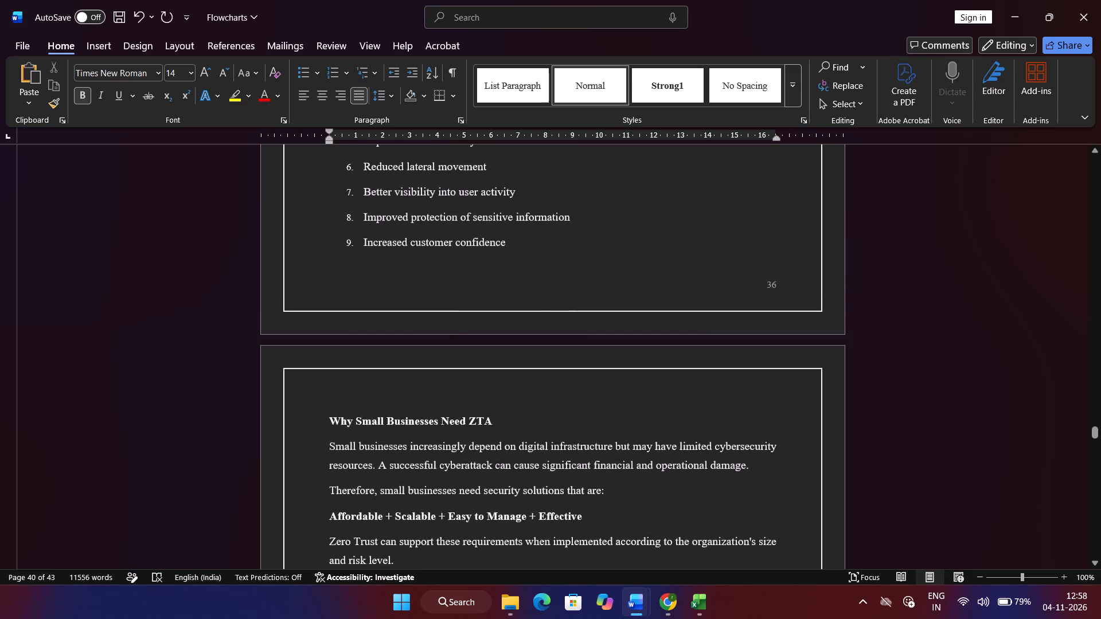
pyautogui.scroll(20, 585, 386)
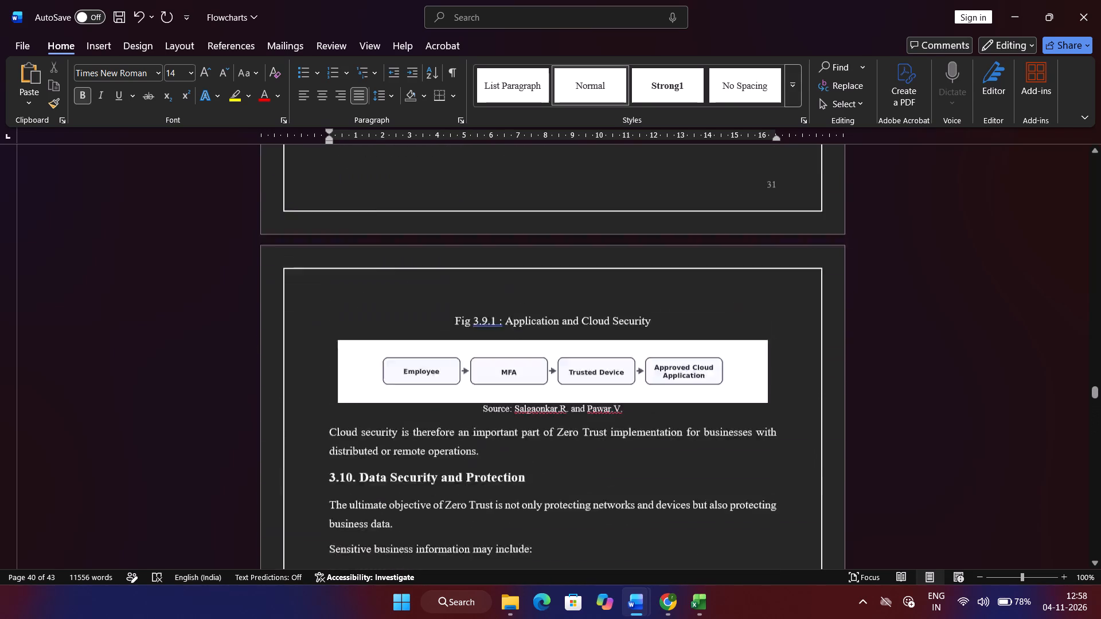
pyautogui.scroll(8, 585, 386)
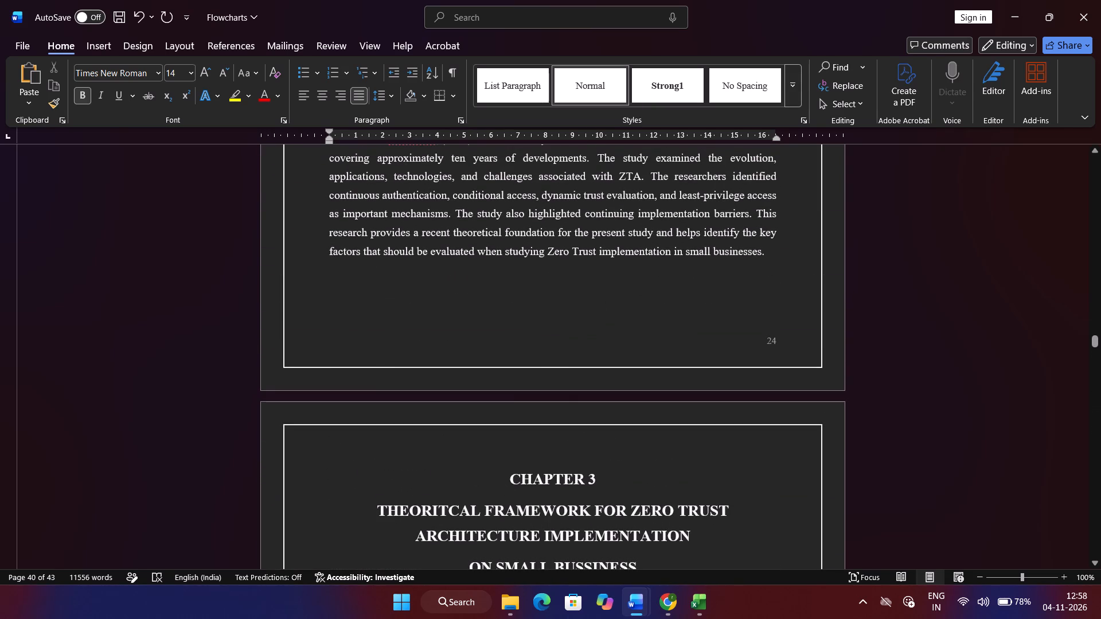
pyautogui.click(580, 484)
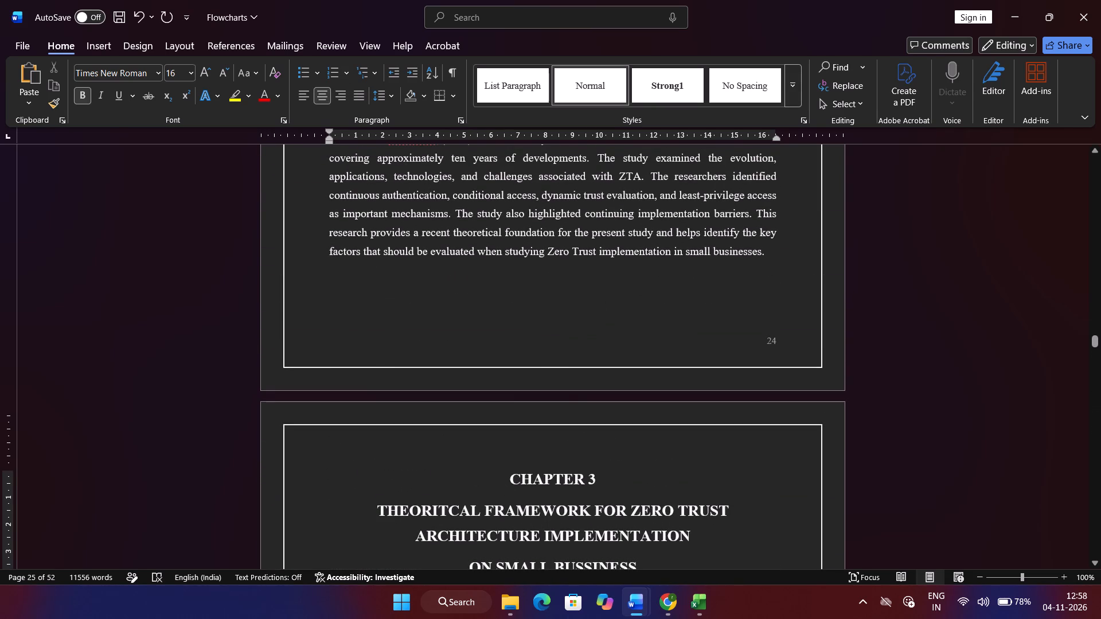
# Return to the pasted Chapter 4 and examine its title's font and size for comparison with the Chapter 3 title.
pyautogui.scroll(-13, 580, 484)
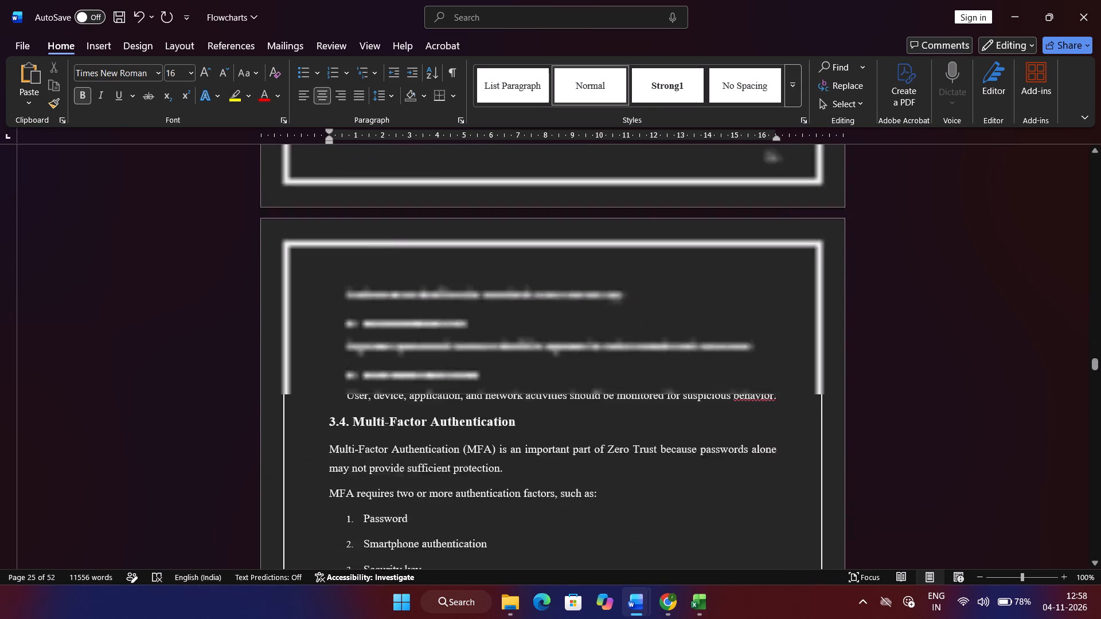
pyautogui.scroll(-10, 580, 484)
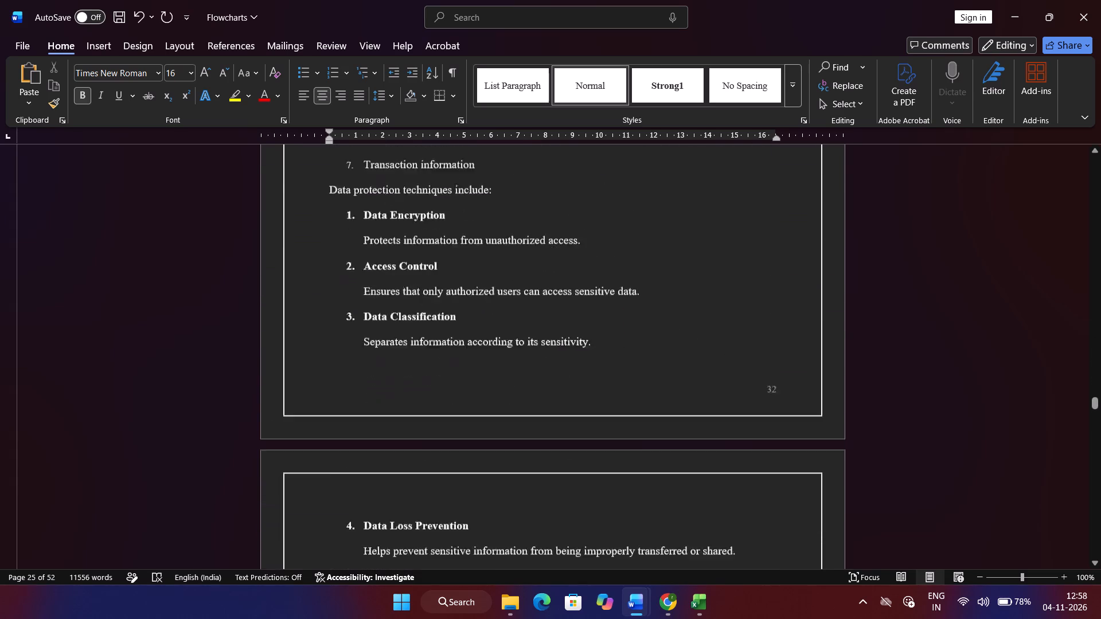
pyautogui.scroll(-10, 580, 484)
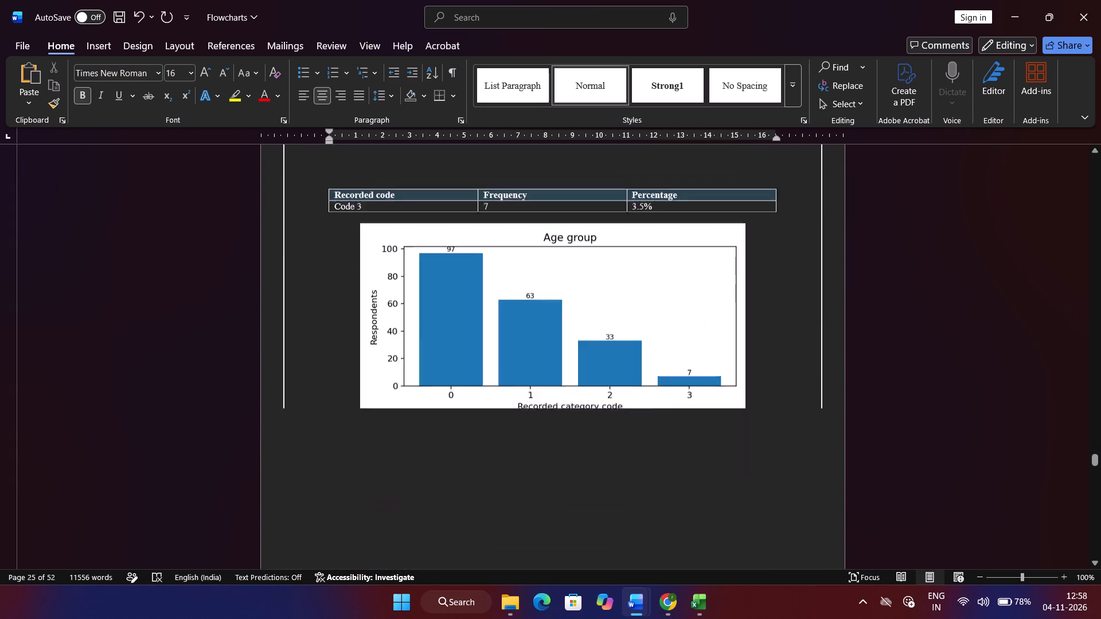
pyautogui.scroll(-1, 580, 484)
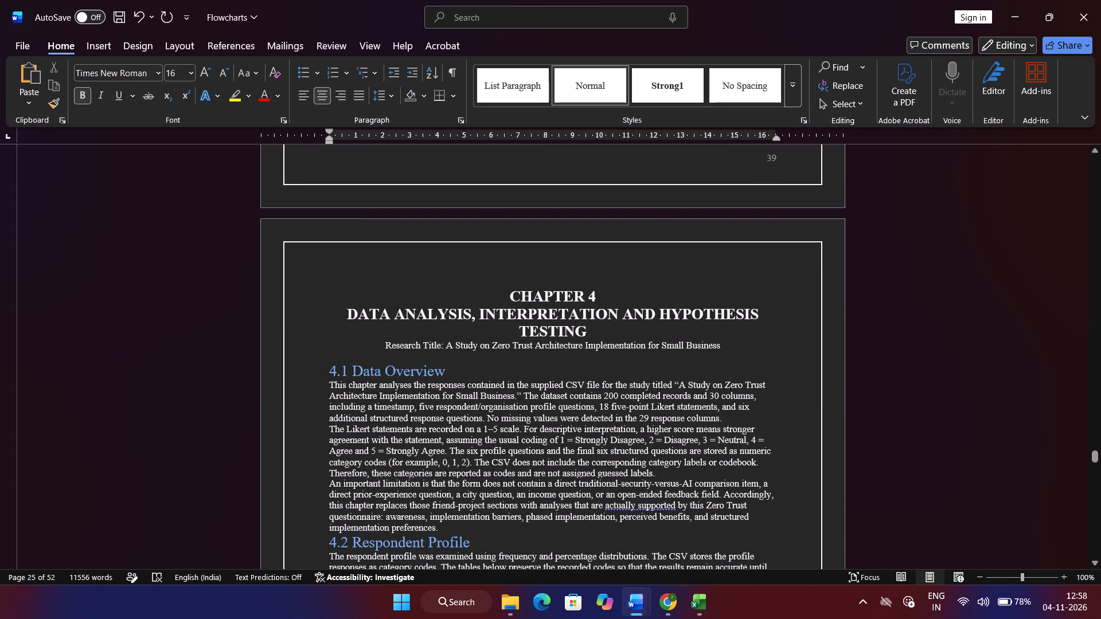
pyautogui.moveTo(592, 330); pyautogui.dragTo(522, 288)
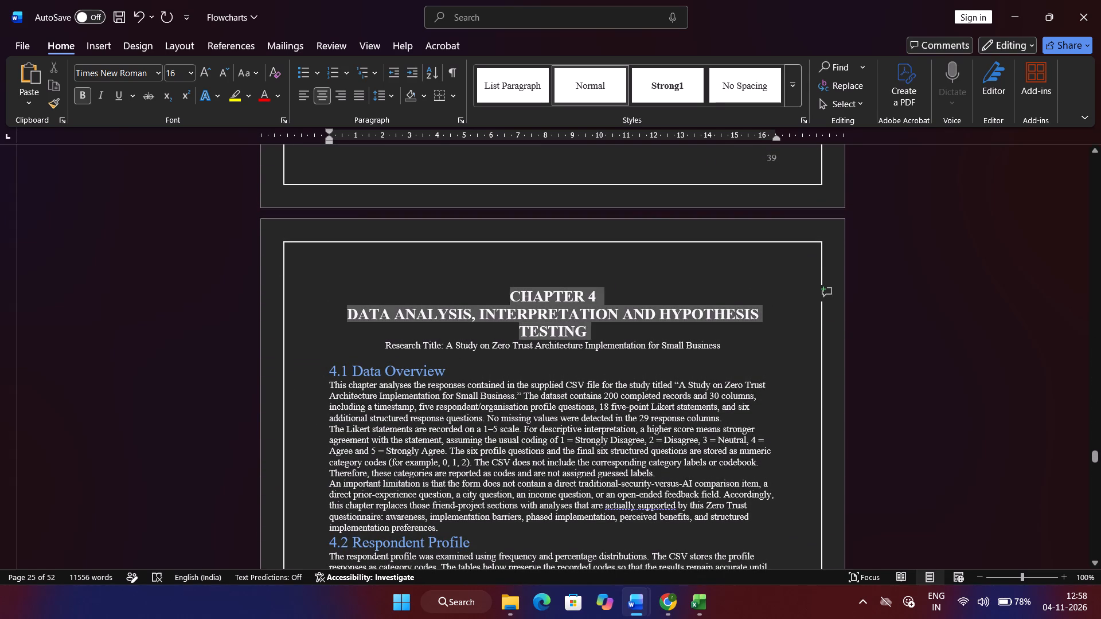
pyautogui.moveTo(522, 288); pyautogui.dragTo(518, 291)
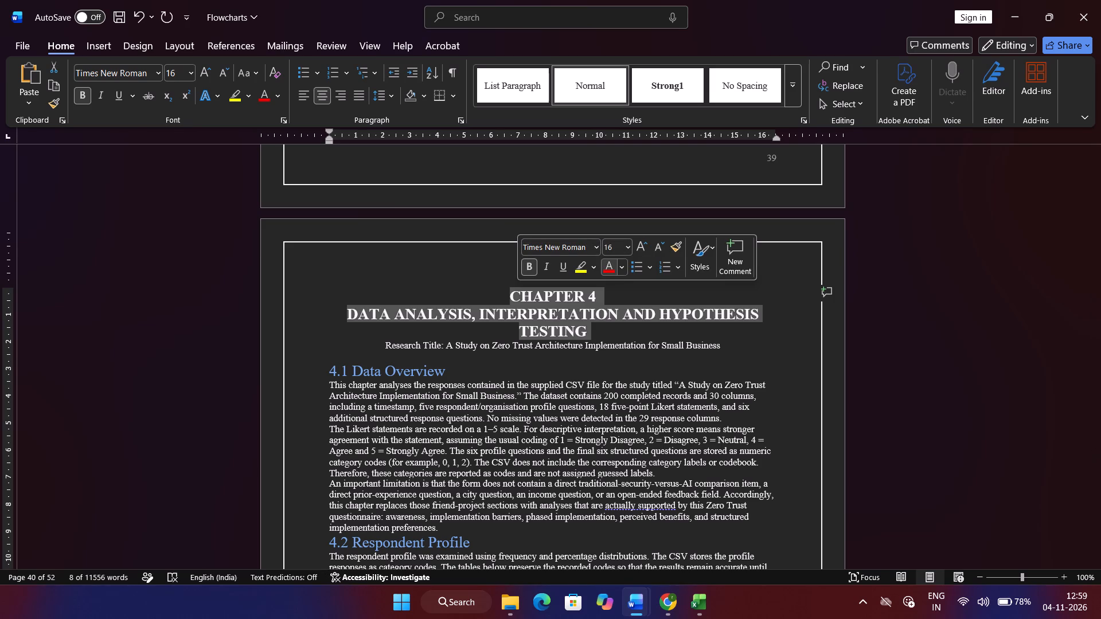
# Delete the "Research Title: A Study on Zero Trust Architecture Implementation for Small Business" line below the Chapter 4 title.
pyautogui.moveTo(725, 347); pyautogui.dragTo(646, 347)
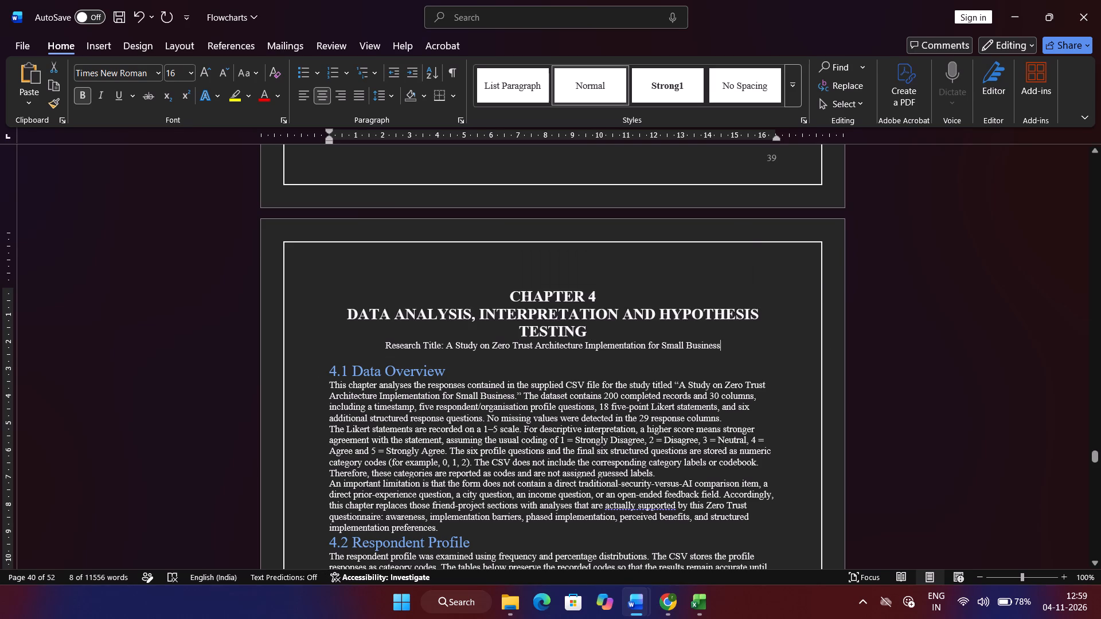
pyautogui.moveTo(646, 347); pyautogui.dragTo(388, 342)
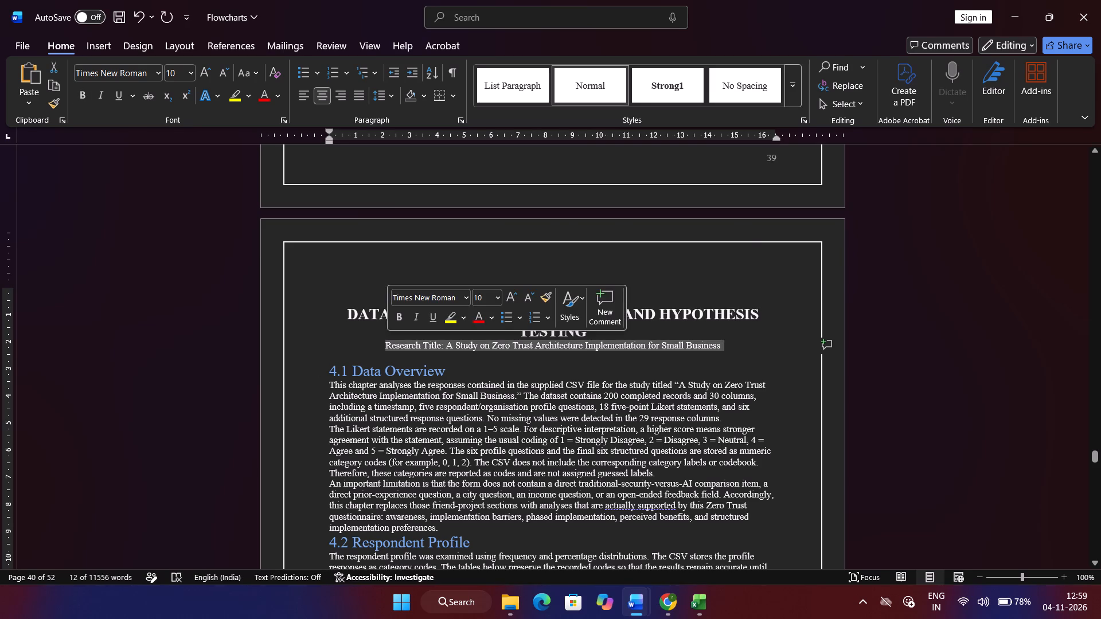
pyautogui.press('BackSpace')
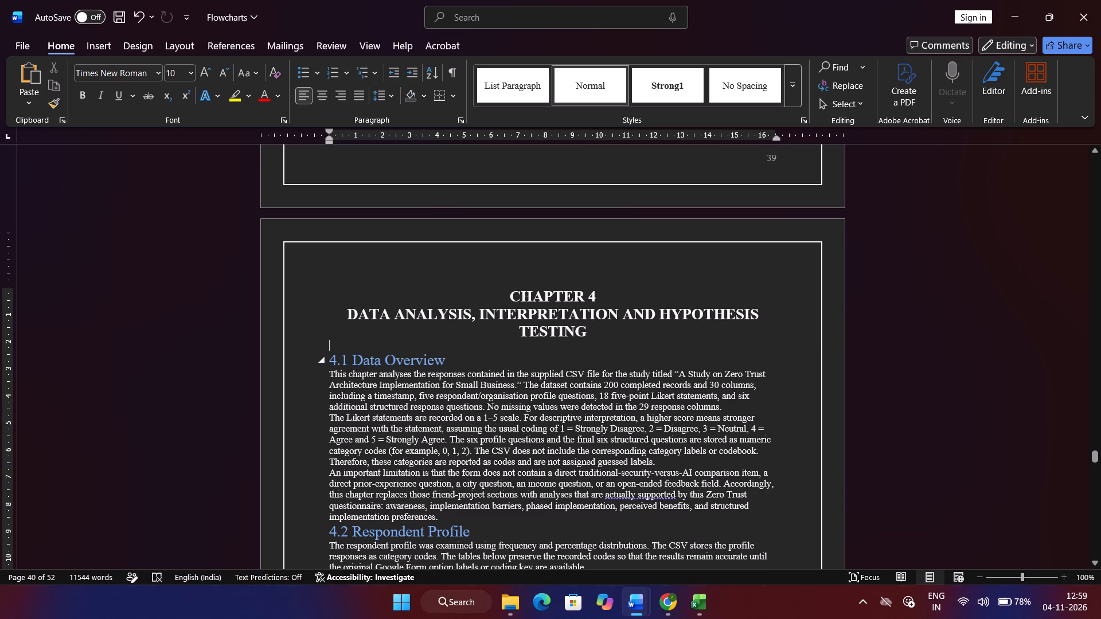
# Check the font formatting of the "4.1 Data Overview" heading.
pyautogui.moveTo(451, 360); pyautogui.dragTo(321, 360)
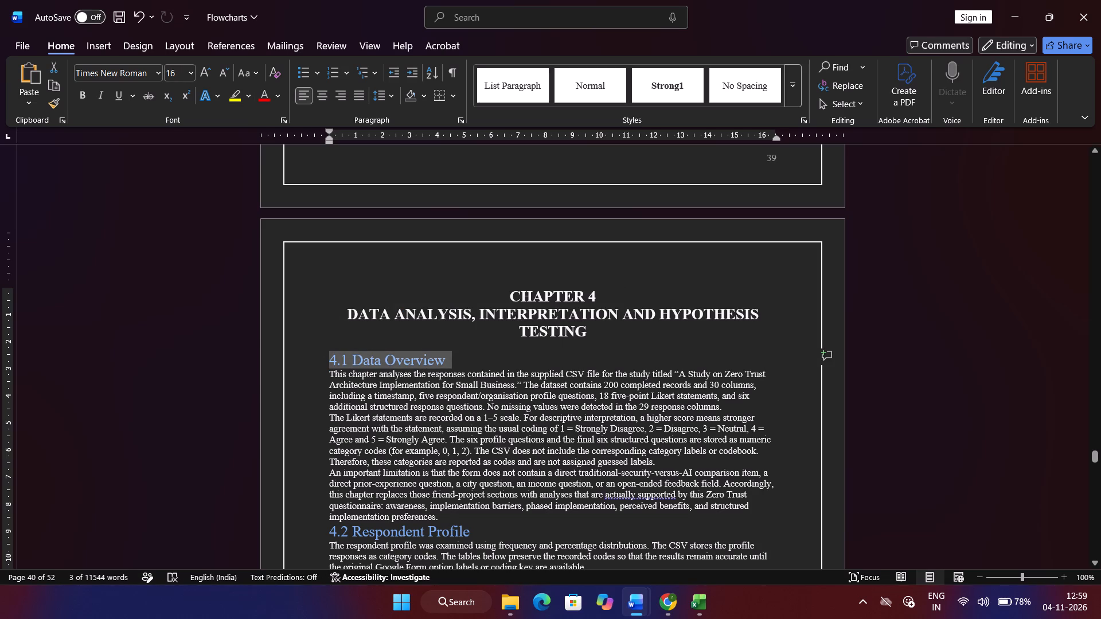
pyautogui.click(715, 367)
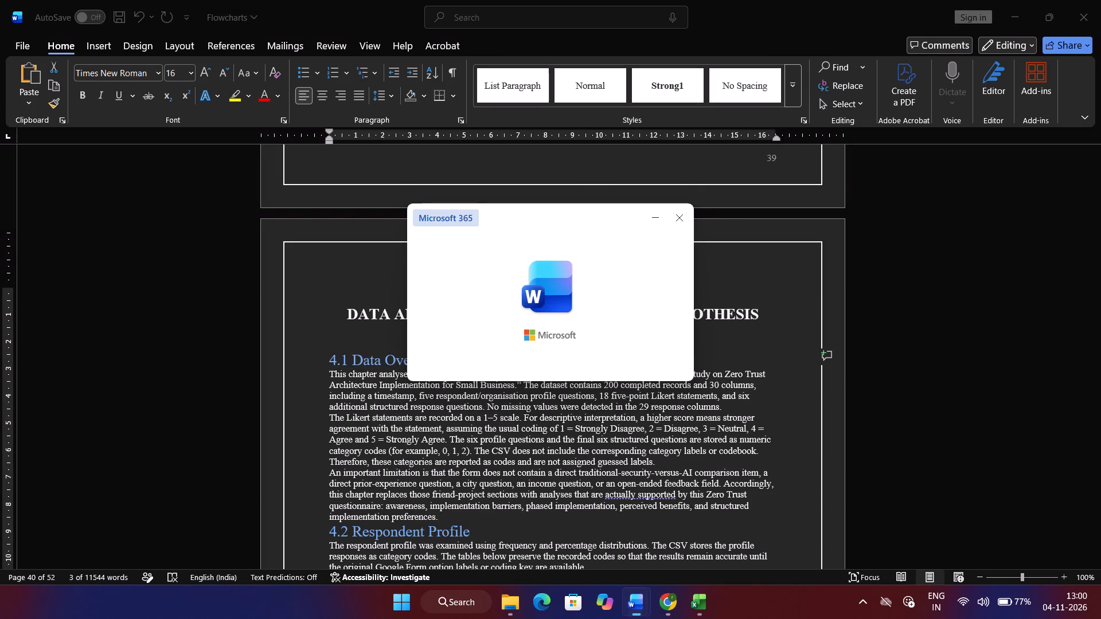
pyautogui.tripleClick(533, 209)
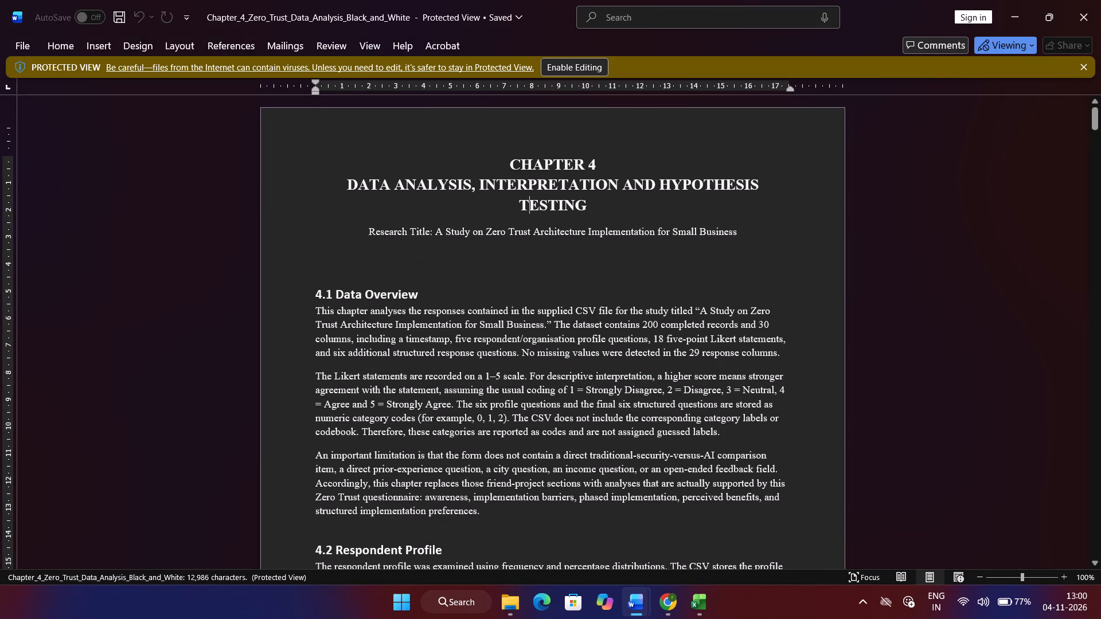
pyautogui.click(533, 209)
pyautogui.hotkey('ctrl', 'a')
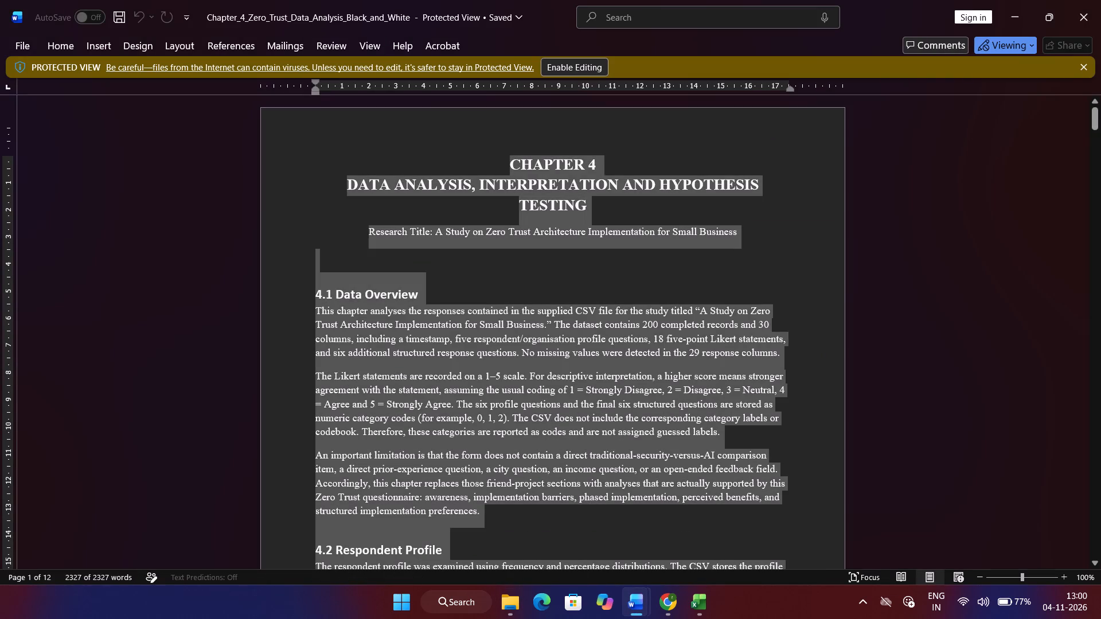
pyautogui.hotkey('ctrl', 'c')
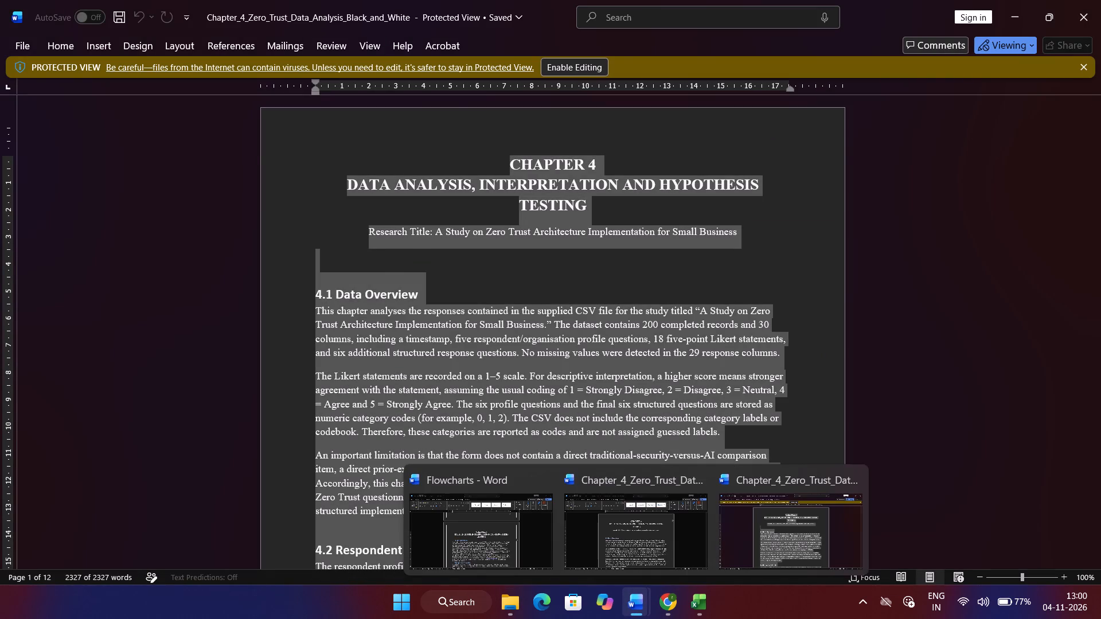
# Close the earlier Chapter_4_Zero_Trust_Data_Analysis document and switch to the Flowcharts report.
pyautogui.click(641, 536)
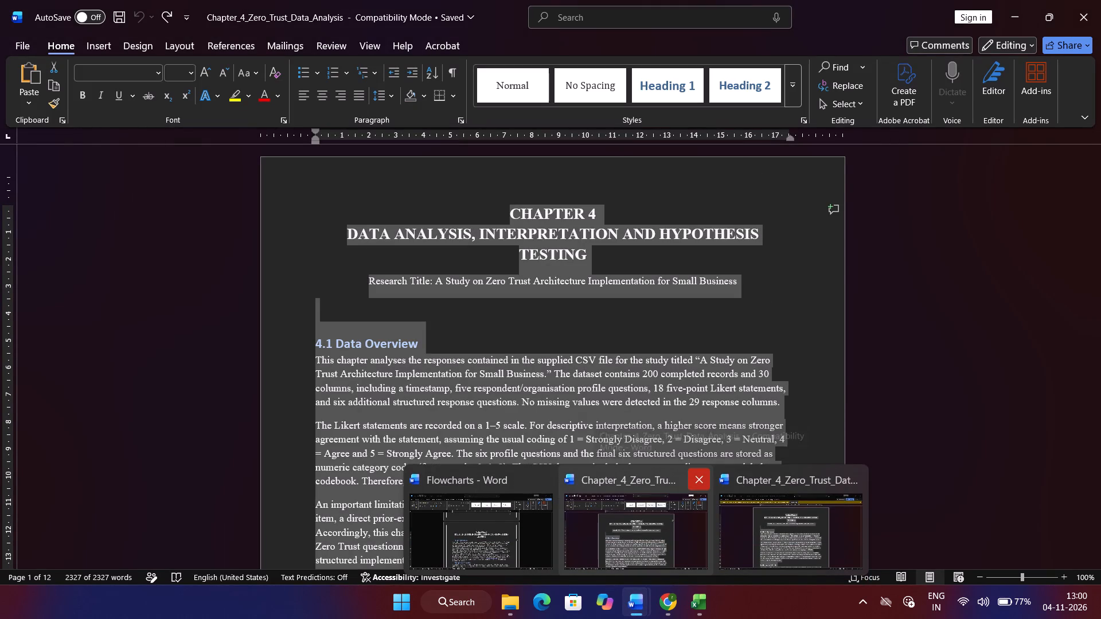
pyautogui.click(704, 483)
pyautogui.click(576, 535)
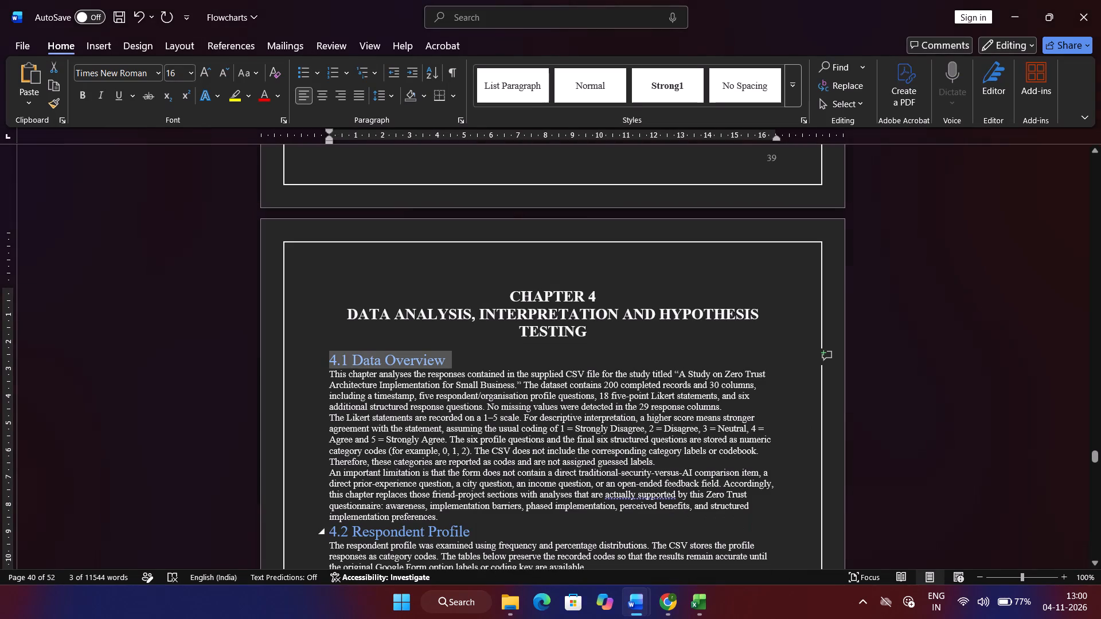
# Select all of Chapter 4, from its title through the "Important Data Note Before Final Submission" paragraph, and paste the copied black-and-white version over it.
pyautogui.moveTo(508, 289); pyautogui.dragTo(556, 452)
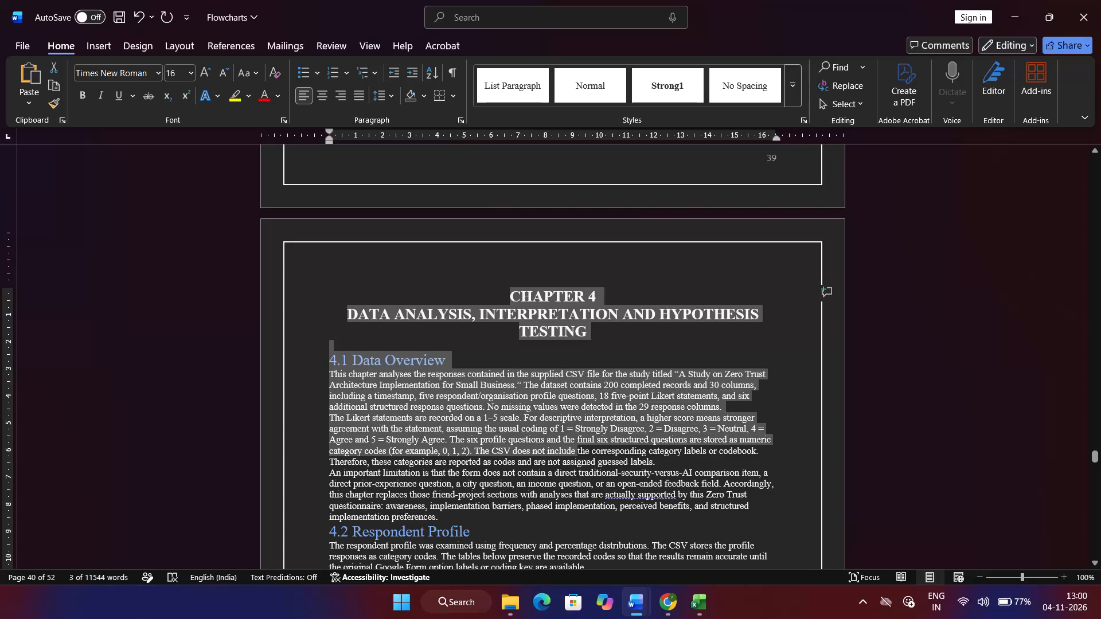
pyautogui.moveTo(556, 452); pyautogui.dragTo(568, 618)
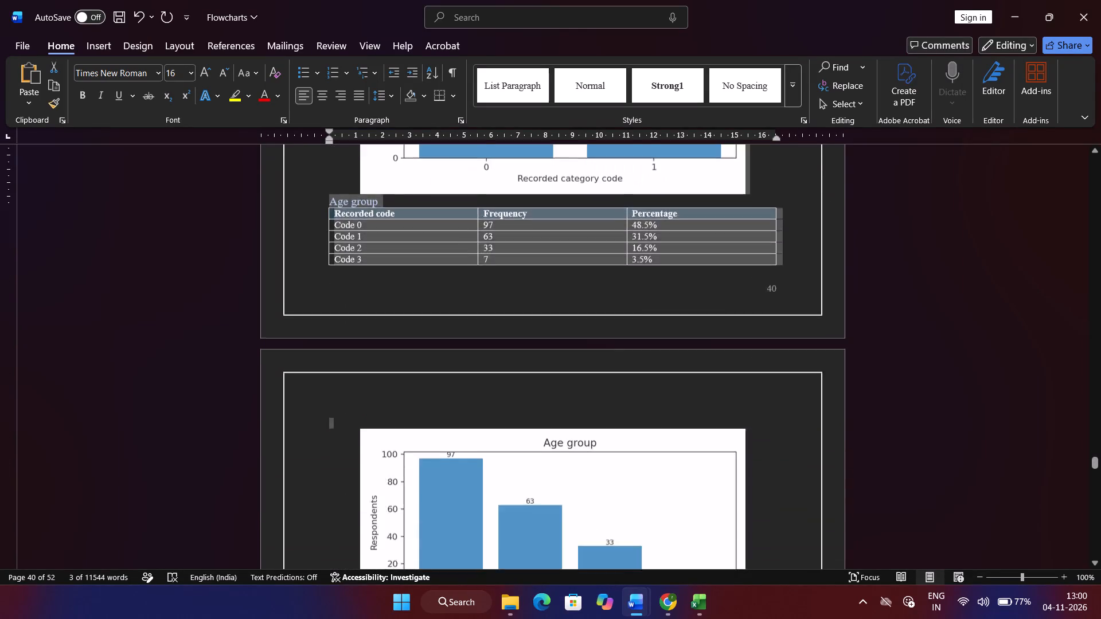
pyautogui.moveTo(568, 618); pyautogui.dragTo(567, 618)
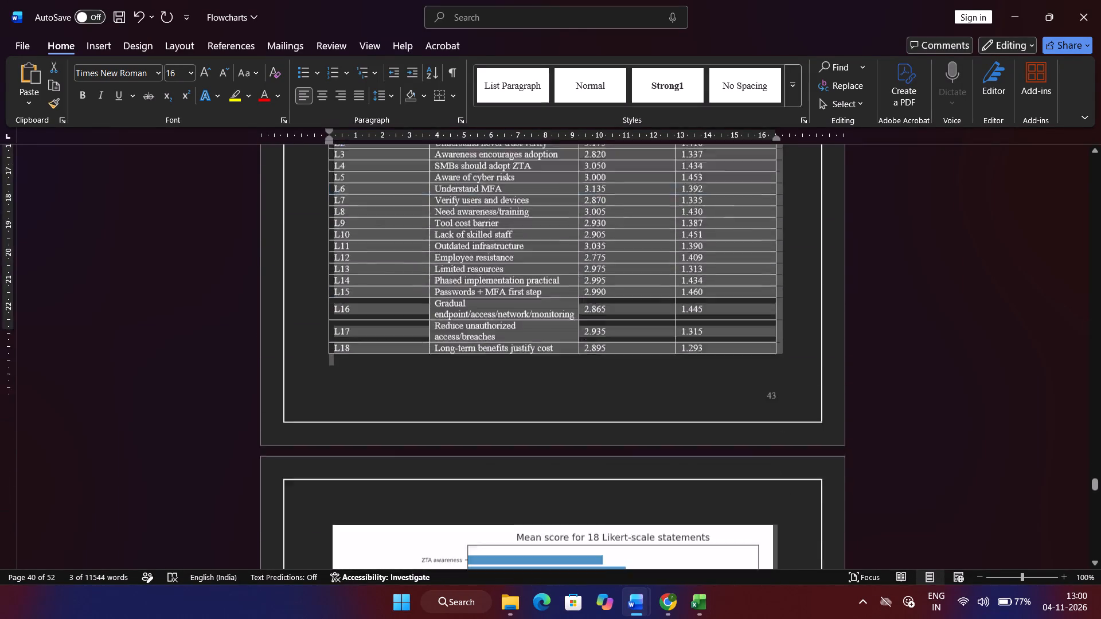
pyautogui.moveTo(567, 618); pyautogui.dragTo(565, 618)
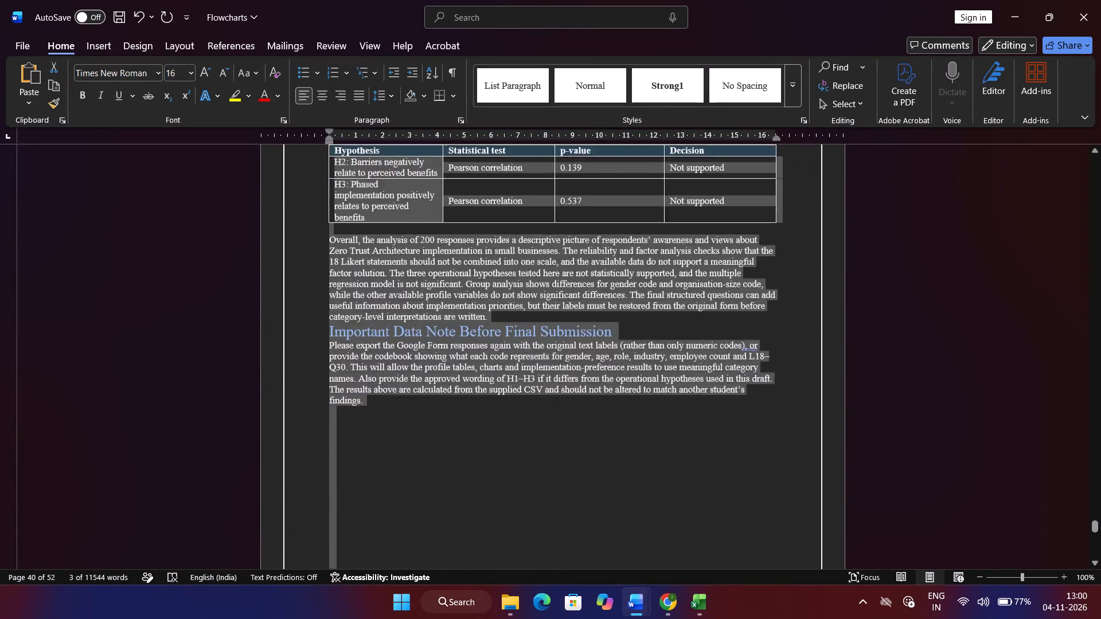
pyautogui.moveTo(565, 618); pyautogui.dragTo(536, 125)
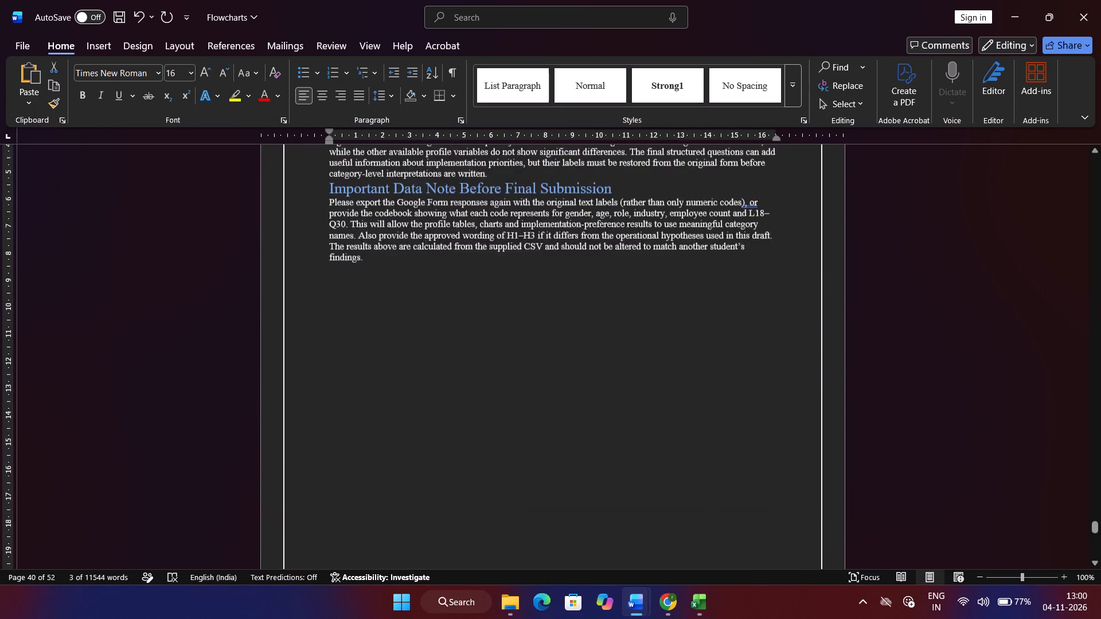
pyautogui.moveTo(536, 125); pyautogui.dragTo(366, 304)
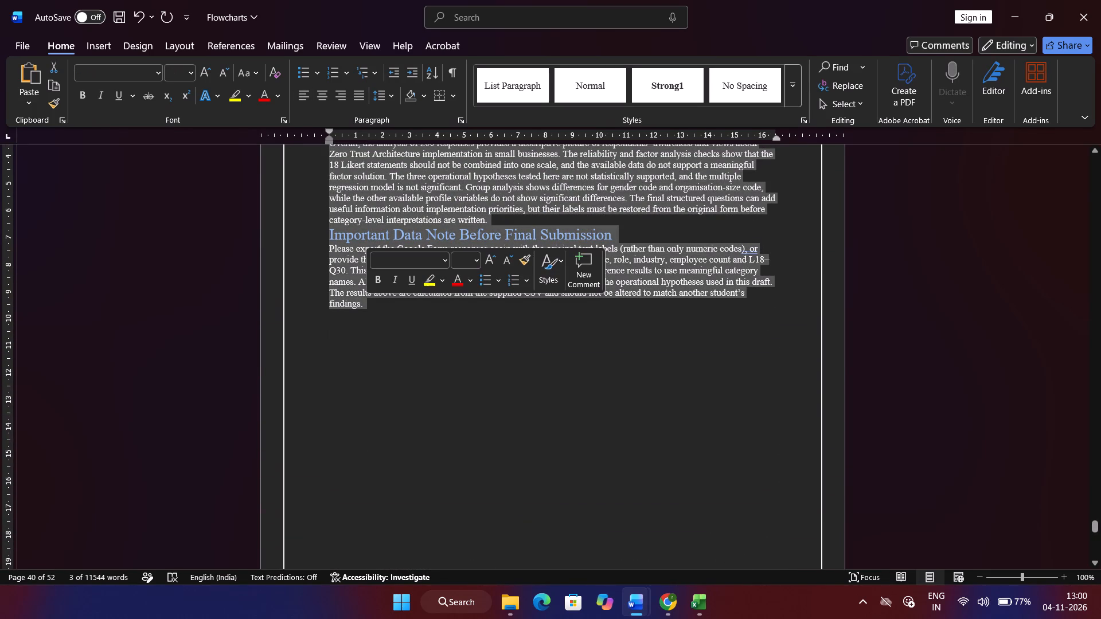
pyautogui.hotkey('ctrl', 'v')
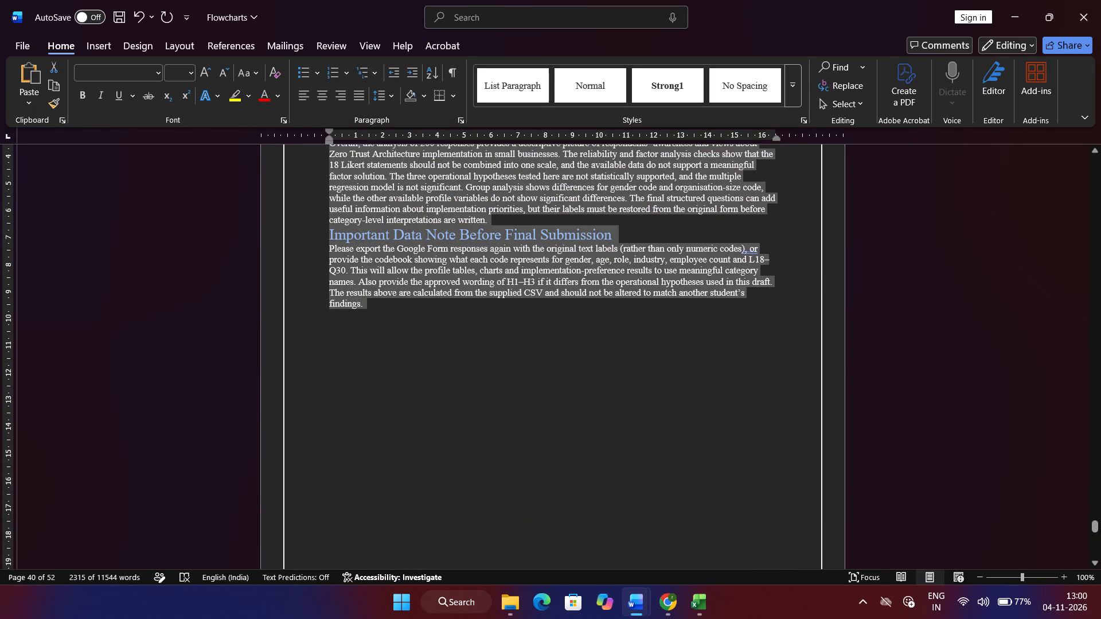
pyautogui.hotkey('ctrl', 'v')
# Review the layout, tables and charts of the pasted Chapter 4, working back to its title.
pyautogui.moveTo(371, 305); pyautogui.dragTo(369, 306)
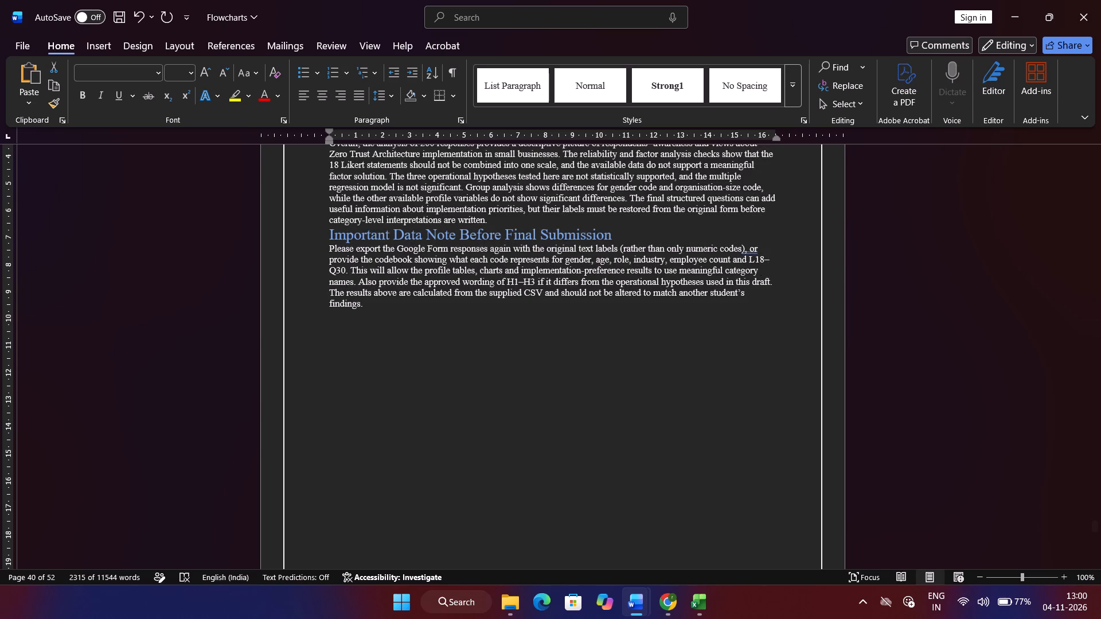
pyautogui.moveTo(369, 306); pyautogui.dragTo(409, 314)
pyautogui.scroll(5, 409, 314)
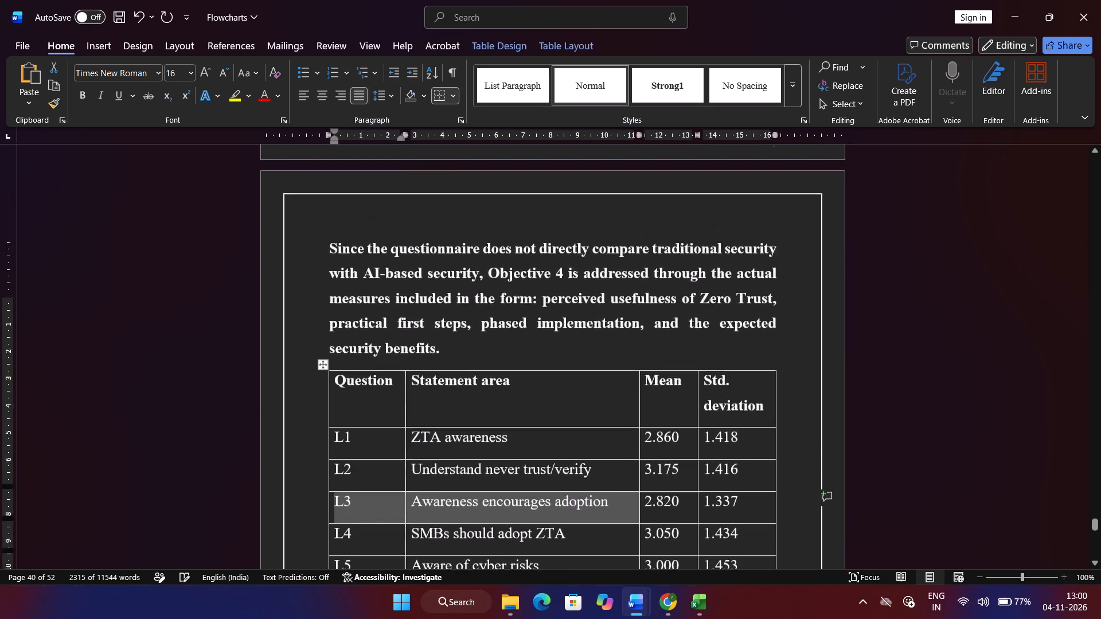
pyautogui.scroll(12, 409, 314)
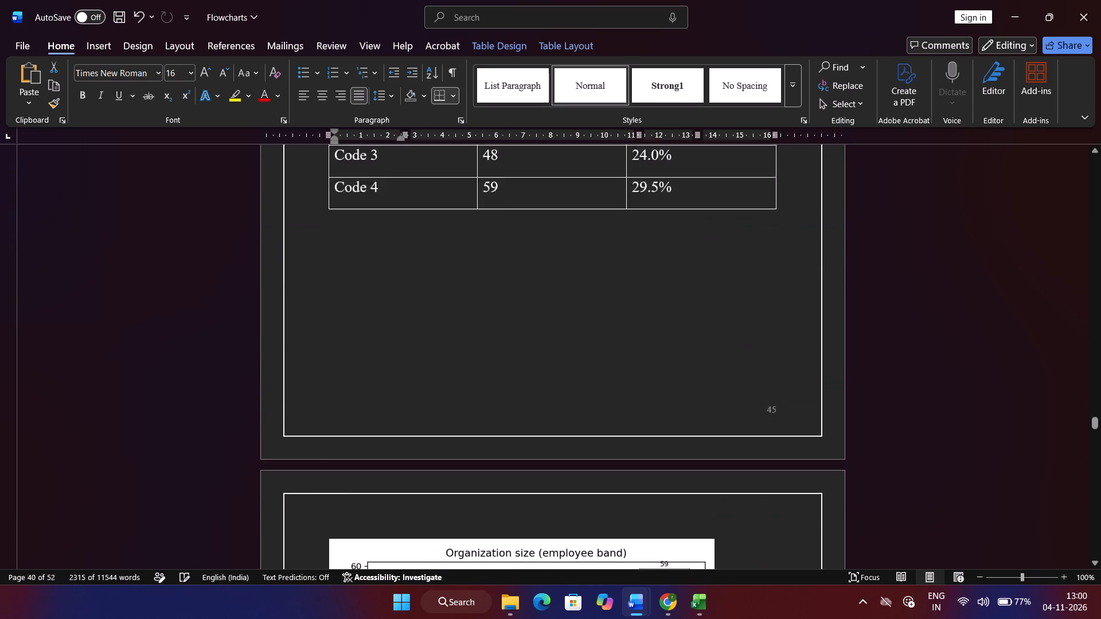
pyautogui.scroll(8, 409, 314)
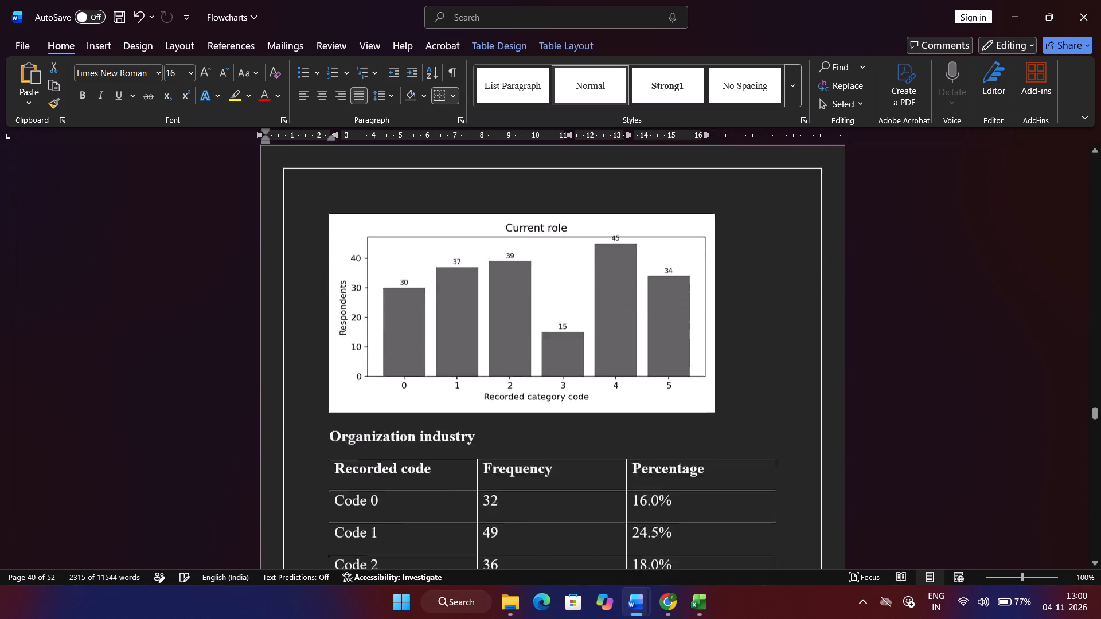
pyautogui.scroll(7, 409, 314)
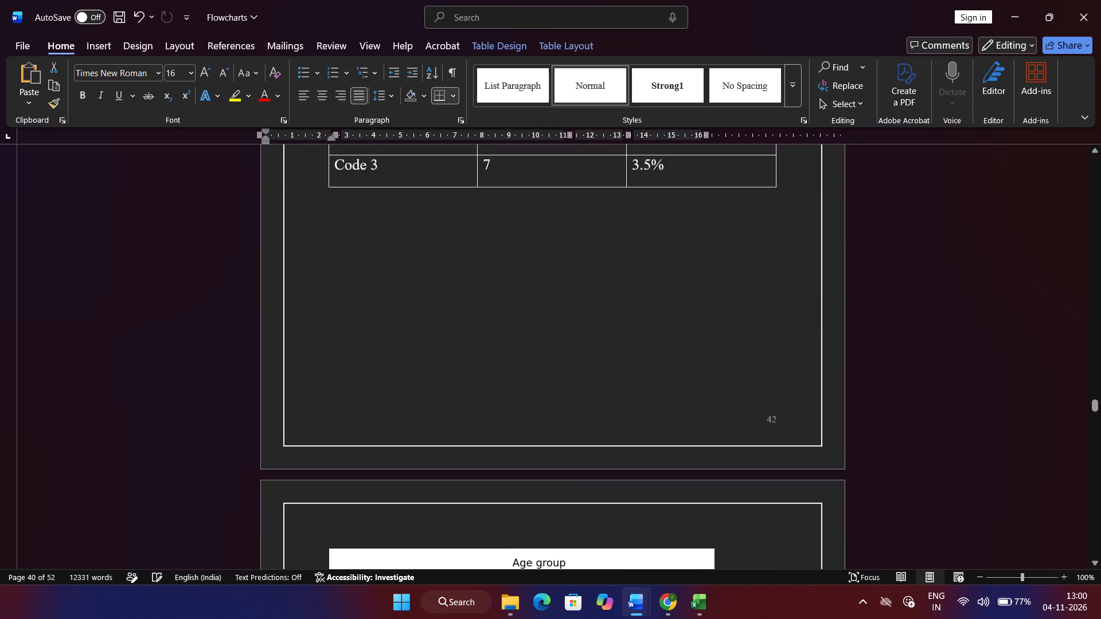
pyautogui.scroll(12, 409, 314)
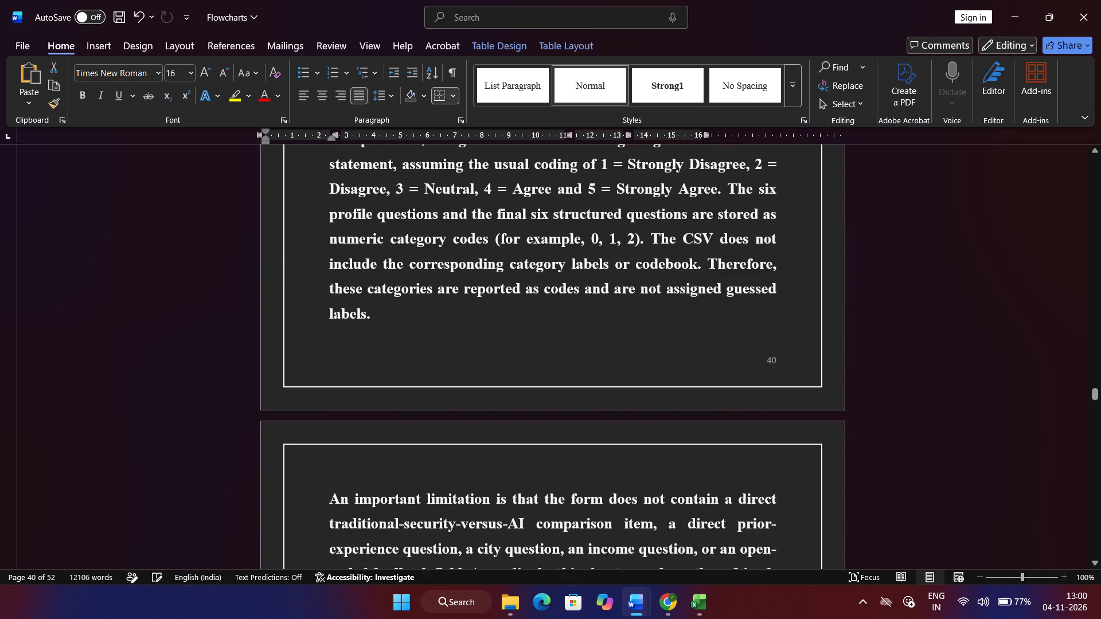
pyautogui.scroll(2, 409, 314)
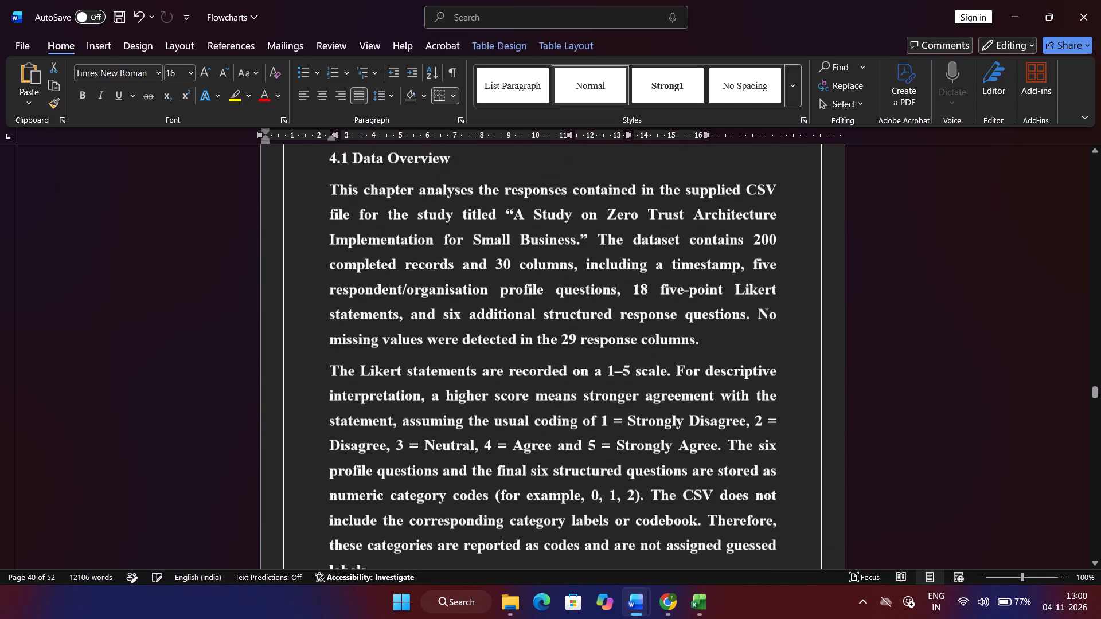
pyautogui.scroll(10, 409, 314)
pyautogui.scroll(-3, 409, 314)
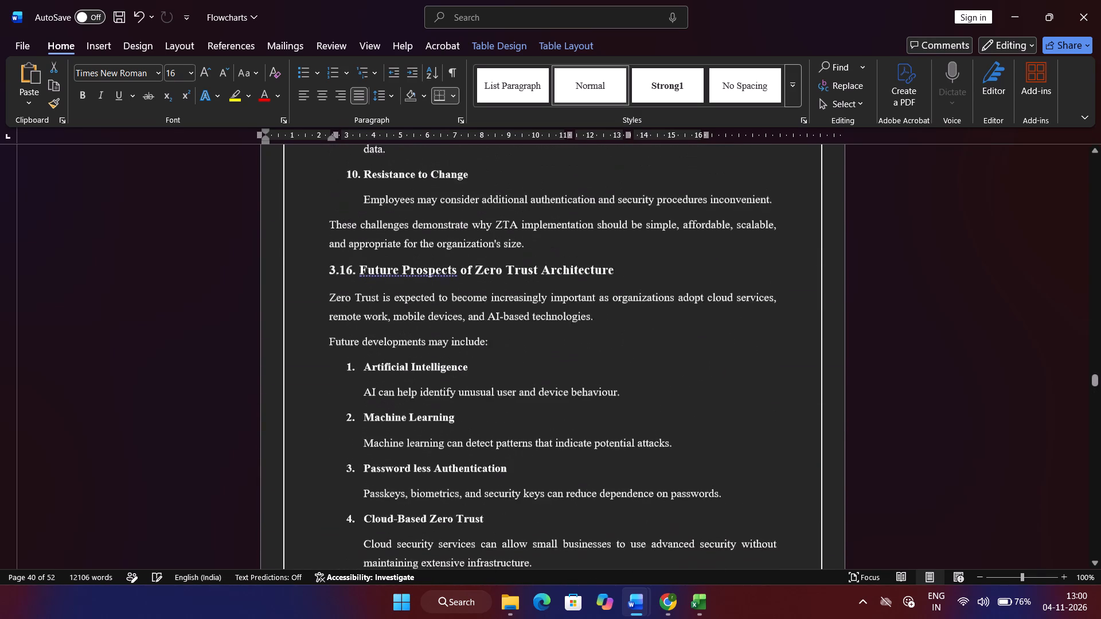
pyautogui.scroll(-6, 409, 314)
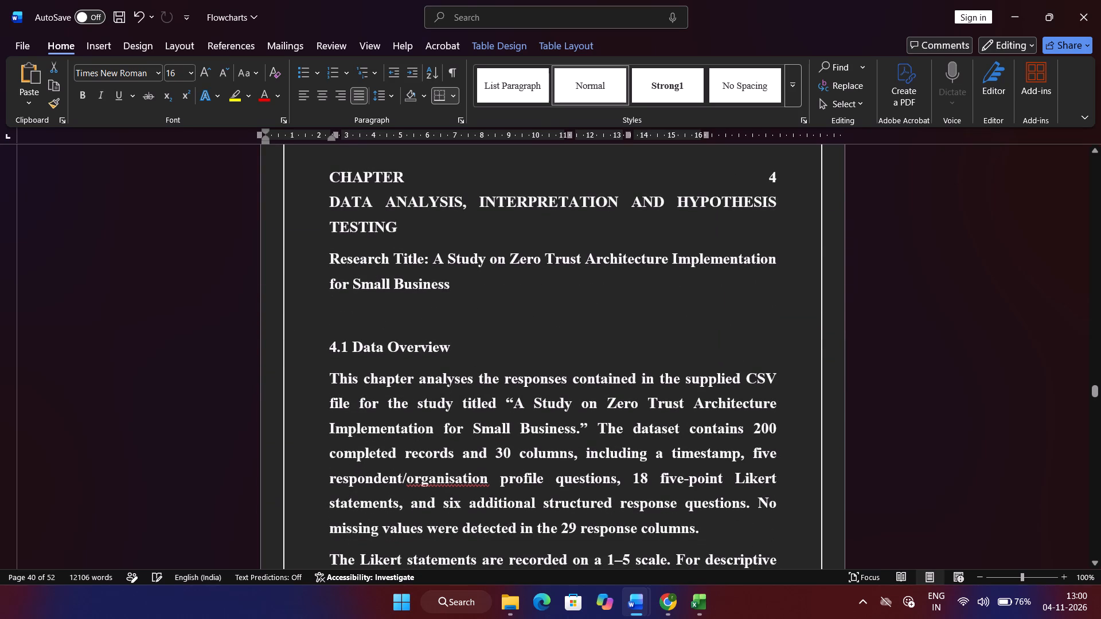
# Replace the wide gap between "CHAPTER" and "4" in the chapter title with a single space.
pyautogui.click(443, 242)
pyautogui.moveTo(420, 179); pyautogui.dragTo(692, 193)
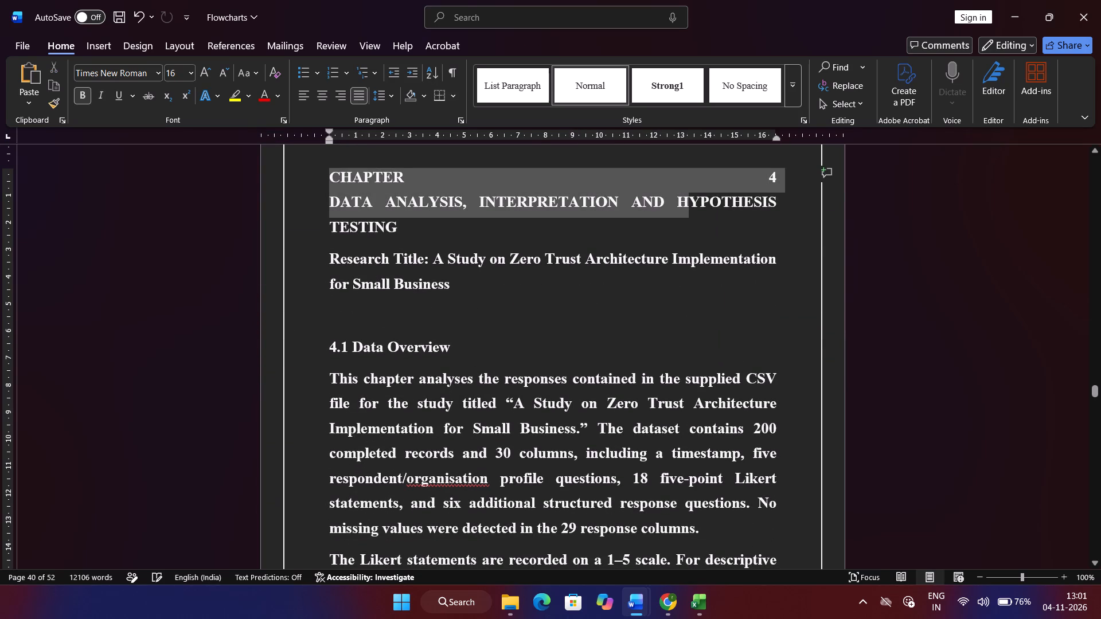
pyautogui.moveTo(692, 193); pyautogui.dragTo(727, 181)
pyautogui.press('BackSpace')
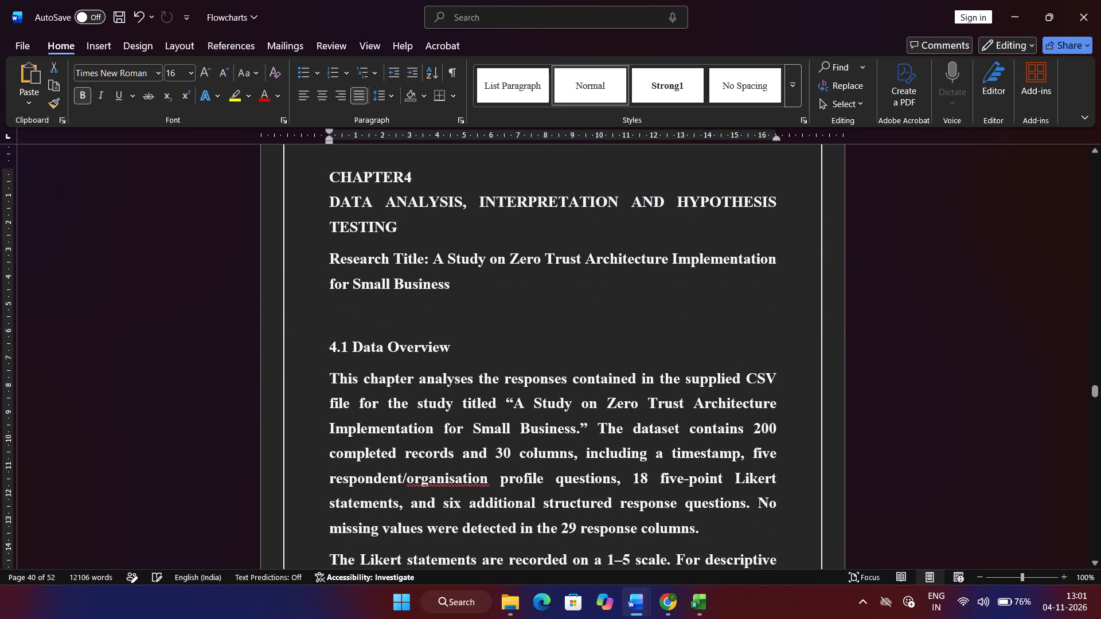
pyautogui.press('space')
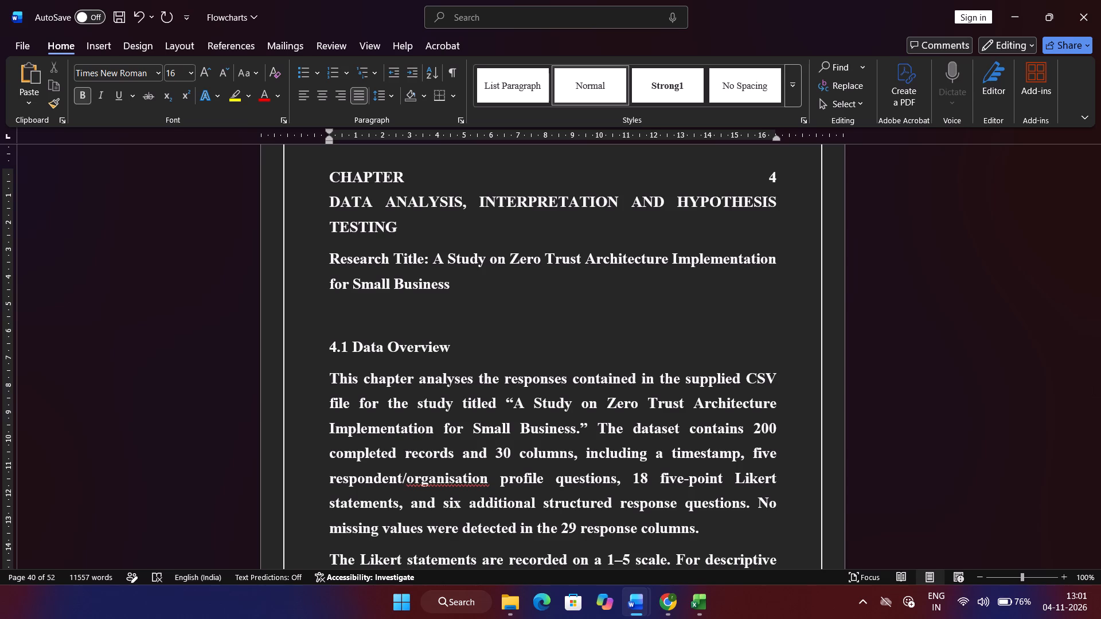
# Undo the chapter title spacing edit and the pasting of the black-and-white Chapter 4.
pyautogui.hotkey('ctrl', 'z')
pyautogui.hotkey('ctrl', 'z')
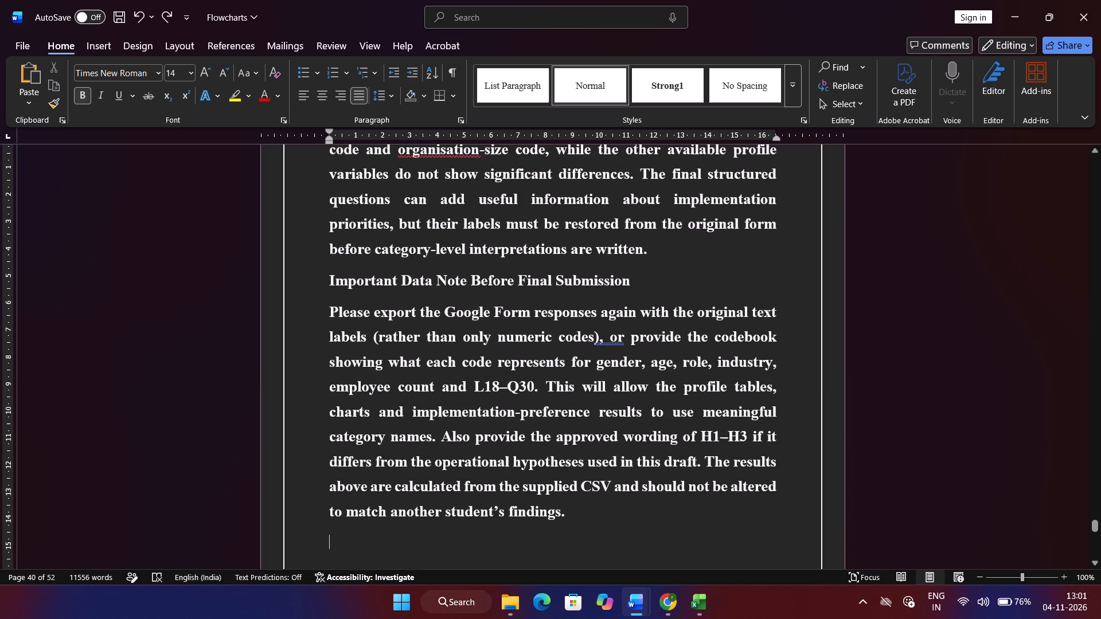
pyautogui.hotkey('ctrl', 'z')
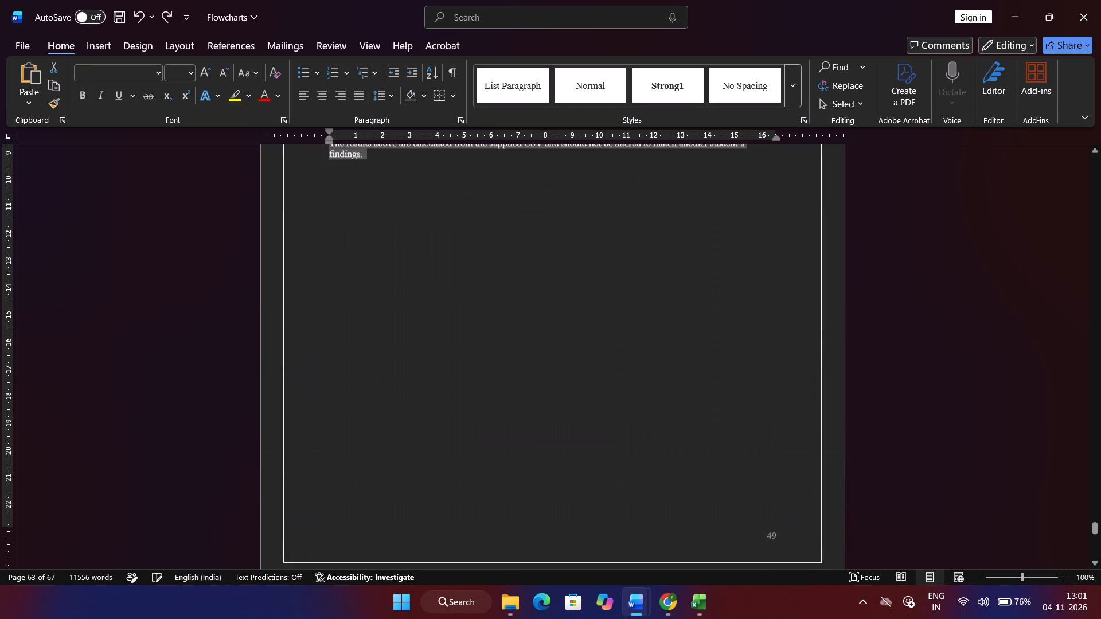
# Set the font size of the selected Chapter 4 content to 14.
pyautogui.scroll(13, 625, 251)
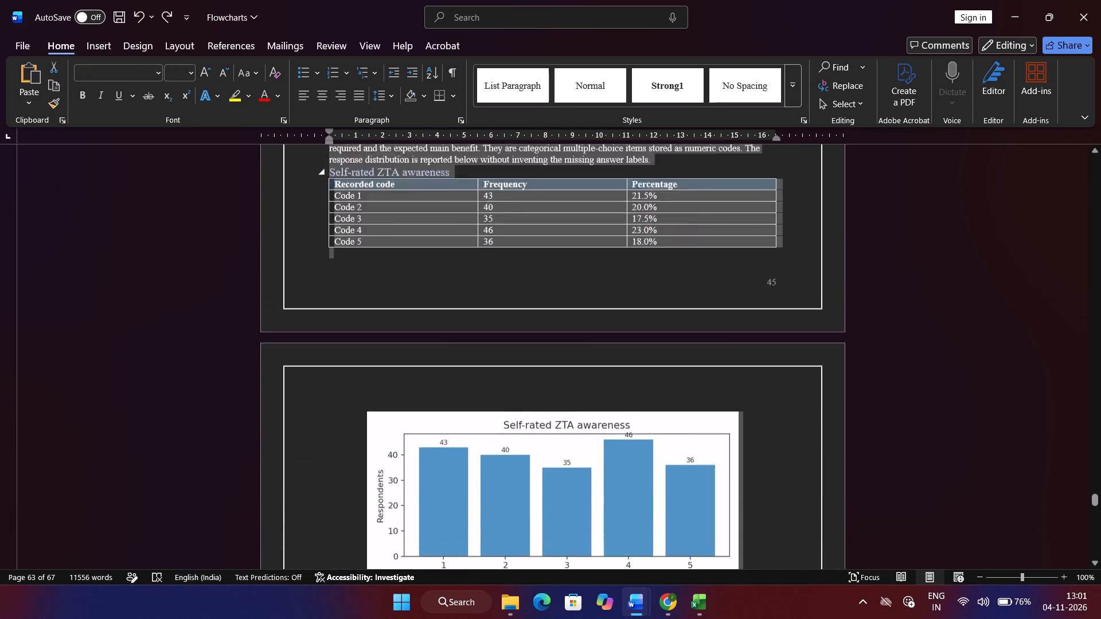
pyautogui.scroll(2, 625, 251)
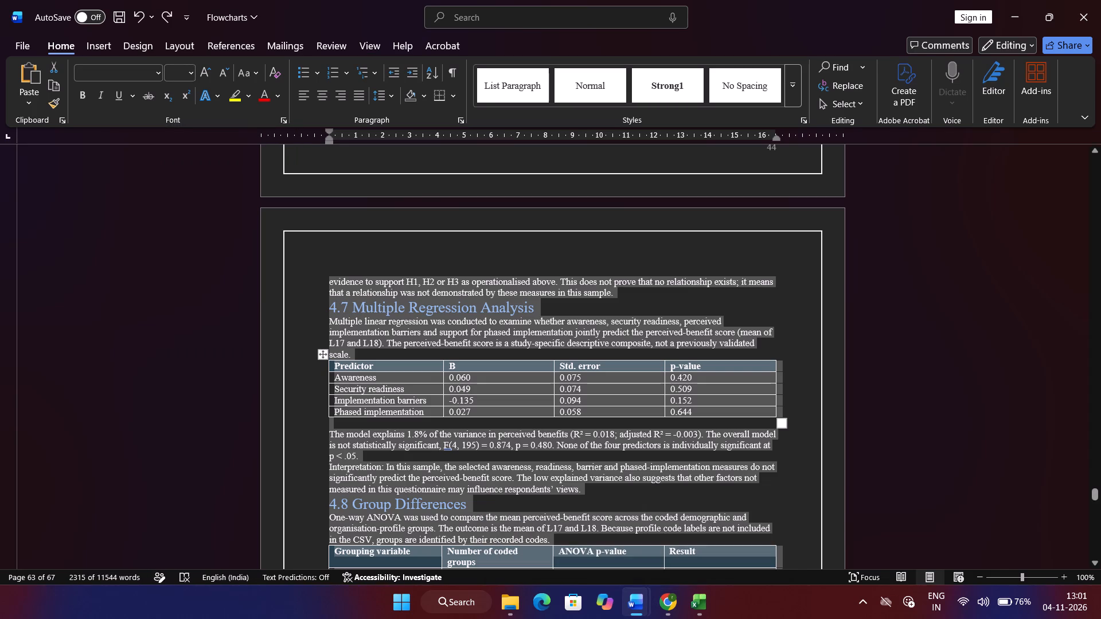
pyautogui.scroll(5, 646, 347)
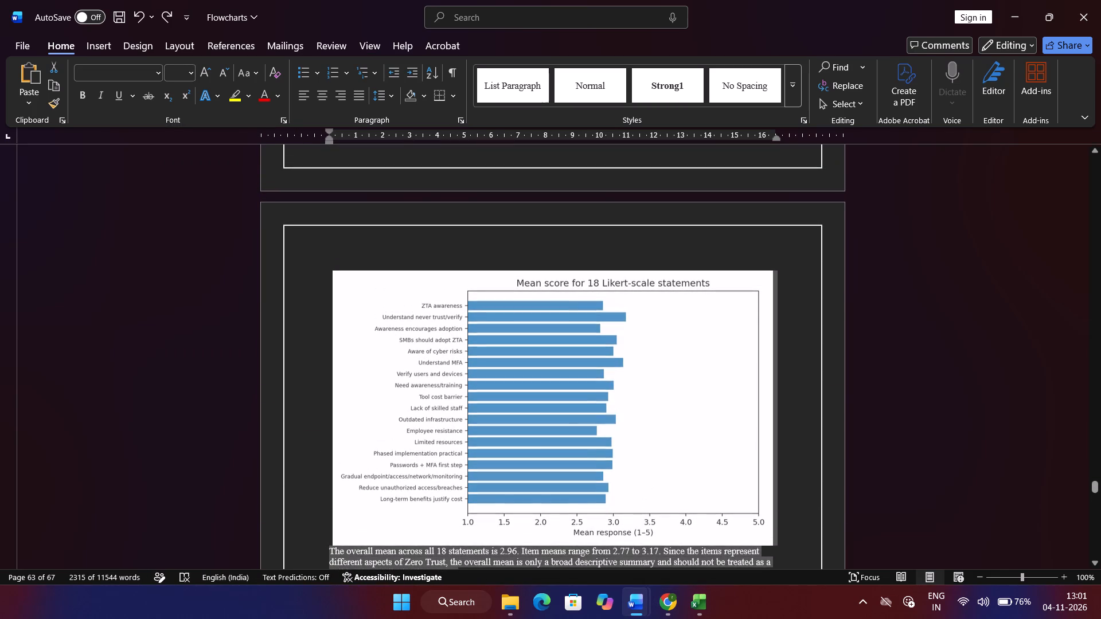
pyautogui.click(179, 72)
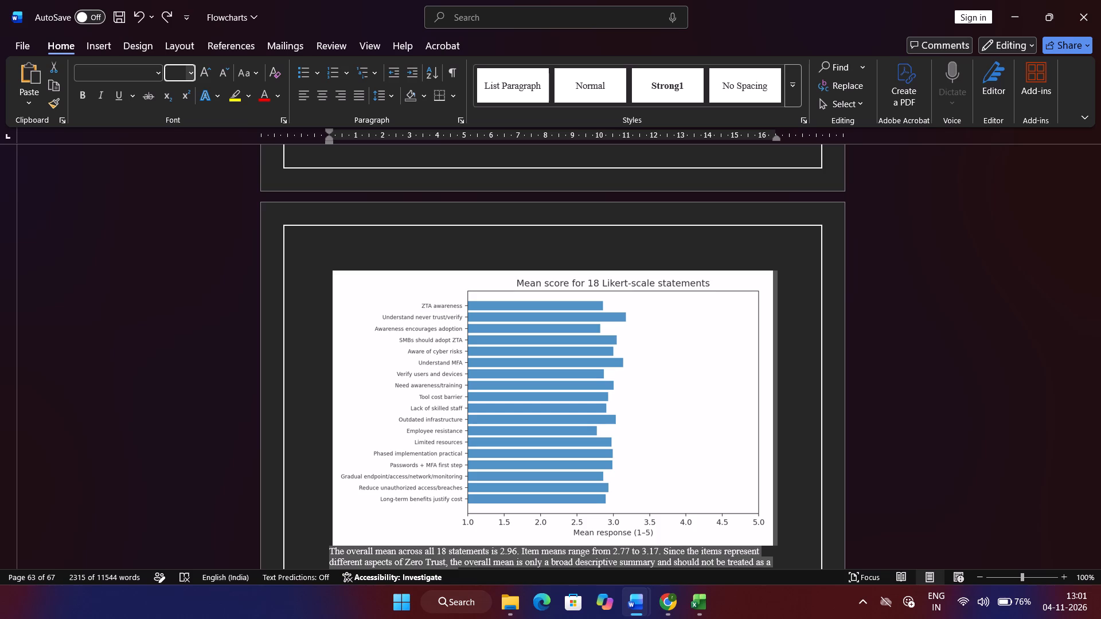
pyautogui.write('14')
pyautogui.press('Return')
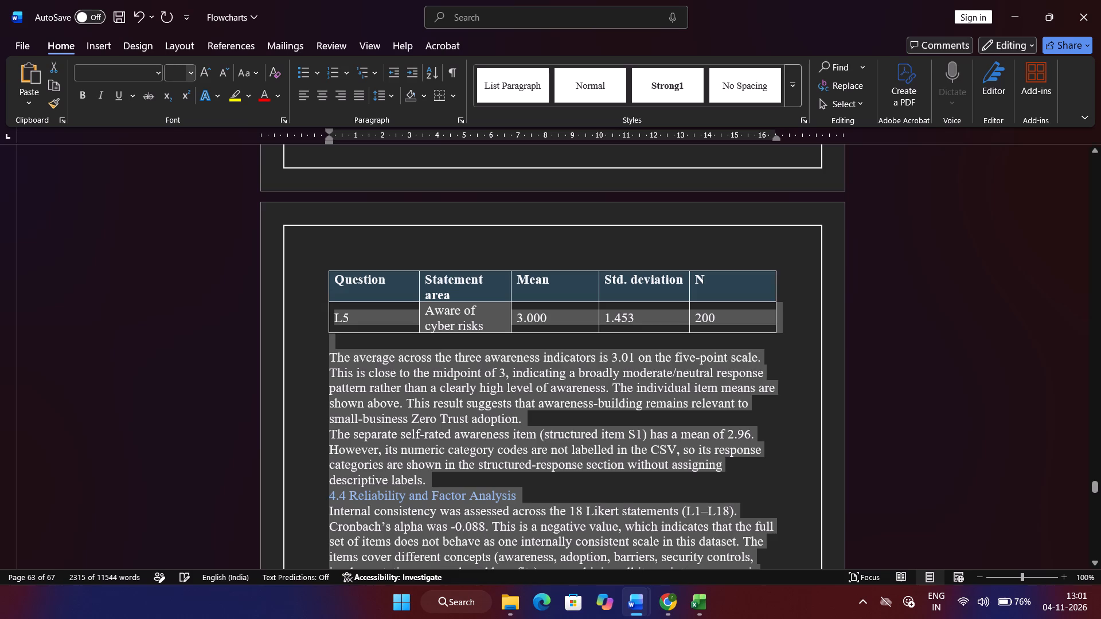
pyautogui.scroll(4, 179, 75)
# Increase the font size of the two-paragraph Chapter 4 title, "CHAPTER 4" and "DATA ANALYSIS, INTERPRETATION AND HYPOTHESIS TESTING", to 16.
pyautogui.scroll(14, 419, 218)
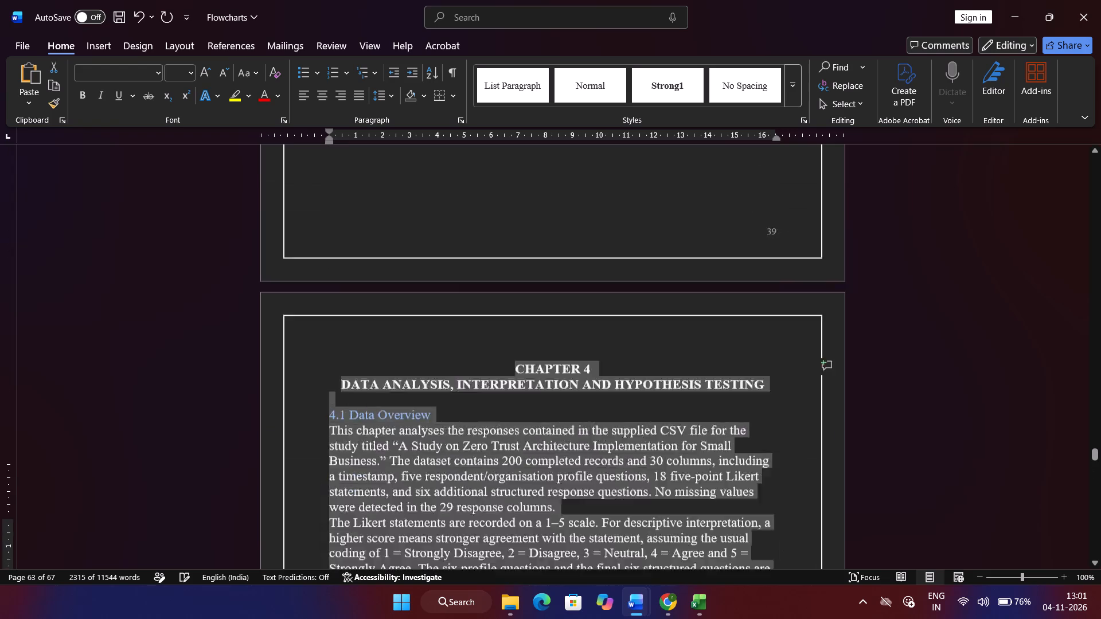
pyautogui.hscroll(1, 419, 218)
pyautogui.scroll(2, 419, 218)
pyautogui.scroll(-3, 419, 218)
pyautogui.scroll(3, 419, 218)
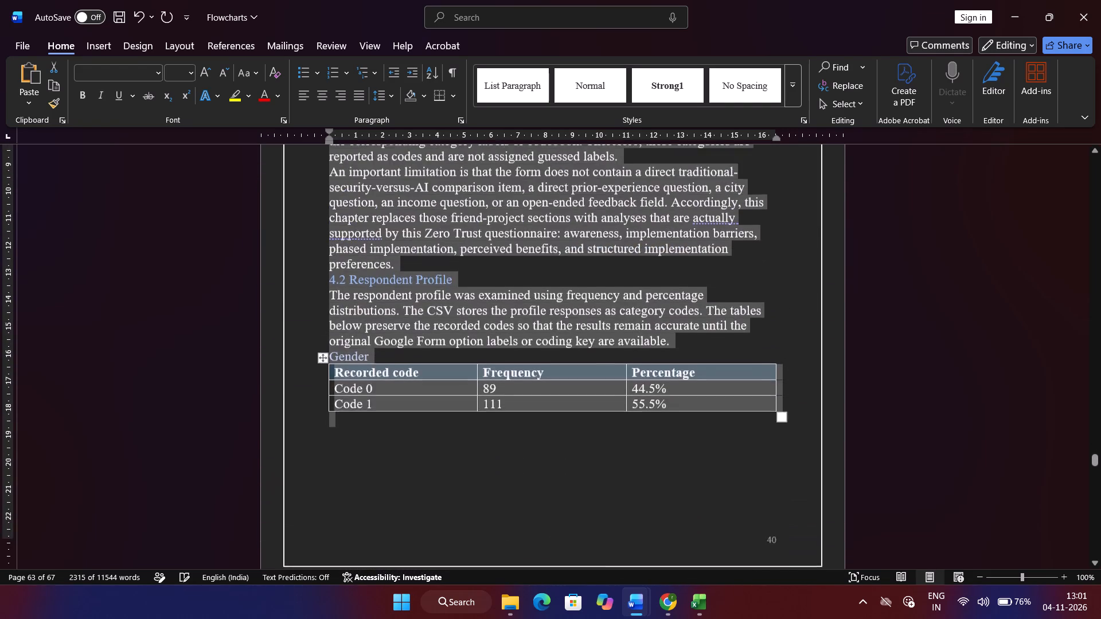
pyautogui.scroll(4, 419, 218)
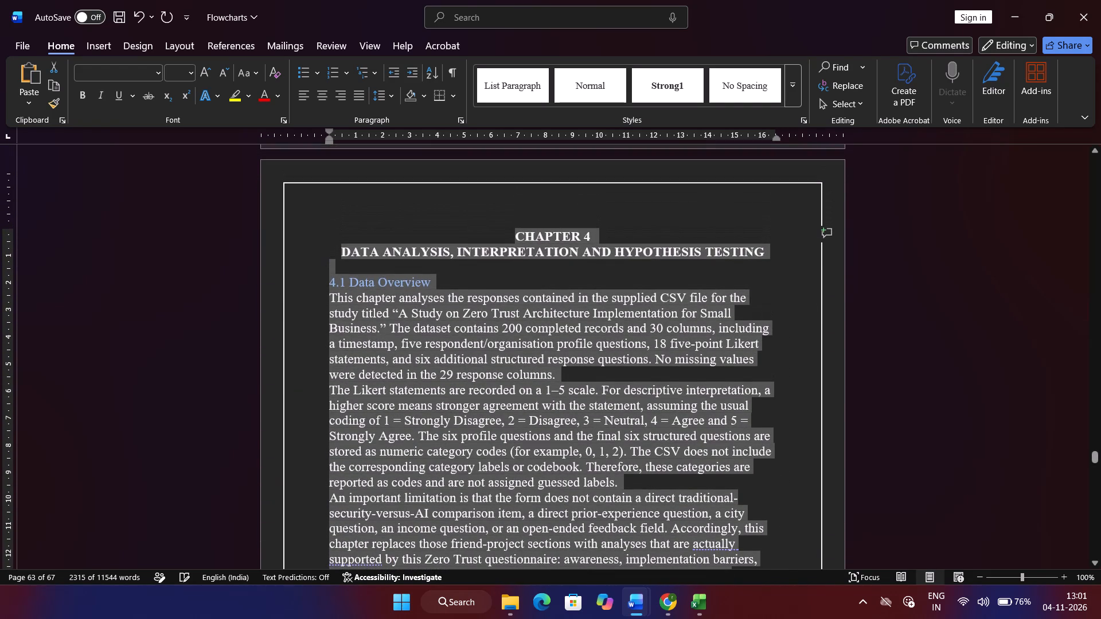
pyautogui.click(503, 231)
pyautogui.moveTo(513, 237); pyautogui.dragTo(769, 254)
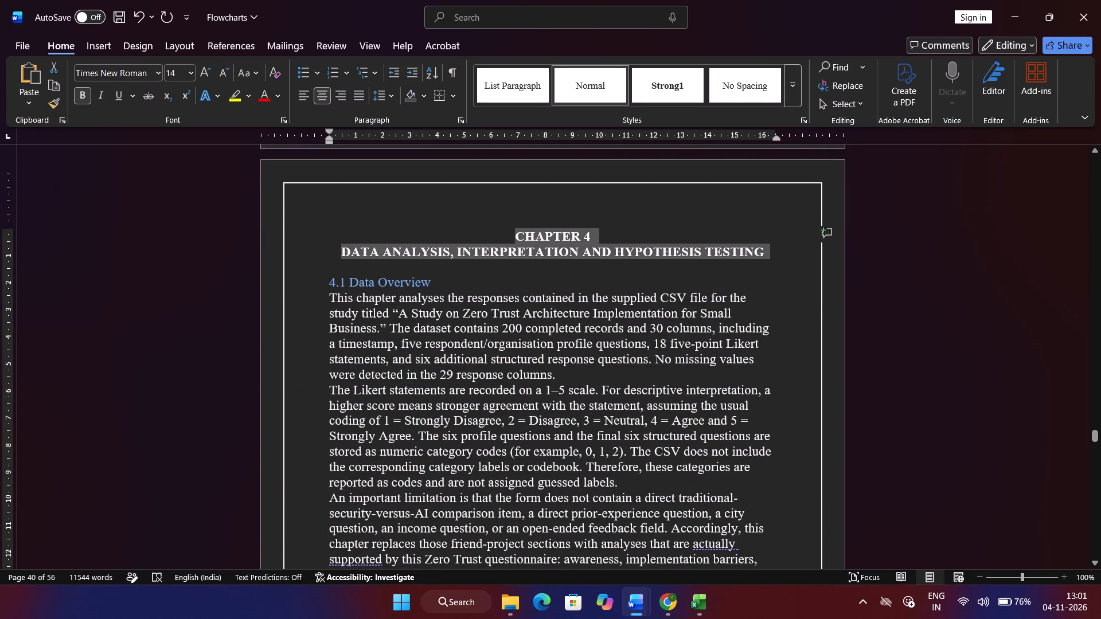
pyautogui.click(203, 72)
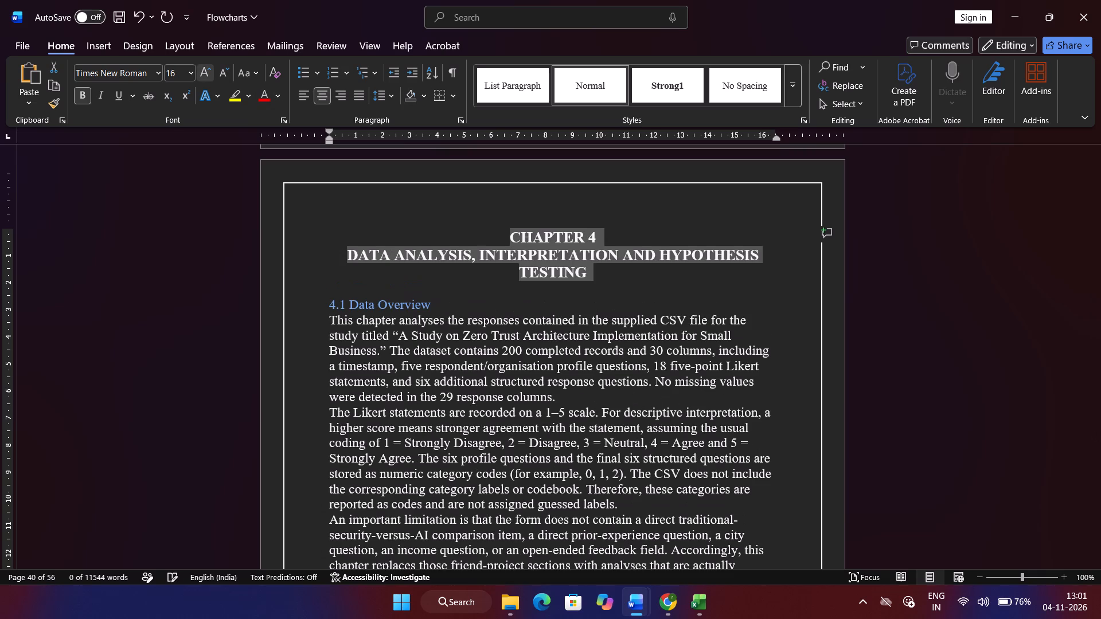
pyautogui.click(482, 279)
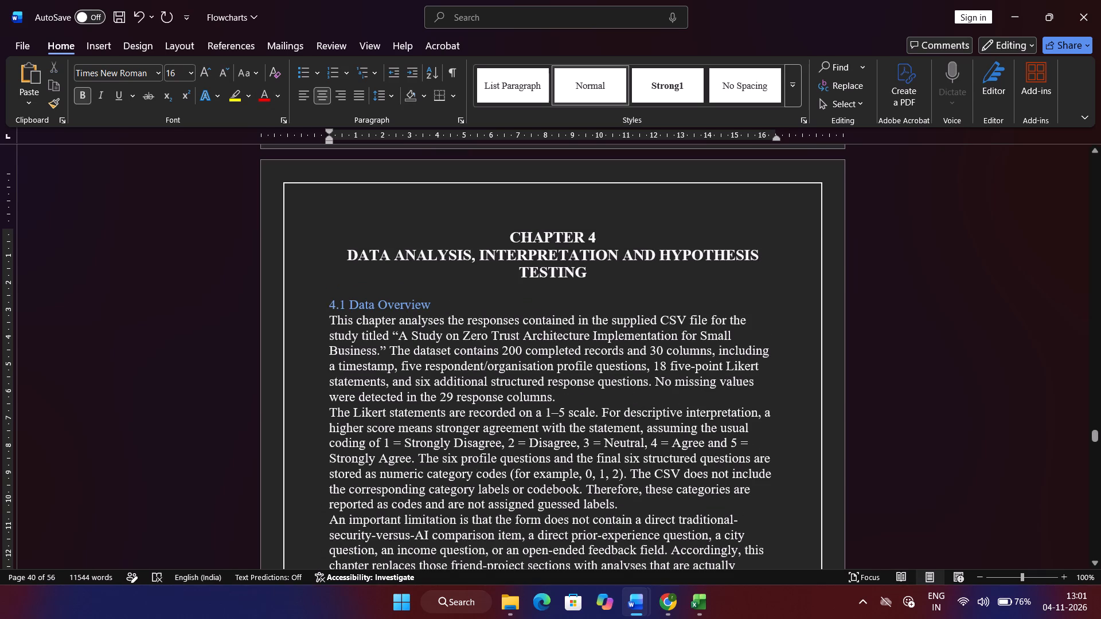
# Change the font color of the "4.1 Data Overview" heading to Automatic.
pyautogui.moveTo(447, 294); pyautogui.dragTo(445, 296)
pyautogui.moveTo(445, 296); pyautogui.dragTo(432, 301)
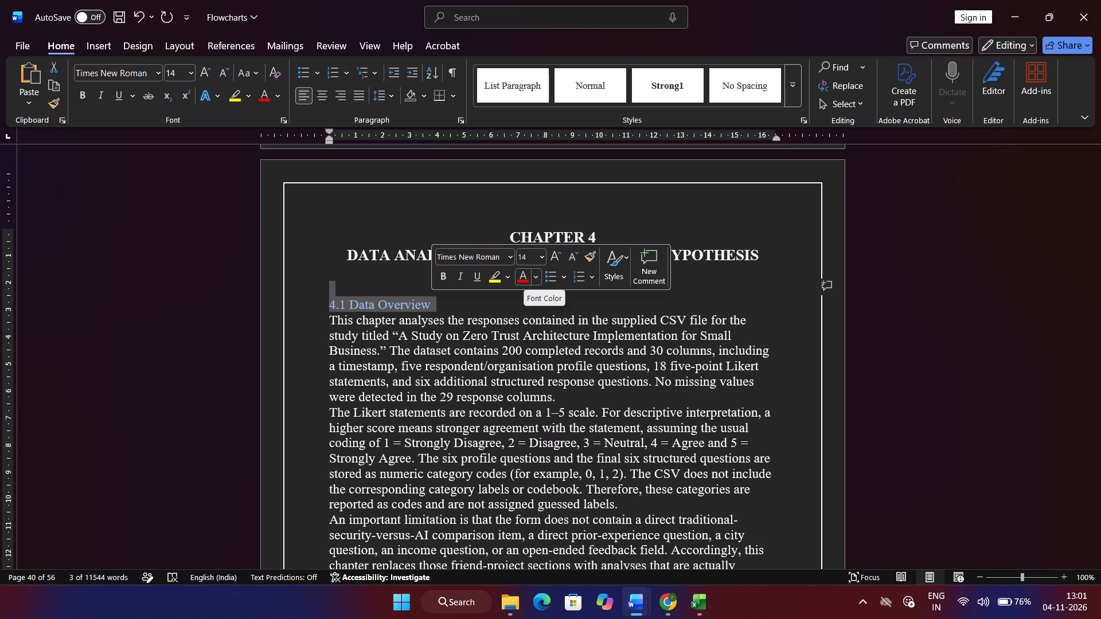
pyautogui.click(536, 277)
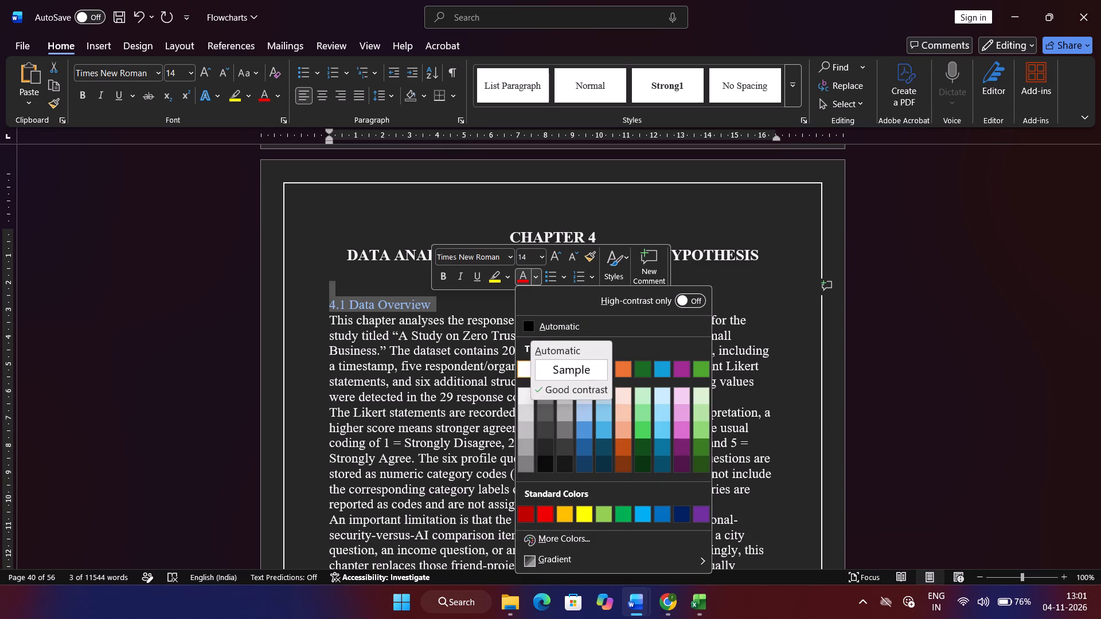
pyautogui.click(530, 323)
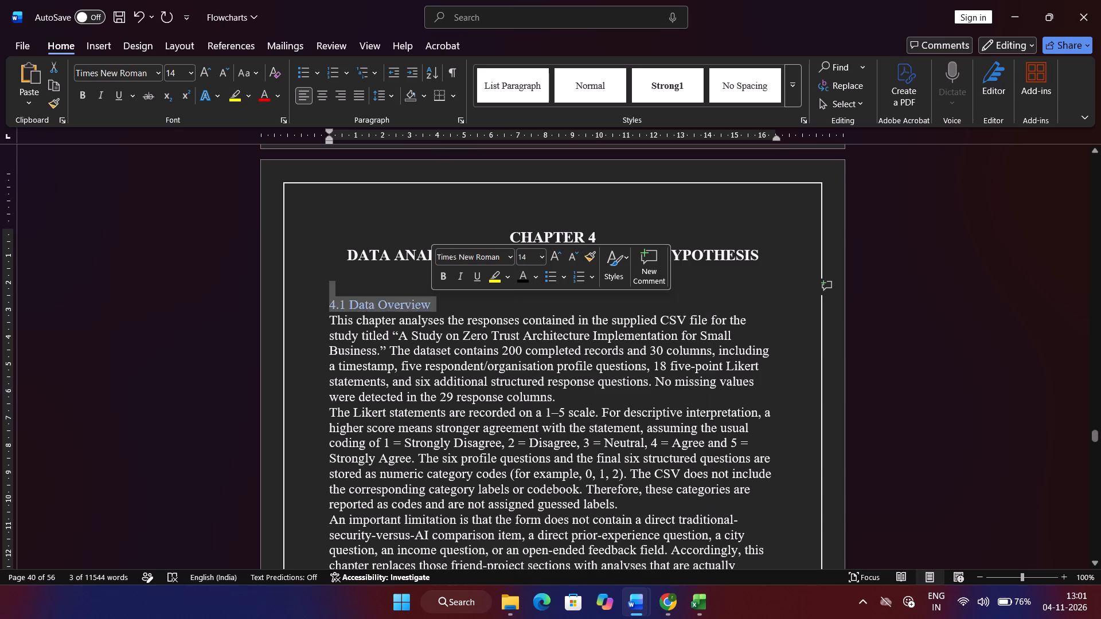
pyautogui.click(385, 281)
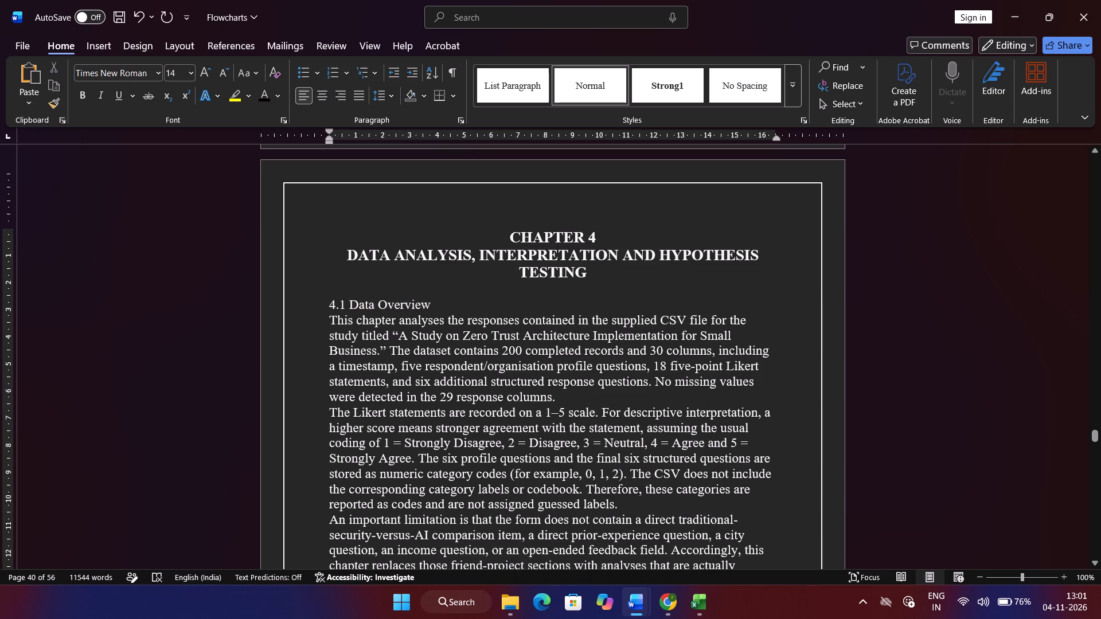
# Apply the Automatic font color to everything from the "4.1 Data Overview" heading through the Gender table, including the "4.2 Respondent Profile" heading.
pyautogui.scroll(3, 486, 375)
pyautogui.scroll(-2, 486, 375)
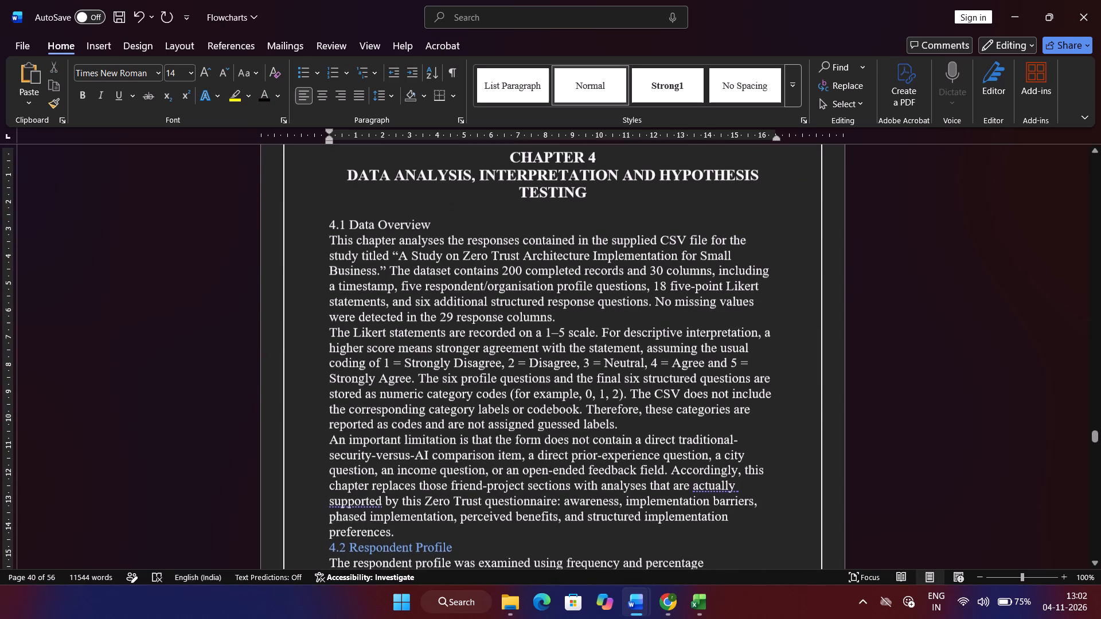
pyautogui.hscroll(1, 416, 546)
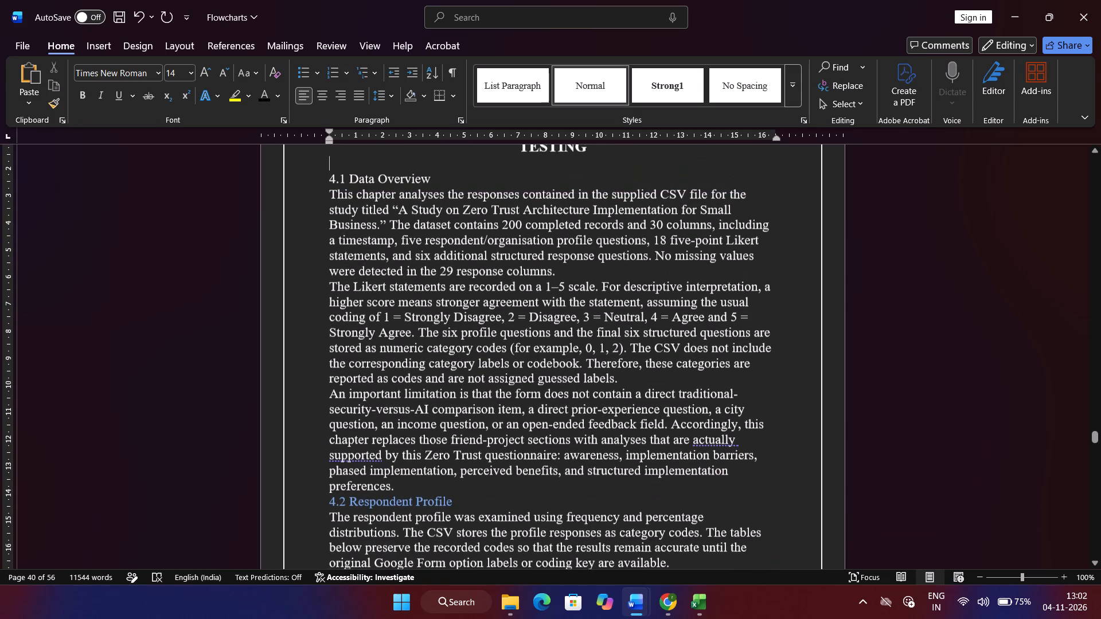
pyautogui.moveTo(327, 190); pyautogui.dragTo(471, 471)
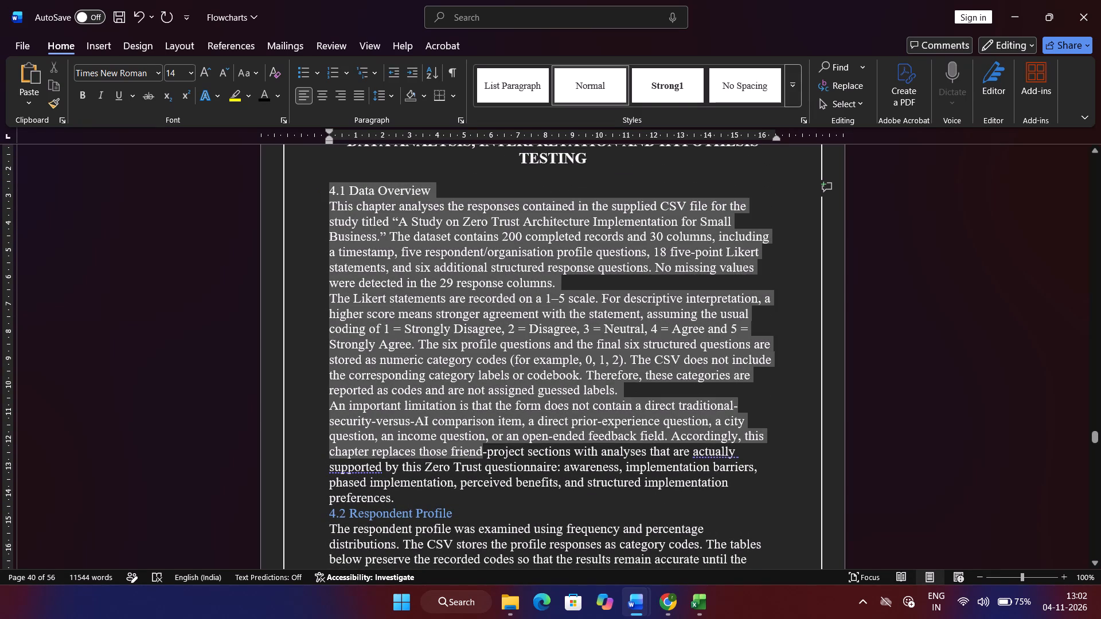
pyautogui.moveTo(471, 471); pyautogui.dragTo(531, 407)
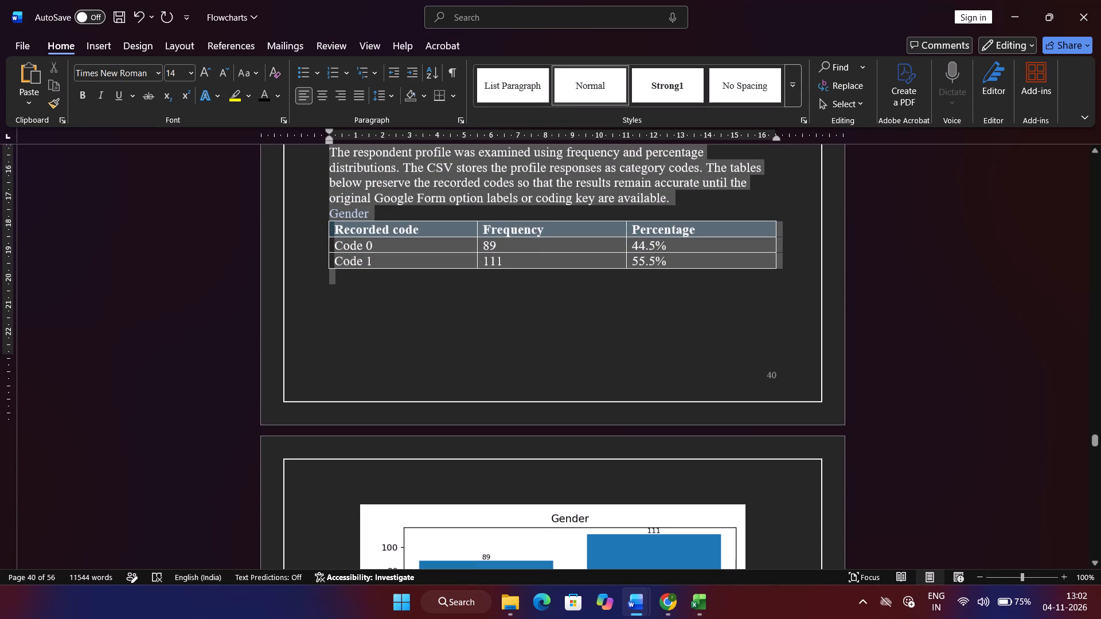
pyautogui.moveTo(531, 407); pyautogui.dragTo(704, 286)
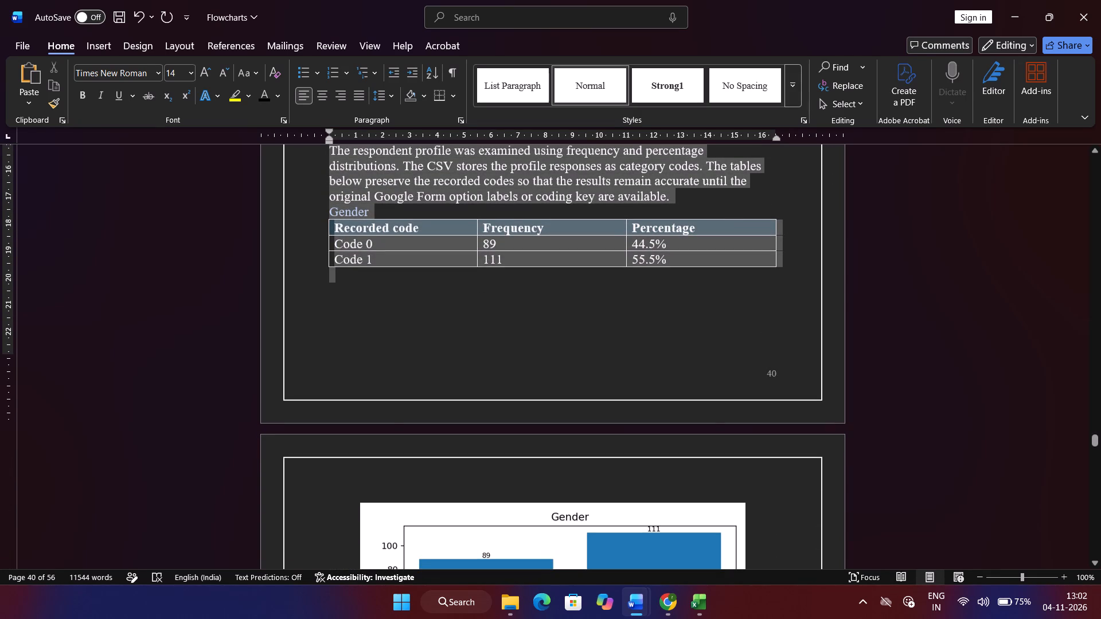
pyautogui.moveTo(704, 286); pyautogui.dragTo(732, 275)
pyautogui.click(827, 249)
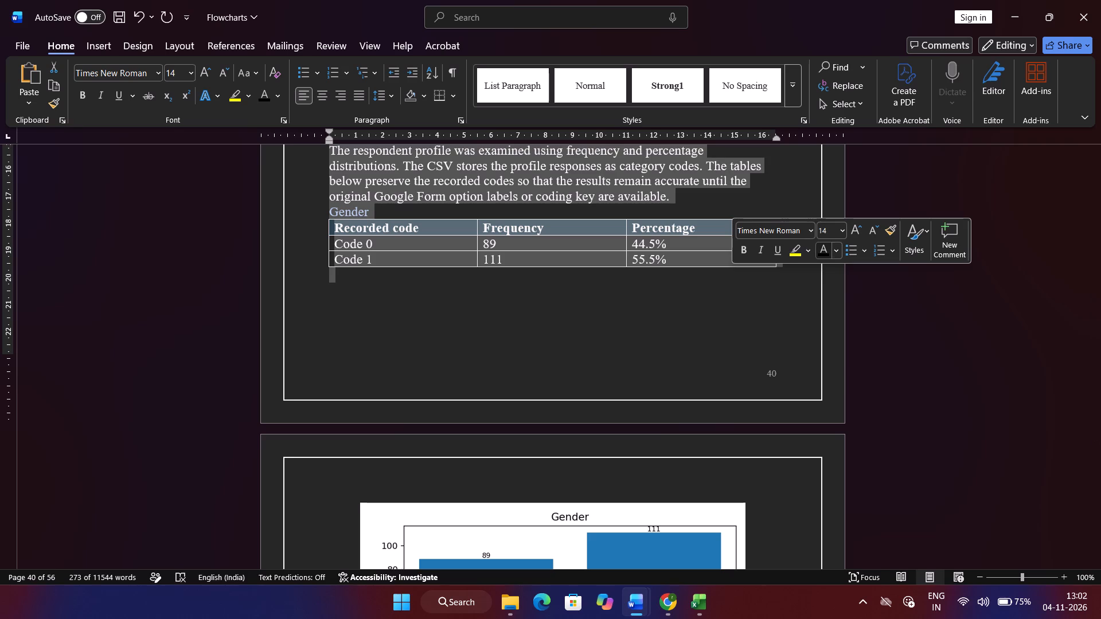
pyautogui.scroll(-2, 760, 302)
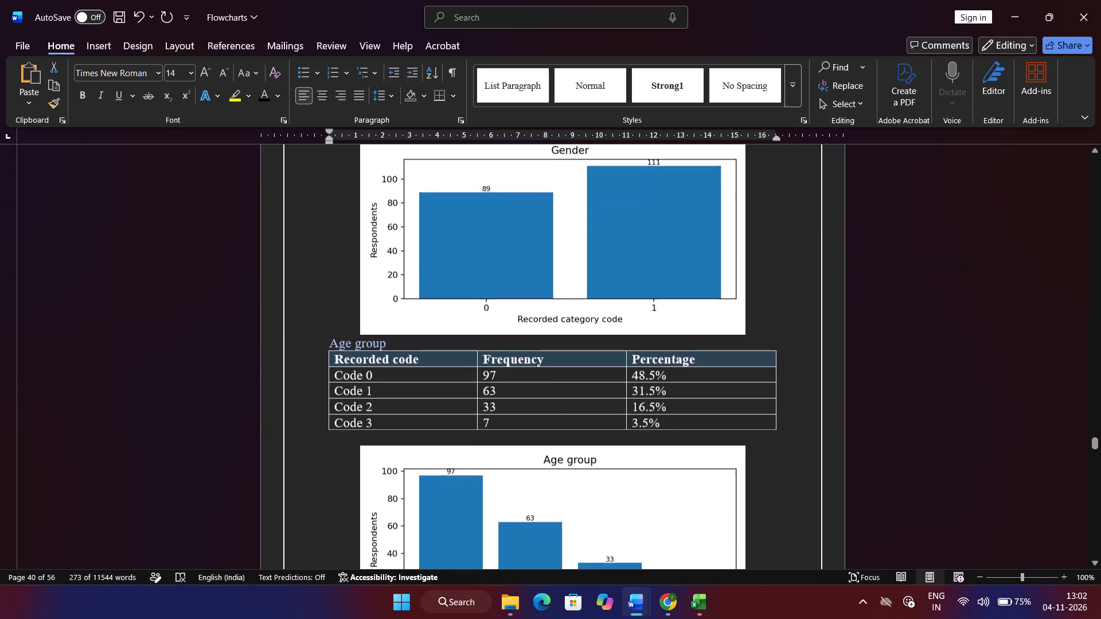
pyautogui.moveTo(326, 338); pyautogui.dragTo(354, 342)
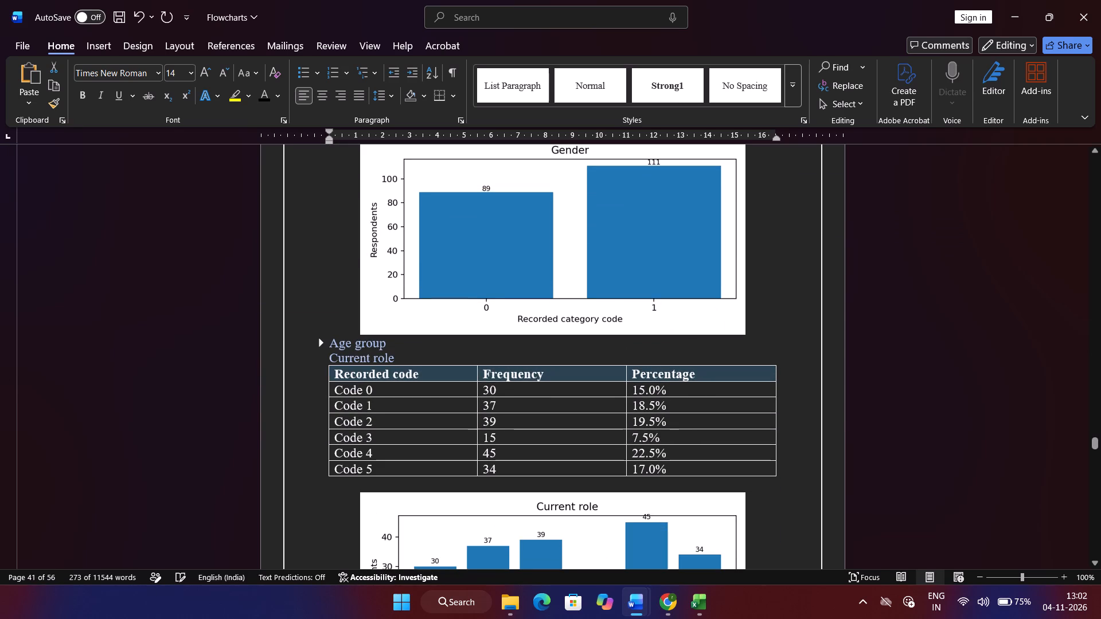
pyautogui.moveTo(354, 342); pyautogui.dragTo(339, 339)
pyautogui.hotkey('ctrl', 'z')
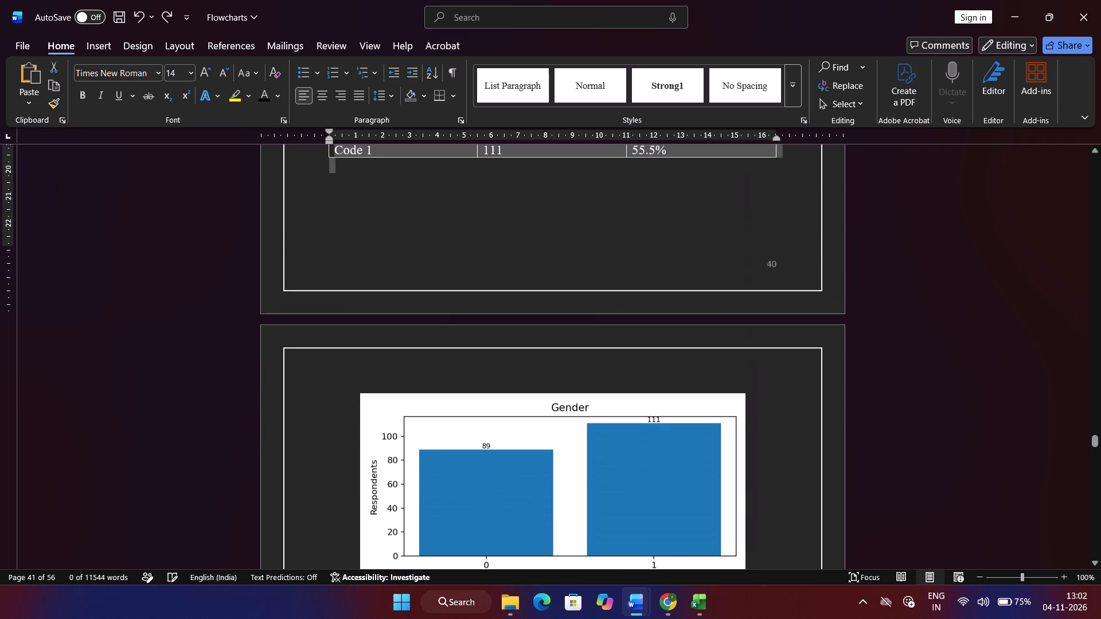
# Apply the Automatic font color to the "Age group" heading and the table beneath it.
pyautogui.scroll(4, 334, 374)
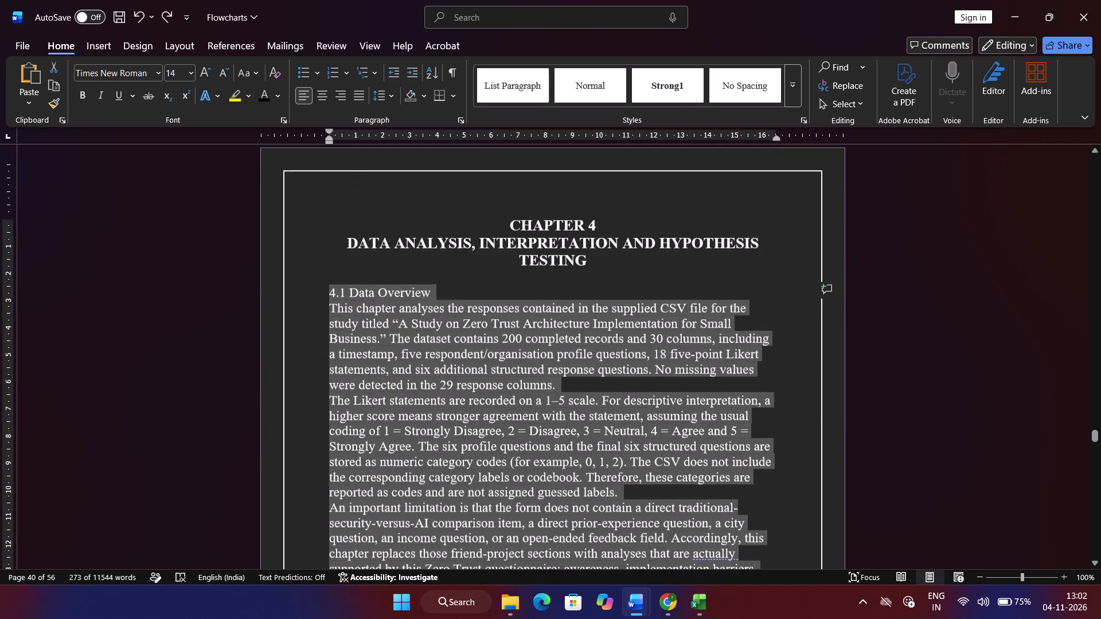
pyautogui.scroll(-1, 334, 374)
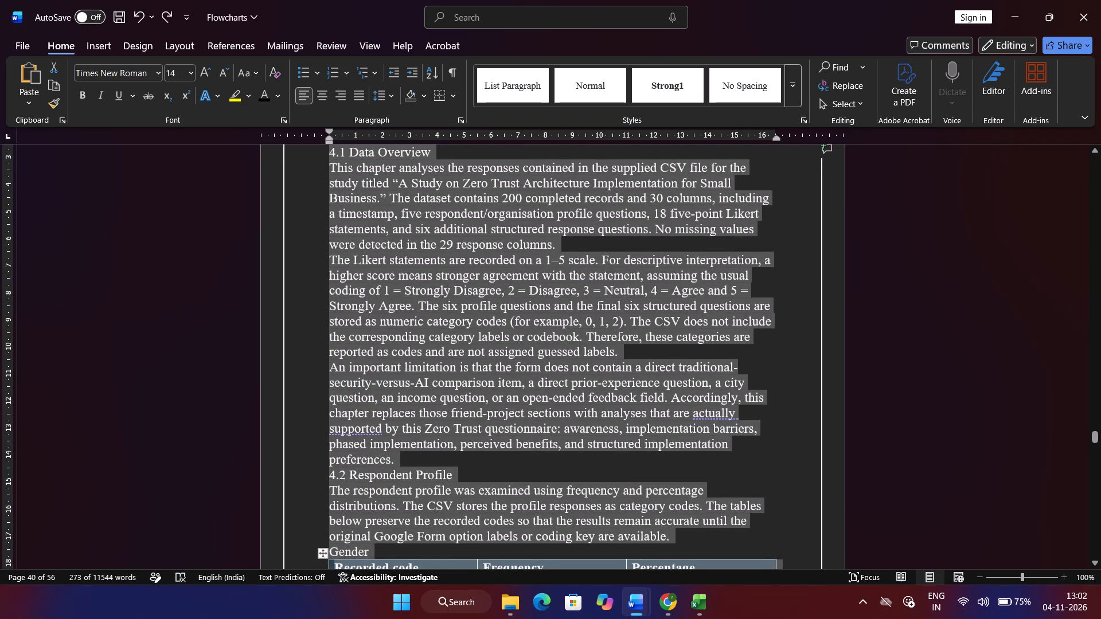
pyautogui.scroll(-1, 334, 374)
pyautogui.click(334, 374)
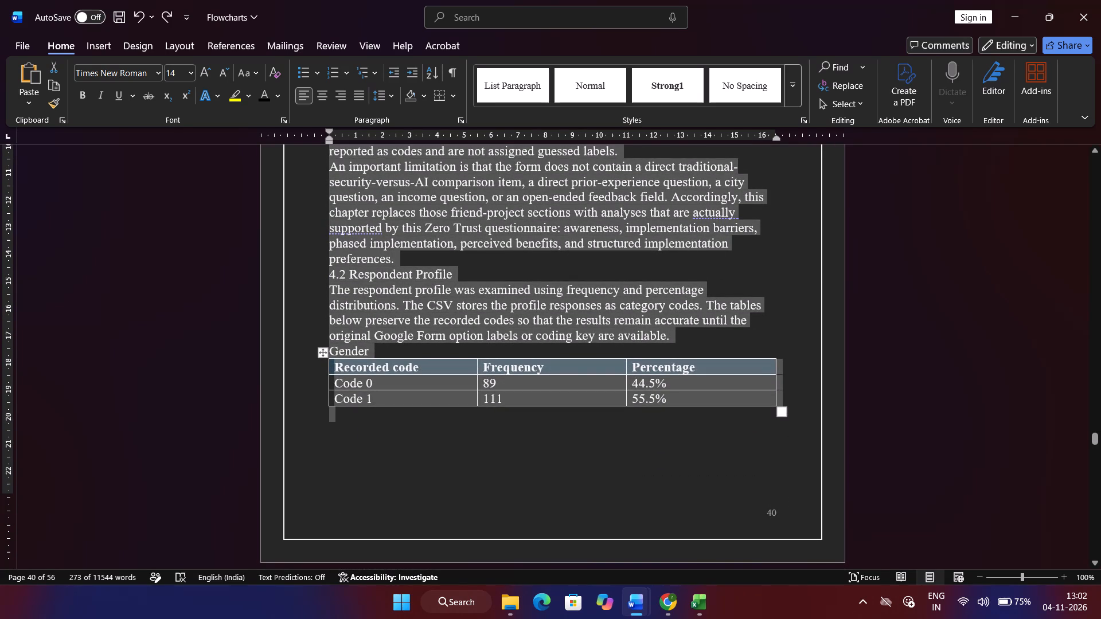
pyautogui.click(345, 425)
pyautogui.scroll(-5, 345, 425)
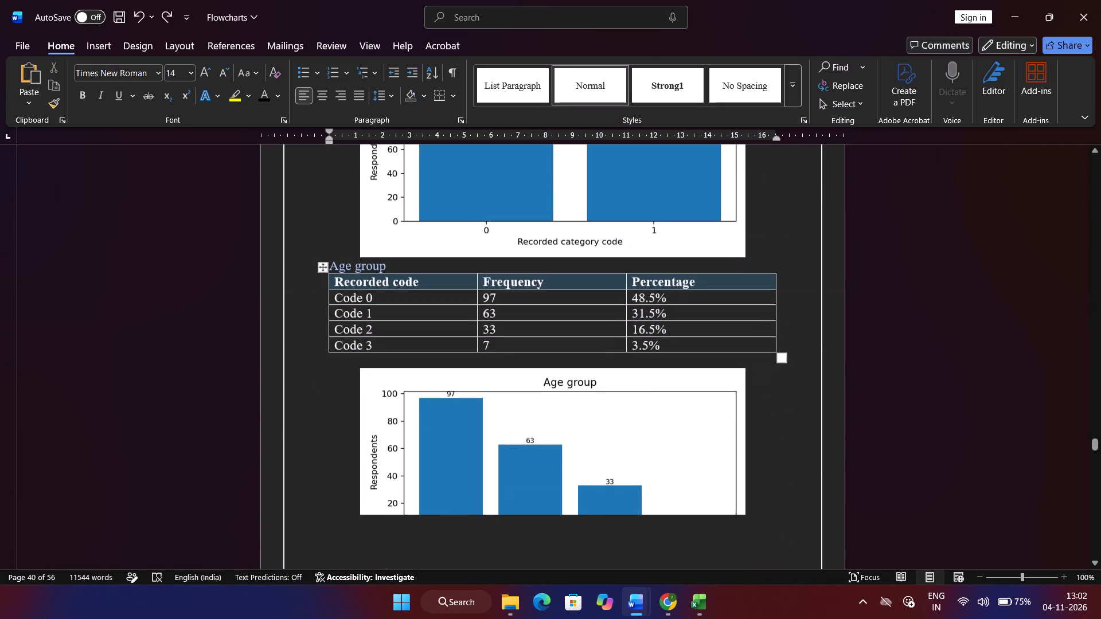
pyautogui.moveTo(307, 258); pyautogui.dragTo(403, 290)
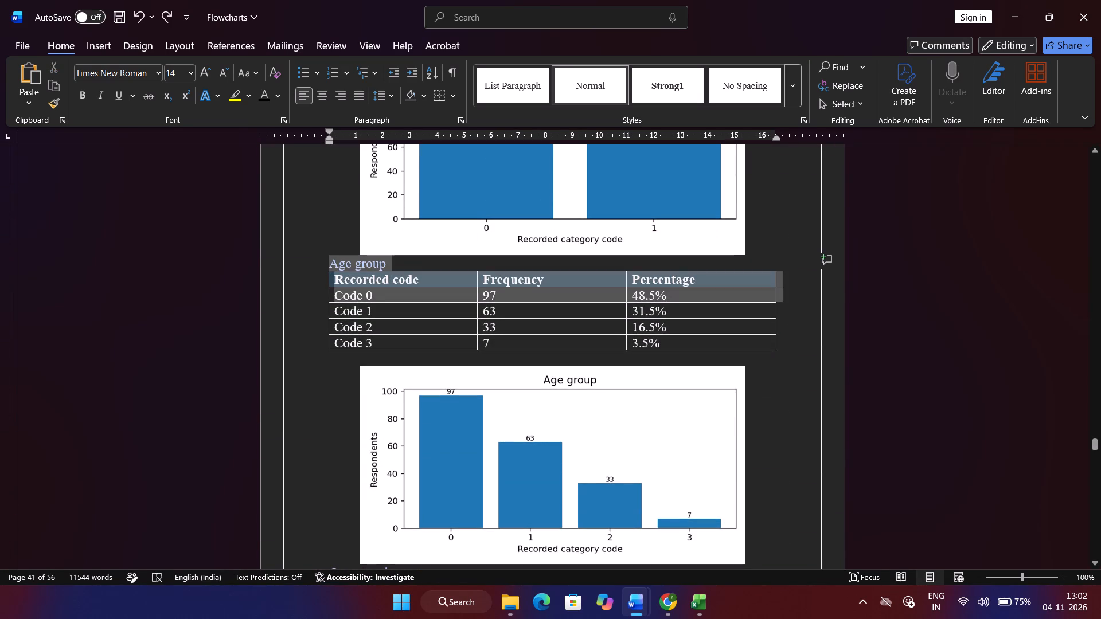
pyautogui.moveTo(403, 290); pyautogui.dragTo(661, 343)
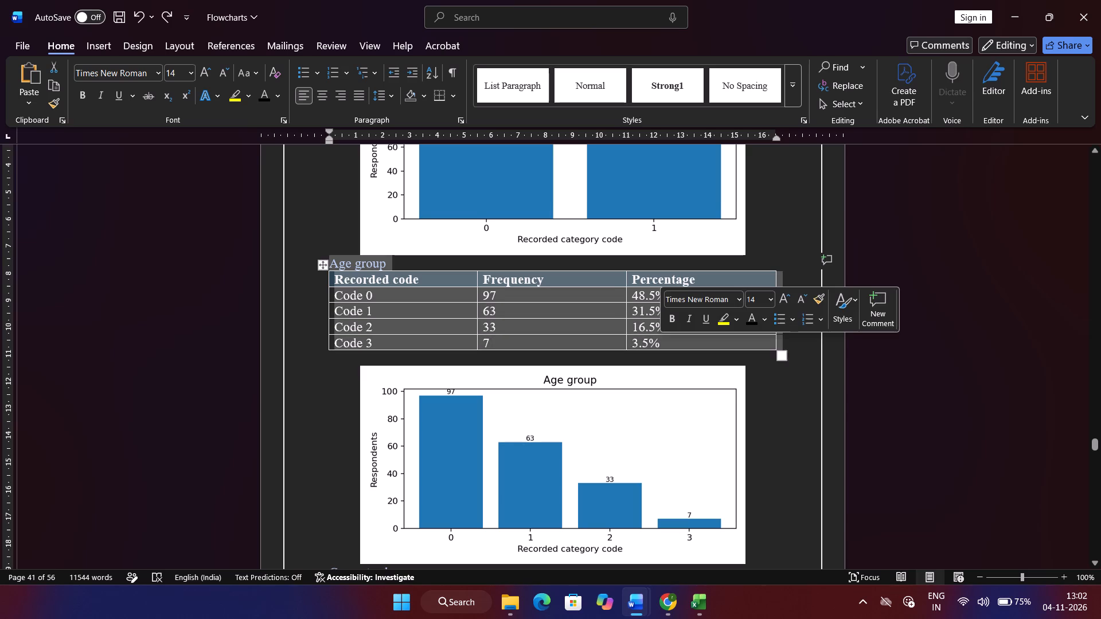
pyautogui.click(756, 323)
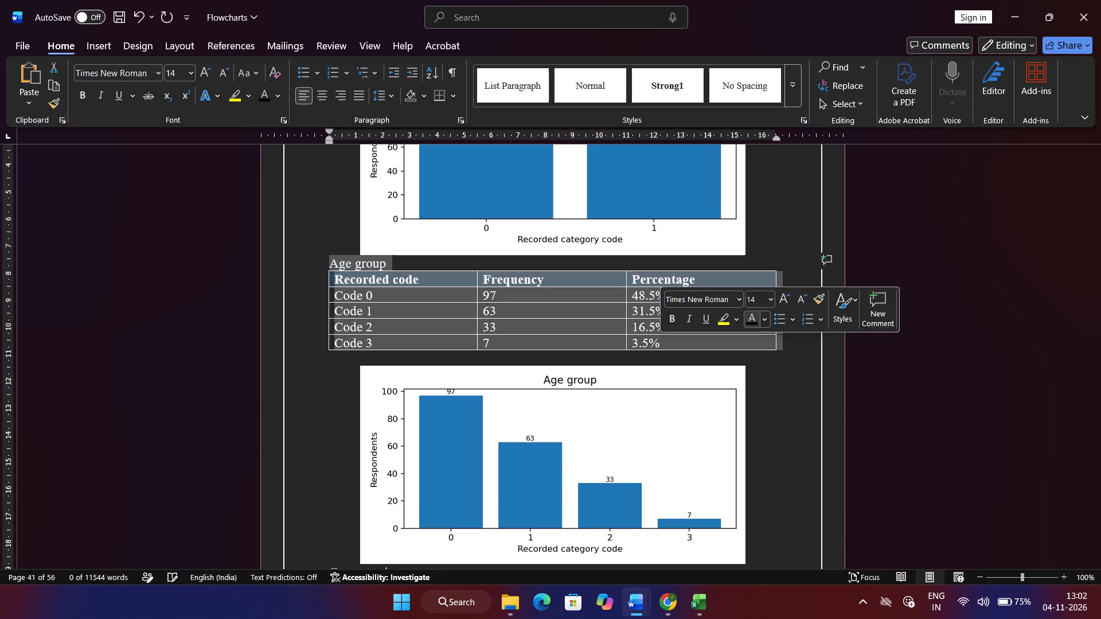
# Apply the Automatic font color to the "Current role" heading below the Age group chart.
pyautogui.scroll(-5, 537, 351)
pyautogui.click(537, 351)
pyautogui.scroll(3, 537, 351)
pyautogui.scroll(-1, 537, 351)
pyautogui.scroll(1, 537, 351)
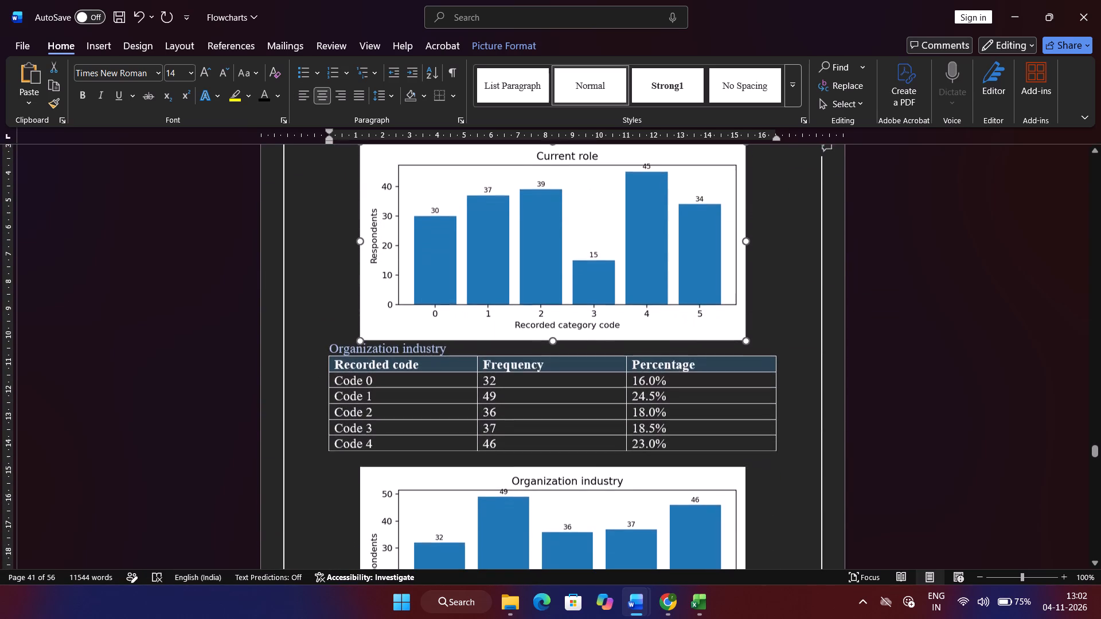
pyautogui.scroll(1, 537, 351)
pyautogui.scroll(-2, 537, 351)
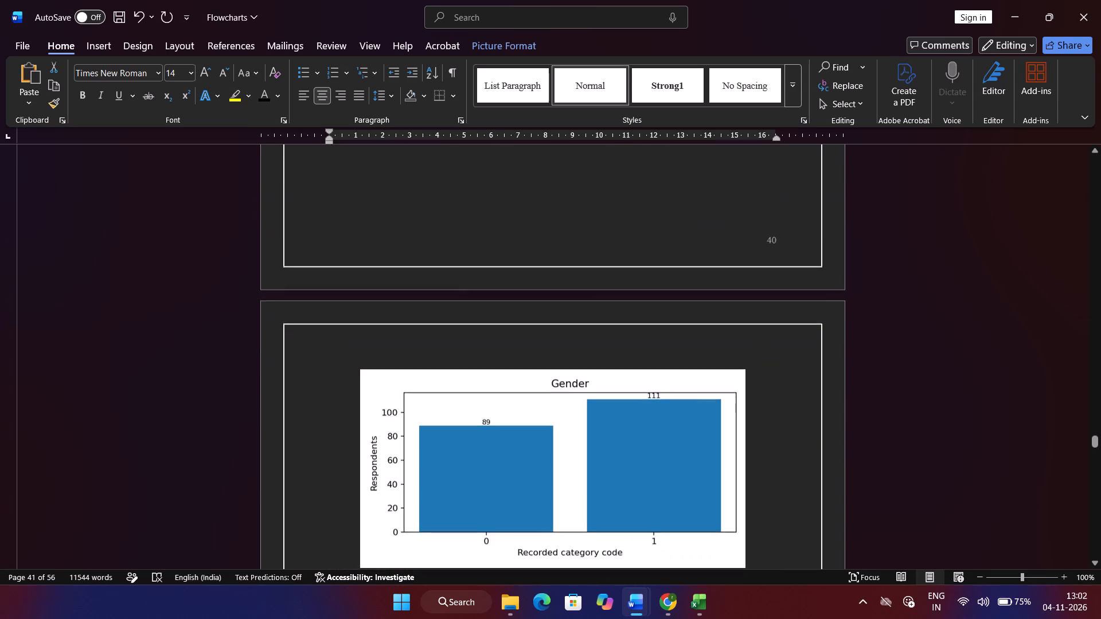
pyautogui.scroll(-2, 537, 351)
pyautogui.scroll(2, 537, 351)
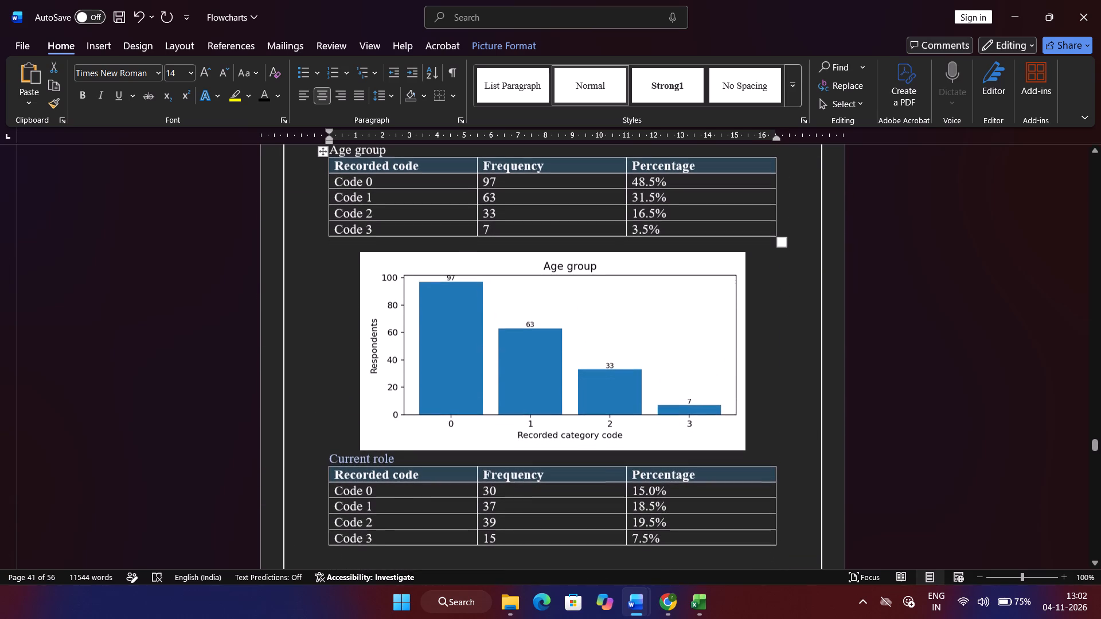
pyautogui.moveTo(314, 463); pyautogui.dragTo(348, 463)
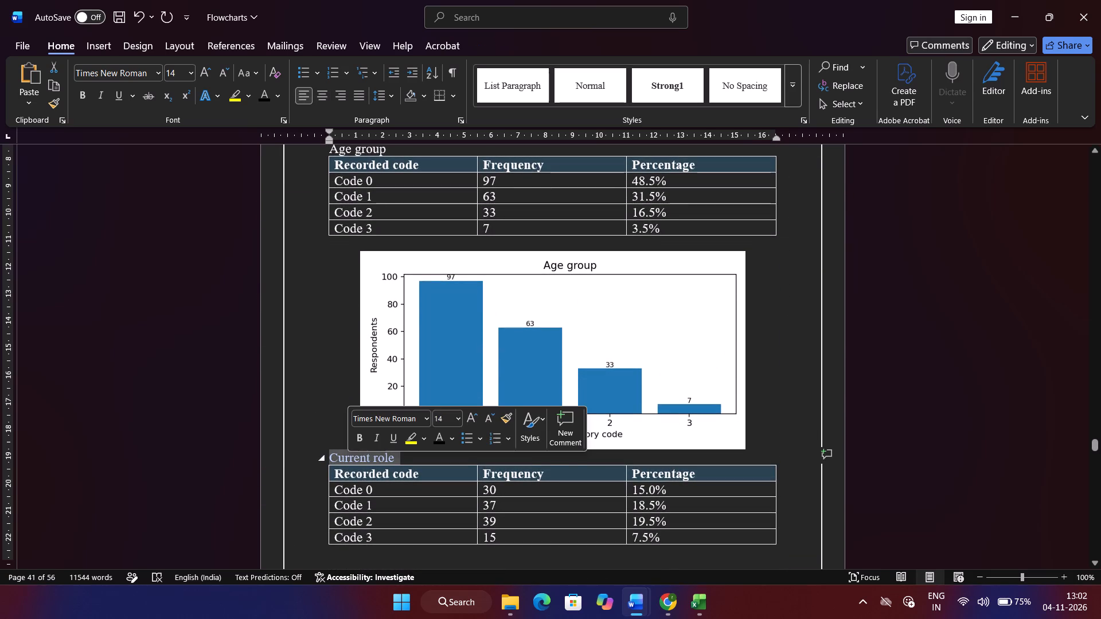
pyautogui.click(436, 441)
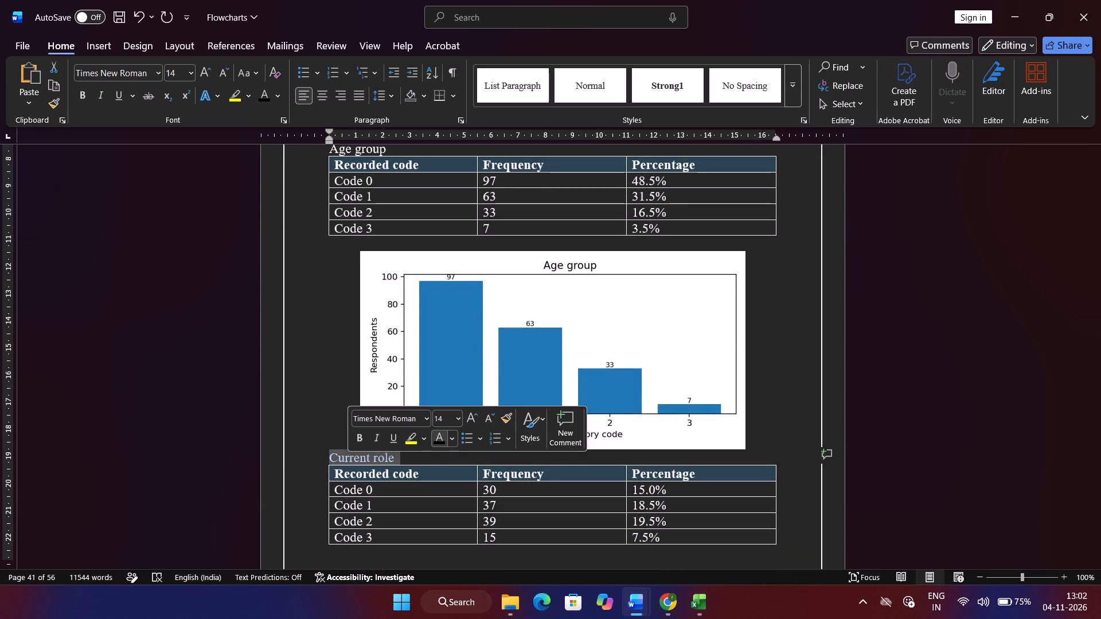
# Apply the Automatic font color to the "Organization industry" heading and its table's header row below the Current role chart.
pyautogui.scroll(-2, 400, 516)
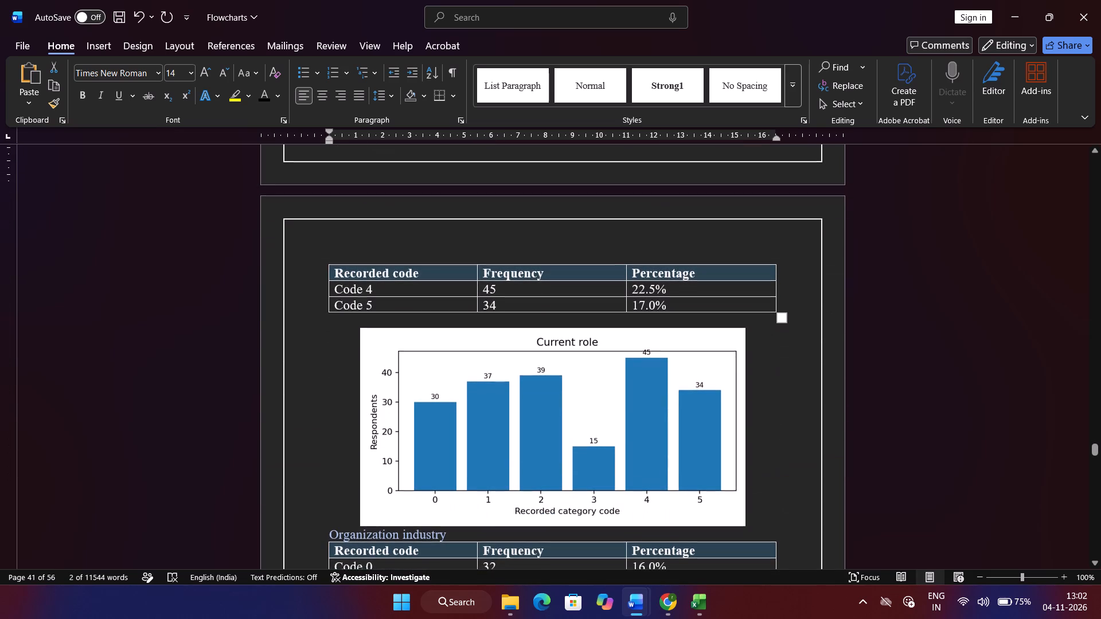
pyautogui.scroll(-1, 360, 515)
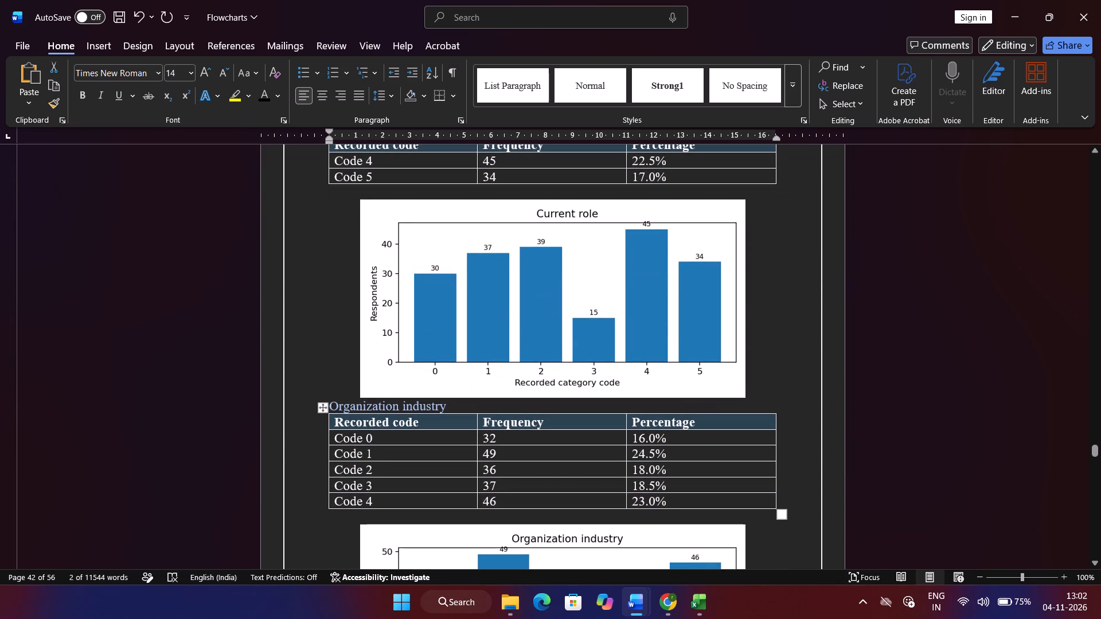
pyautogui.moveTo(302, 394); pyautogui.dragTo(380, 427)
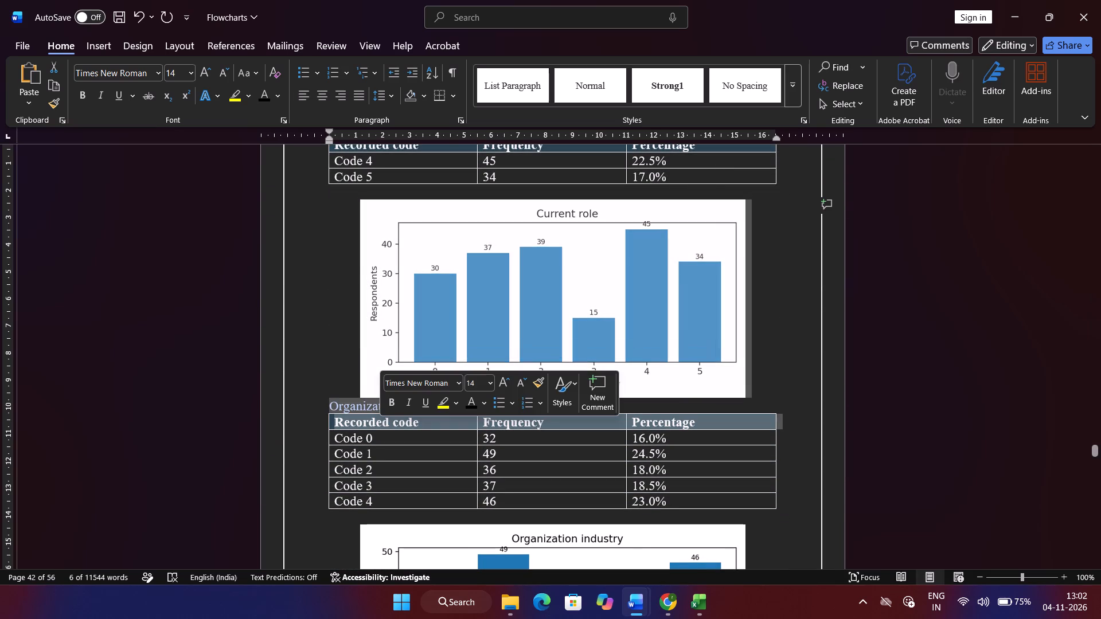
pyautogui.click(475, 402)
# Apply the Automatic font color to the "Organization size (employee band)" heading at the end of page 42.
pyautogui.scroll(-1, 387, 431)
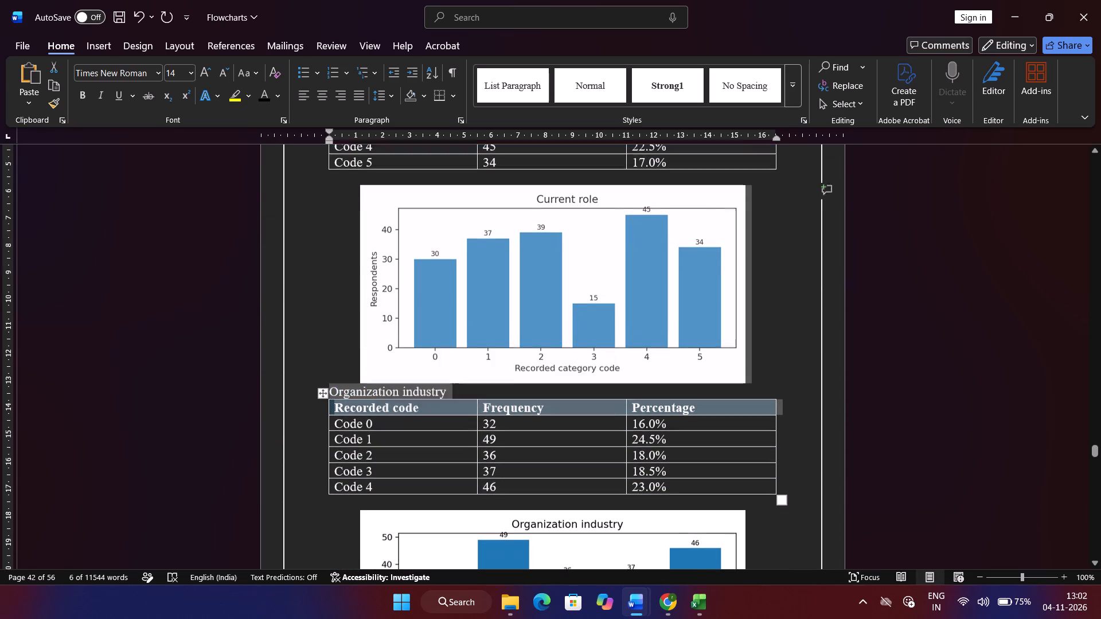
pyautogui.scroll(-3, 387, 431)
pyautogui.moveTo(306, 169); pyautogui.dragTo(334, 175)
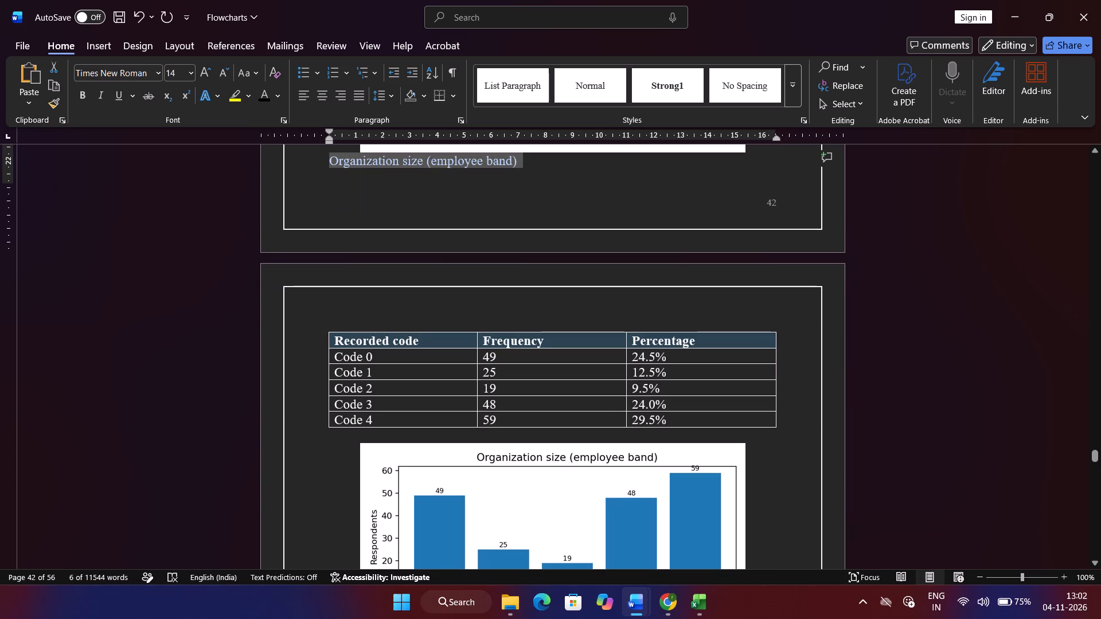
pyautogui.moveTo(334, 175); pyautogui.dragTo(465, 186)
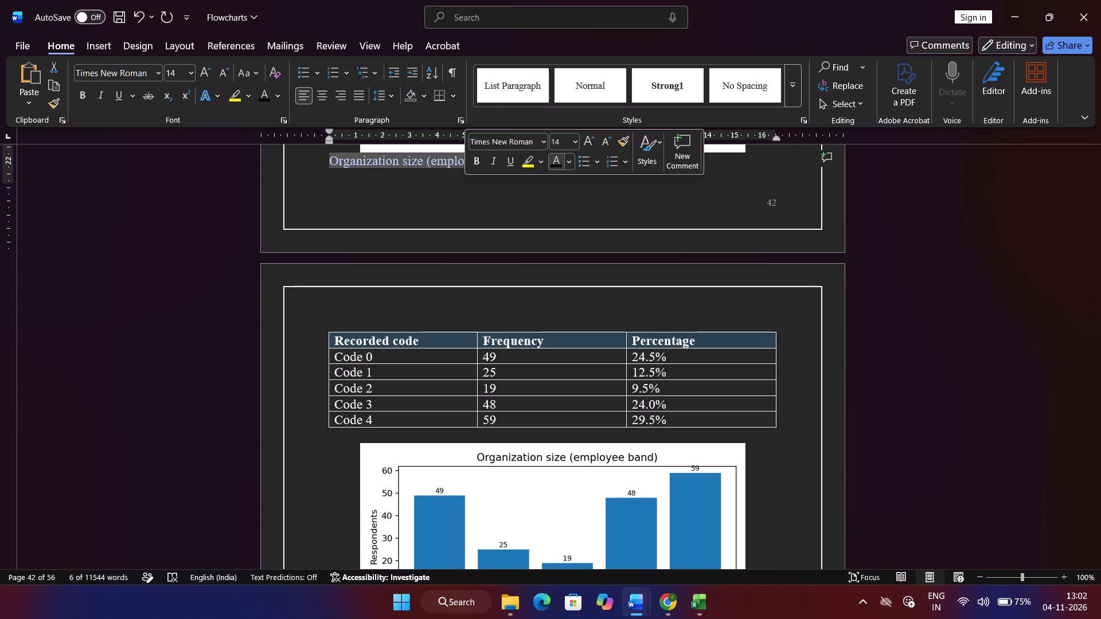
pyautogui.click(556, 158)
# Apply the Automatic font color from the respondent profile interpretation through the "4.3 Awareness and Prior Experience" heading into its first paragraph.
pyautogui.scroll(-3, 481, 245)
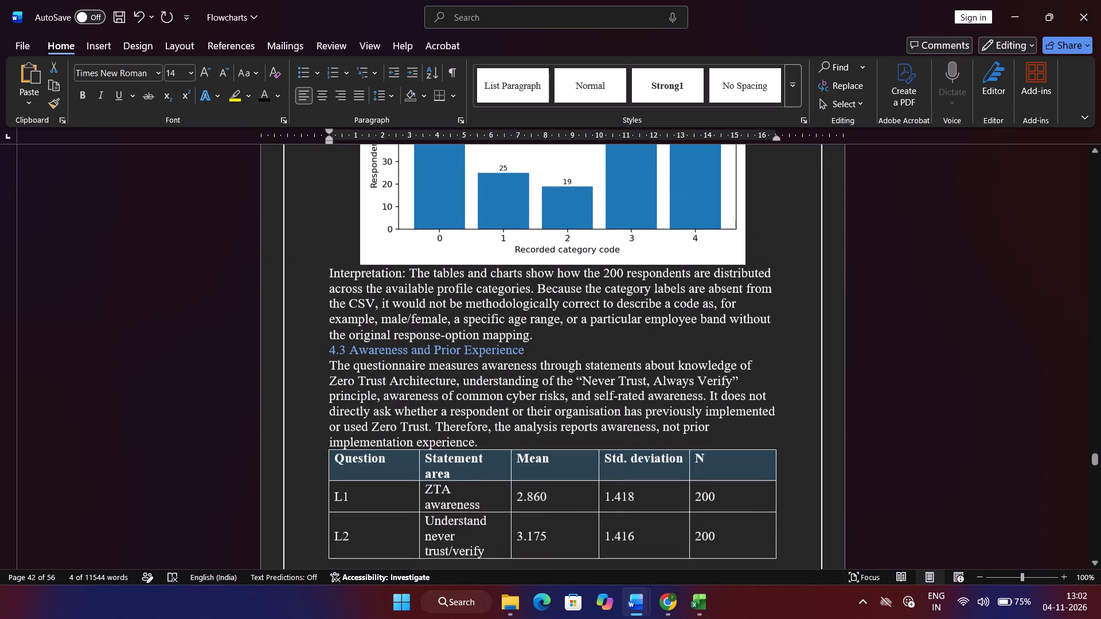
pyautogui.moveTo(323, 254); pyautogui.dragTo(535, 380)
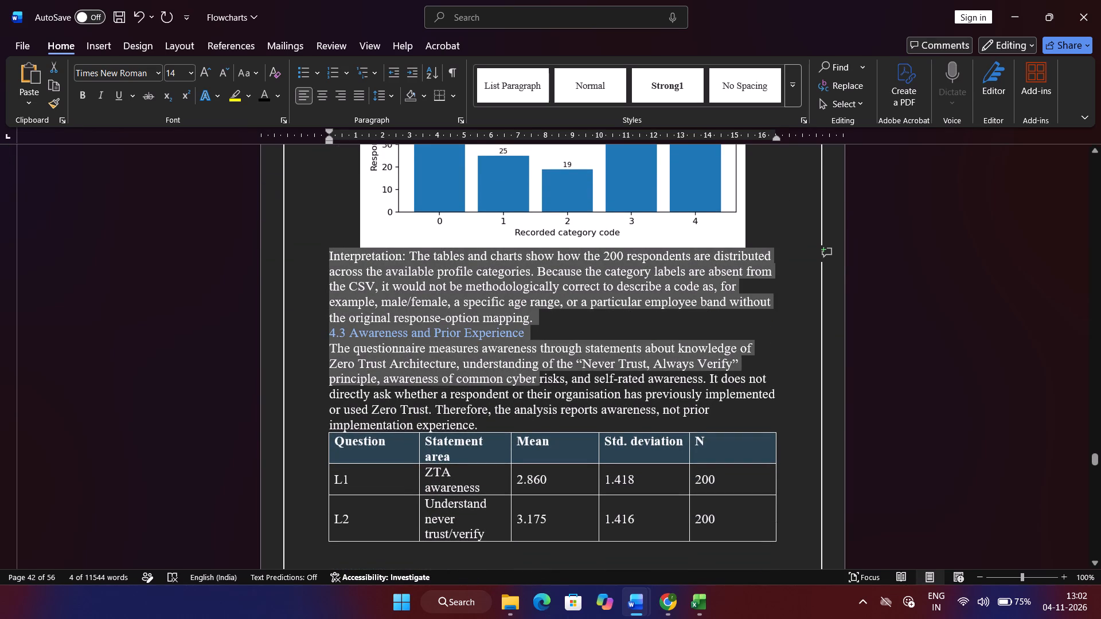
pyautogui.moveTo(535, 380); pyautogui.dragTo(528, 408)
pyautogui.click(618, 383)
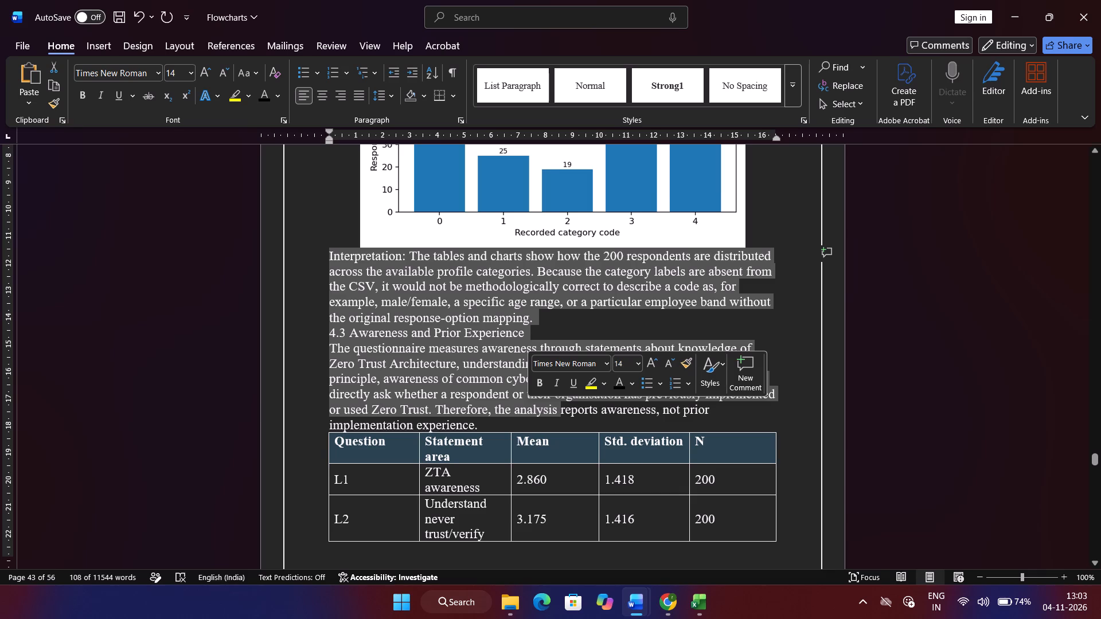
# Apply the Automatic font color to the "4.4 Reliability and Factor Analysis" heading and the adjoining text lines.
pyautogui.scroll(-4, 329, 451)
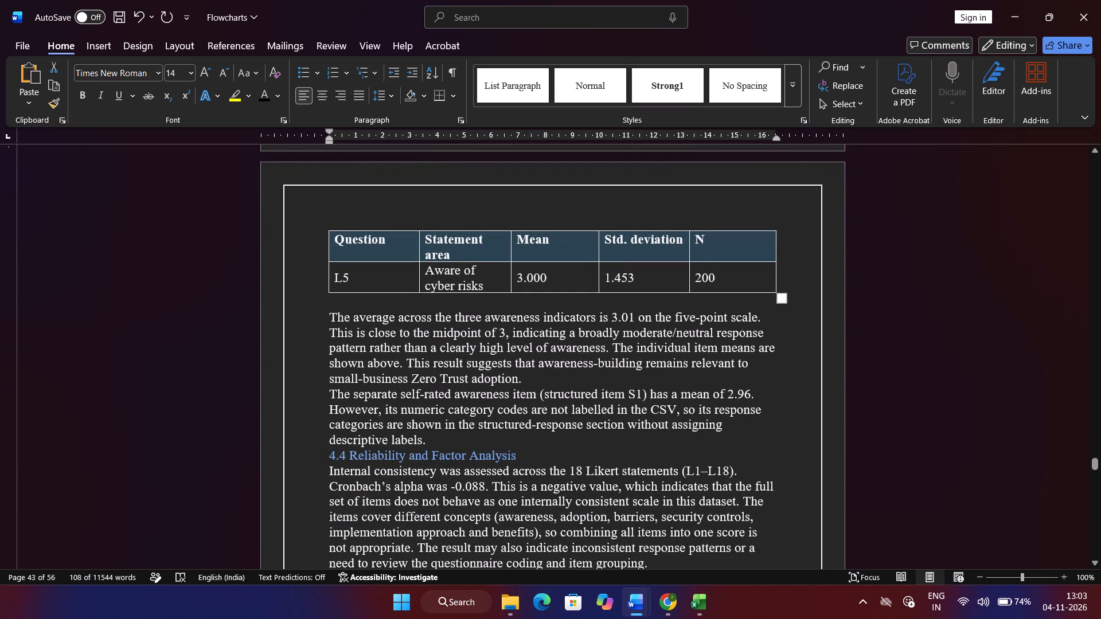
pyautogui.moveTo(330, 406); pyautogui.dragTo(468, 469)
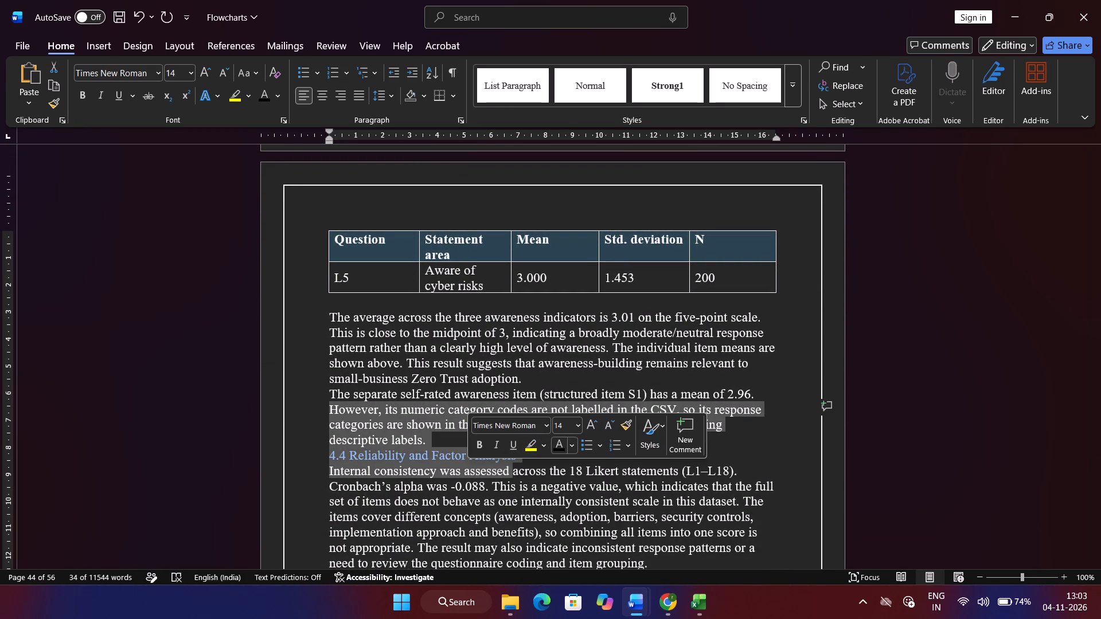
pyautogui.click(556, 452)
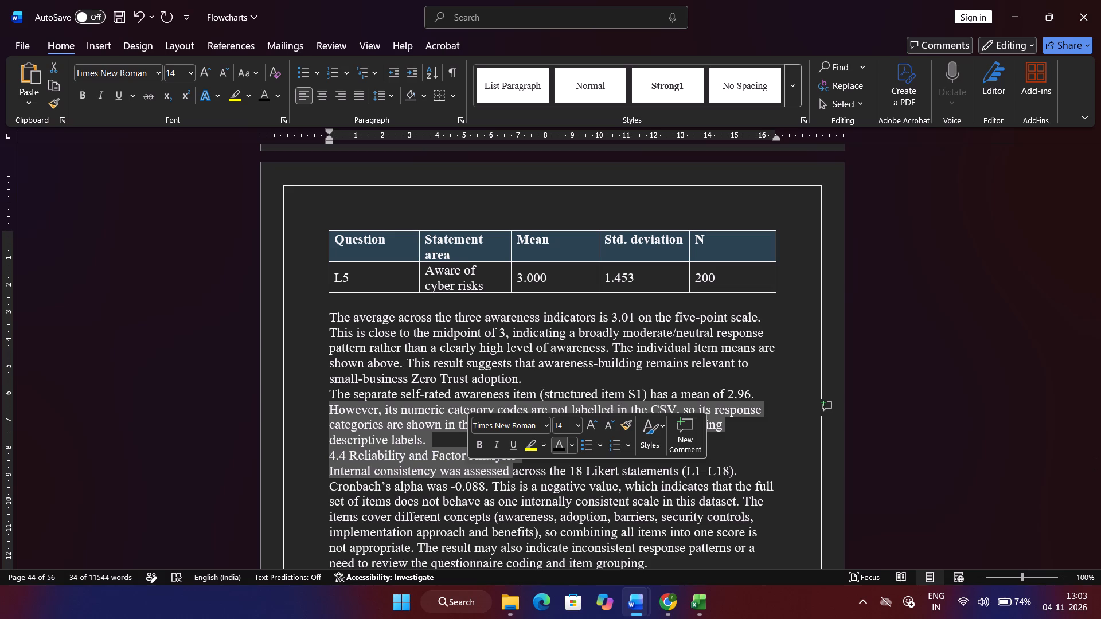
# Apply the Automatic font color to the "4.5 Descriptive Results: Zero Trust Adoption, Controls and Benefits" heading and the adjoining text.
pyautogui.scroll(-1, 556, 452)
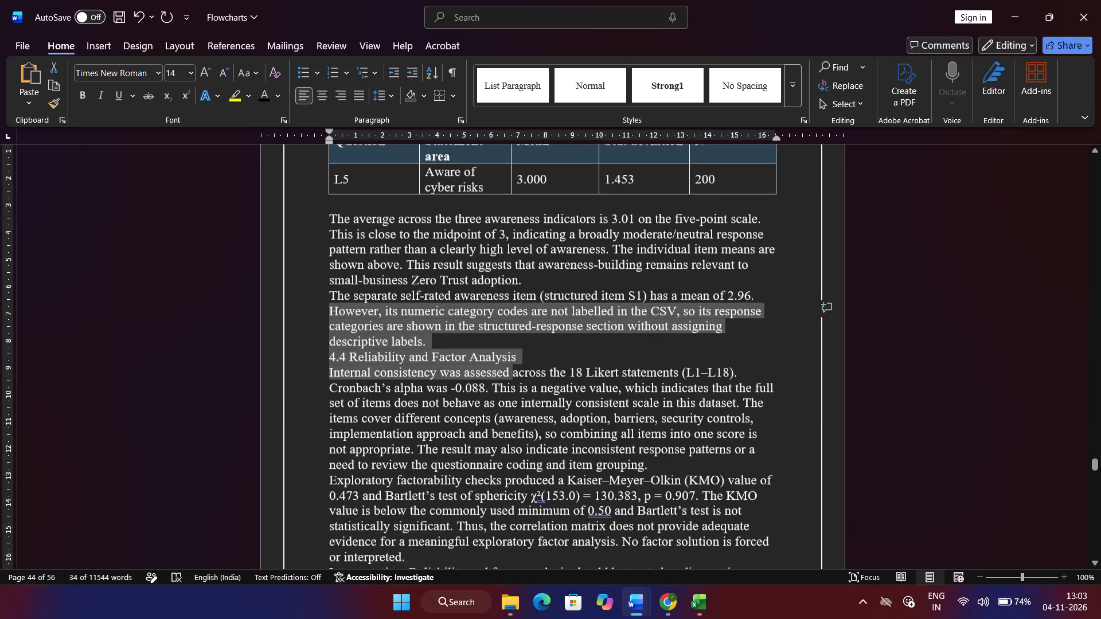
pyautogui.scroll(-4, 556, 452)
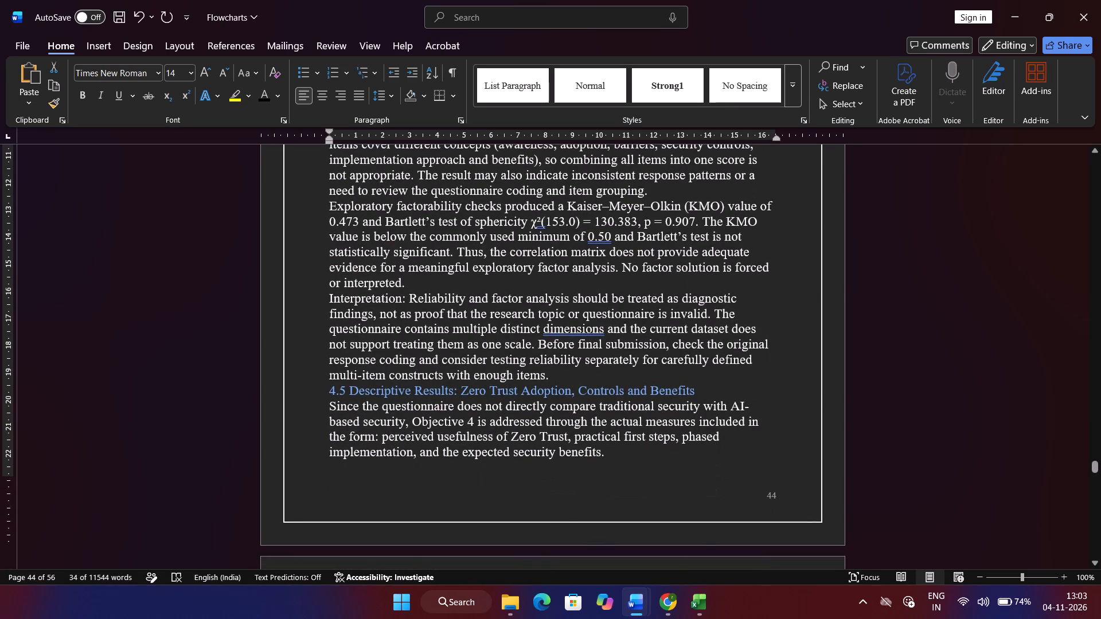
pyautogui.moveTo(330, 374); pyautogui.dragTo(398, 405)
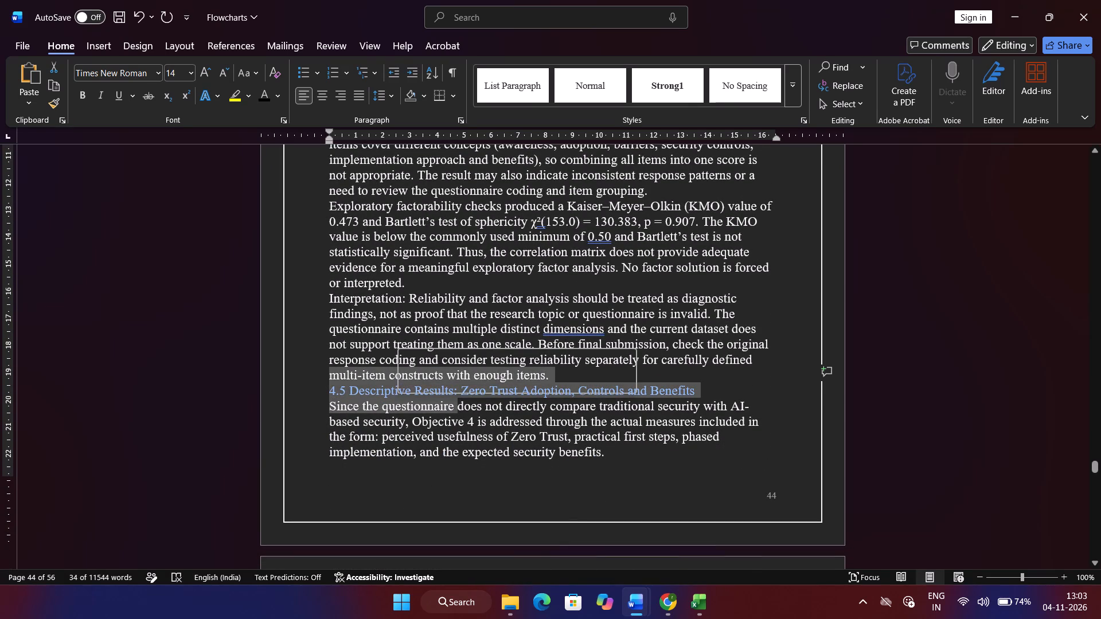
pyautogui.click(486, 384)
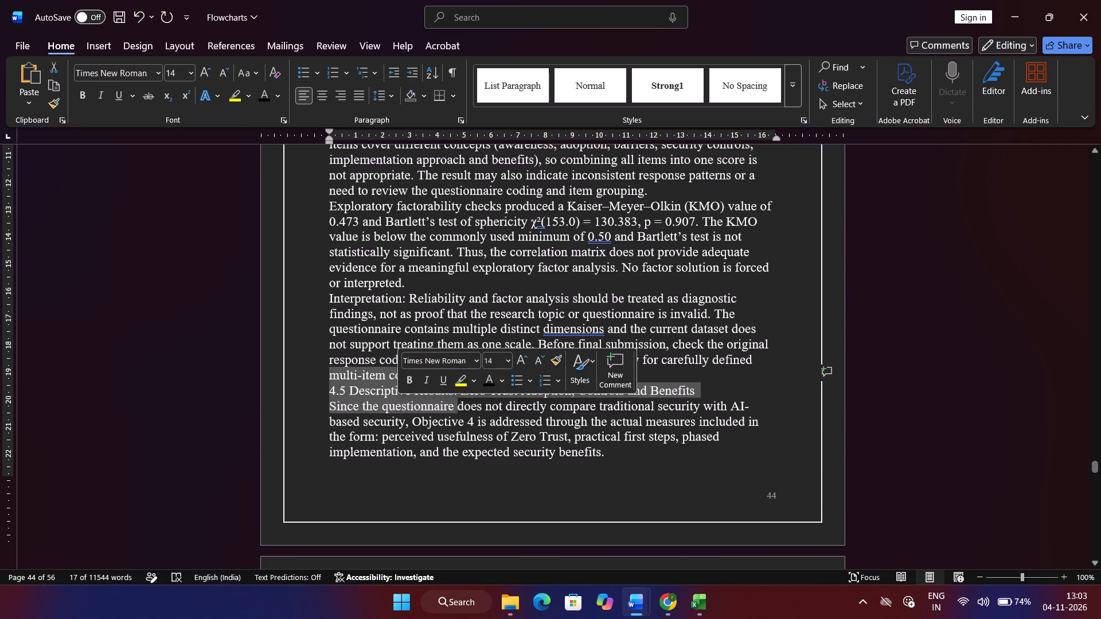
# Apply the Automatic font color to the "4.6 Hypothesis Testing (H1–H3)" heading and the adjoining text.
pyautogui.scroll(-7, 406, 454)
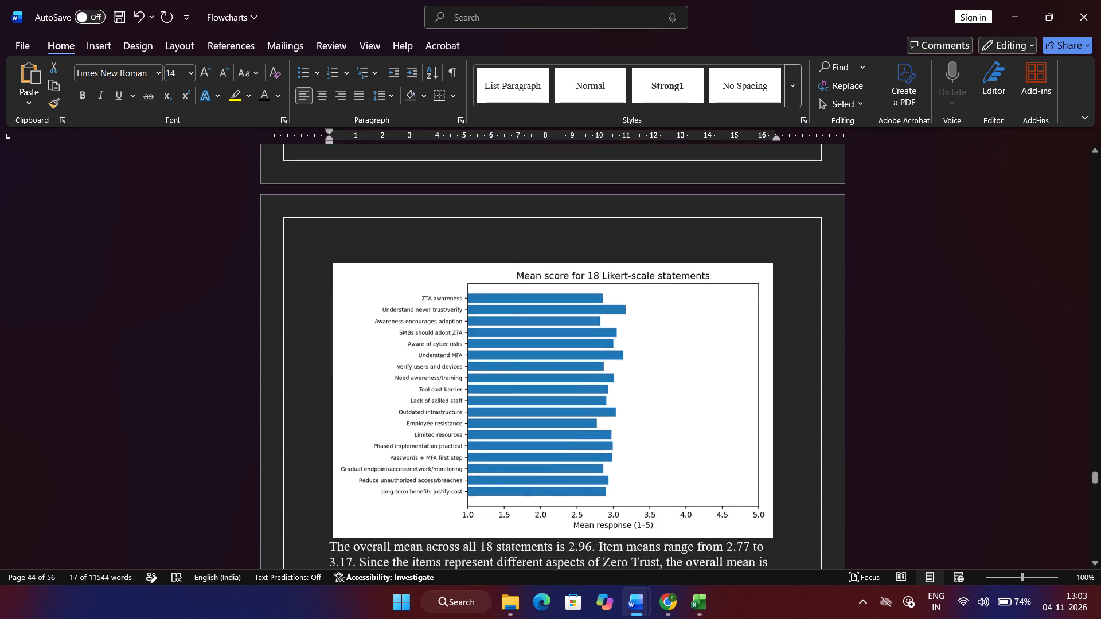
pyautogui.scroll(-2, 406, 454)
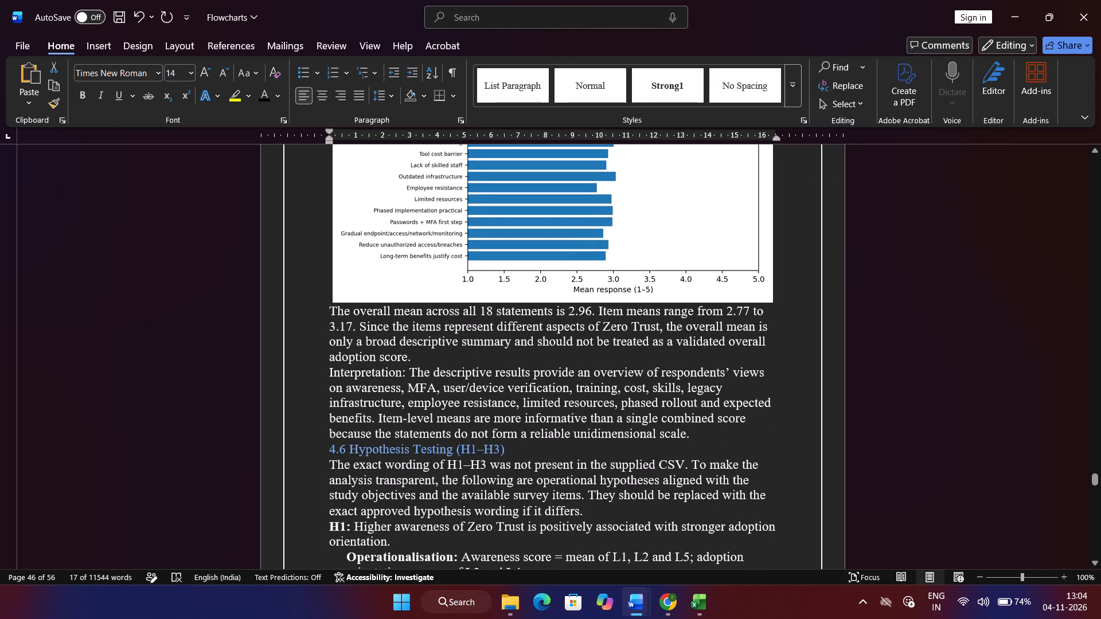
pyautogui.moveTo(325, 428); pyautogui.dragTo(389, 471)
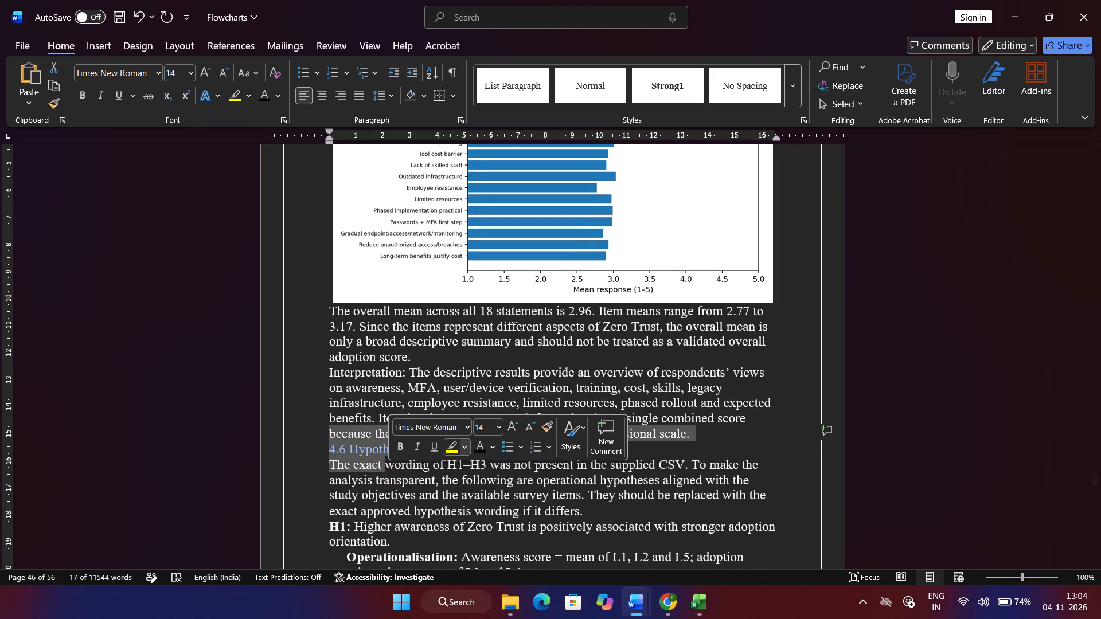
pyautogui.click(481, 453)
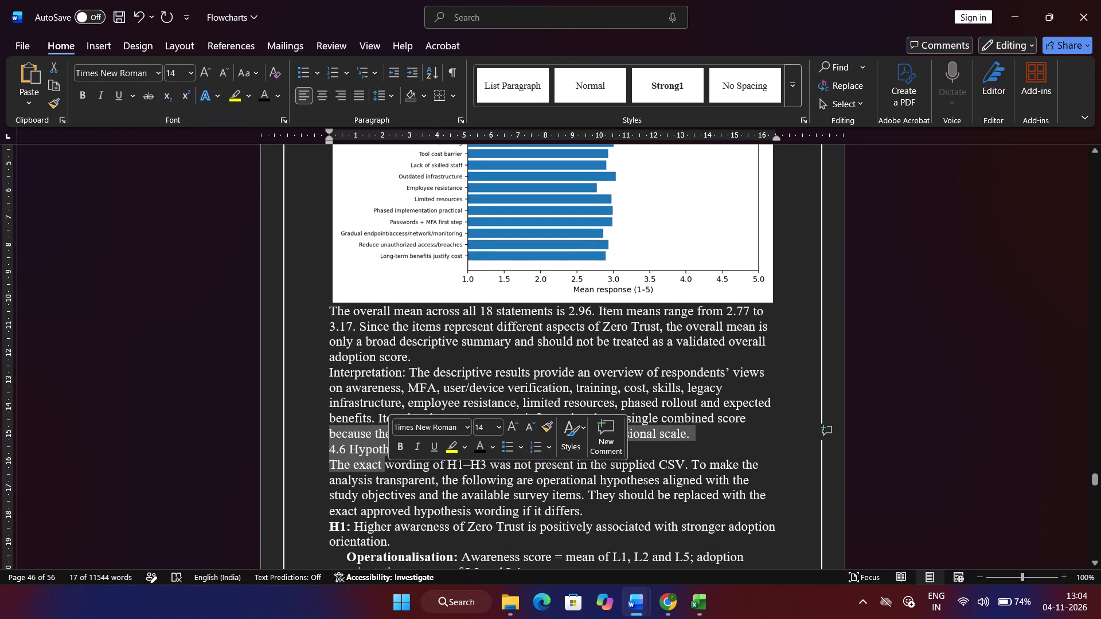
# Apply the Automatic font color to the "4.7 Multiple Regression Analysis" heading and the adjoining text lines.
pyautogui.scroll(-5, 413, 534)
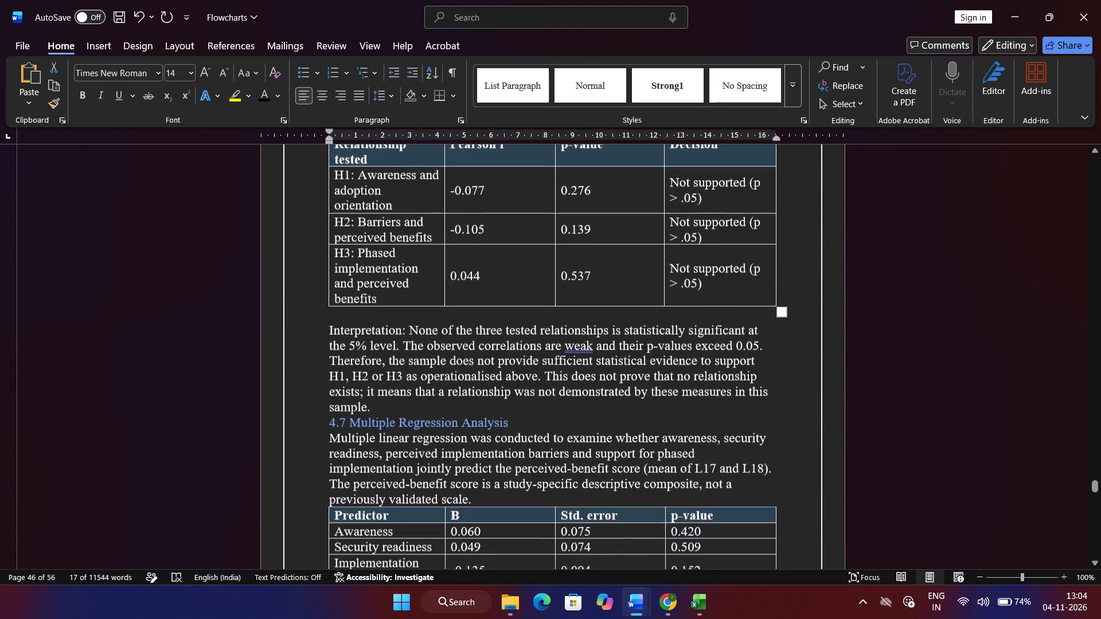
pyautogui.moveTo(331, 394); pyautogui.dragTo(370, 460)
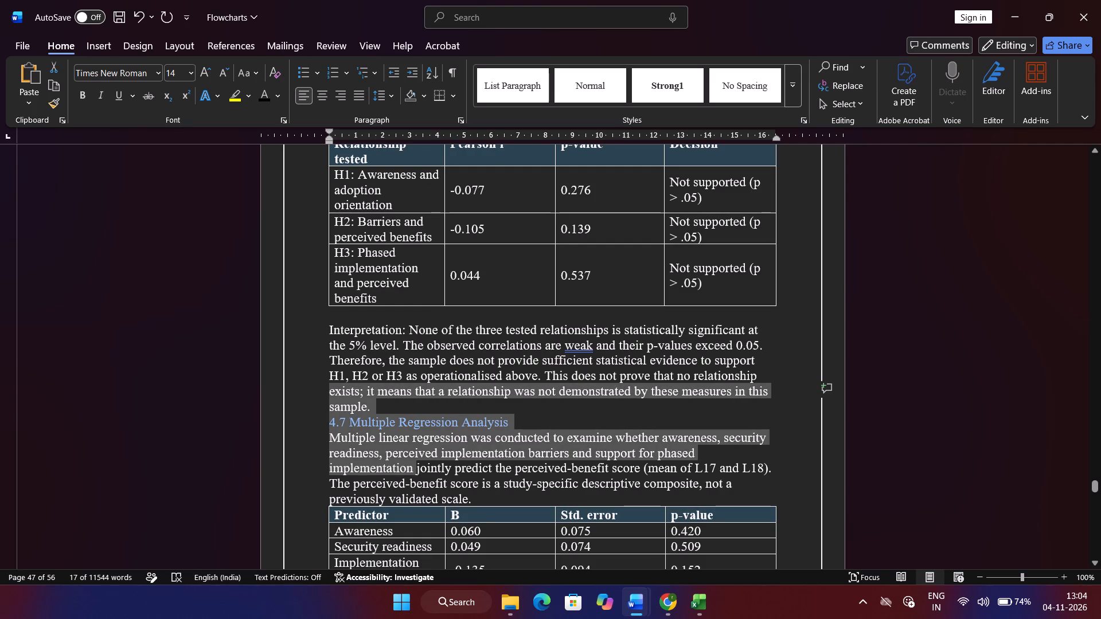
pyautogui.moveTo(370, 460); pyautogui.dragTo(369, 461)
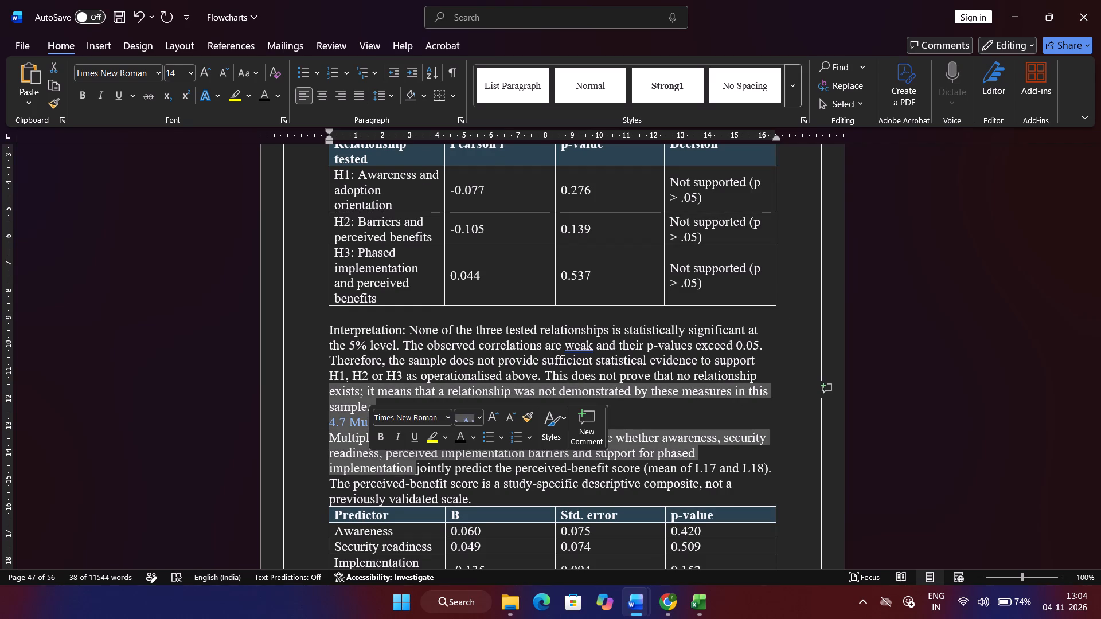
pyautogui.click(463, 439)
# Apply the Automatic font color to the "4.8 Group Differences" heading and the adjoining text lines.
pyautogui.scroll(-3, 463, 439)
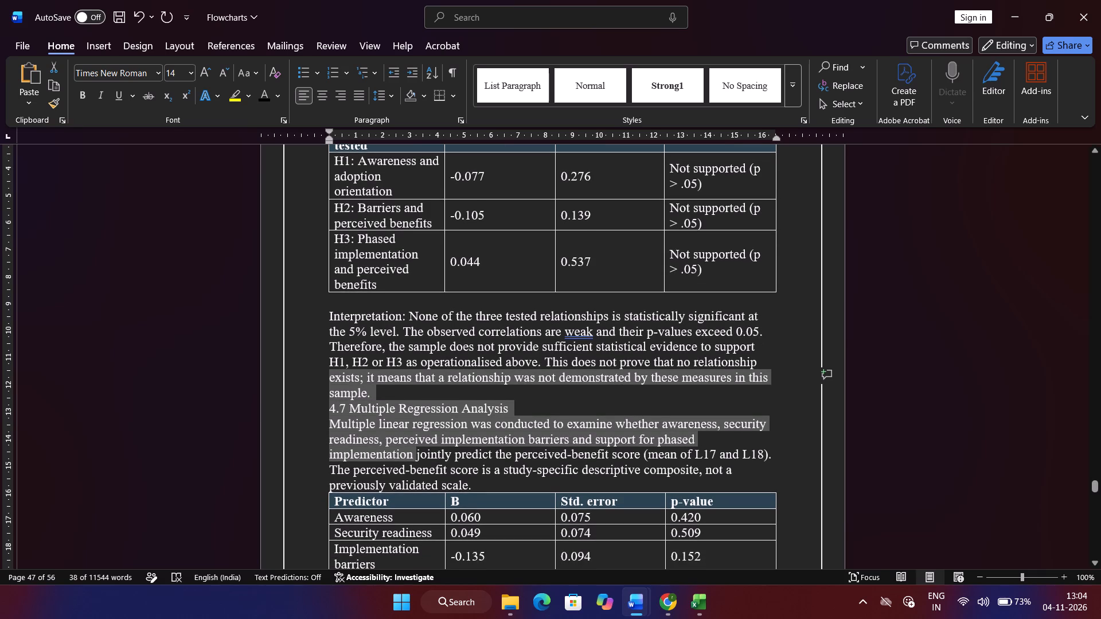
pyautogui.scroll(-5, 463, 439)
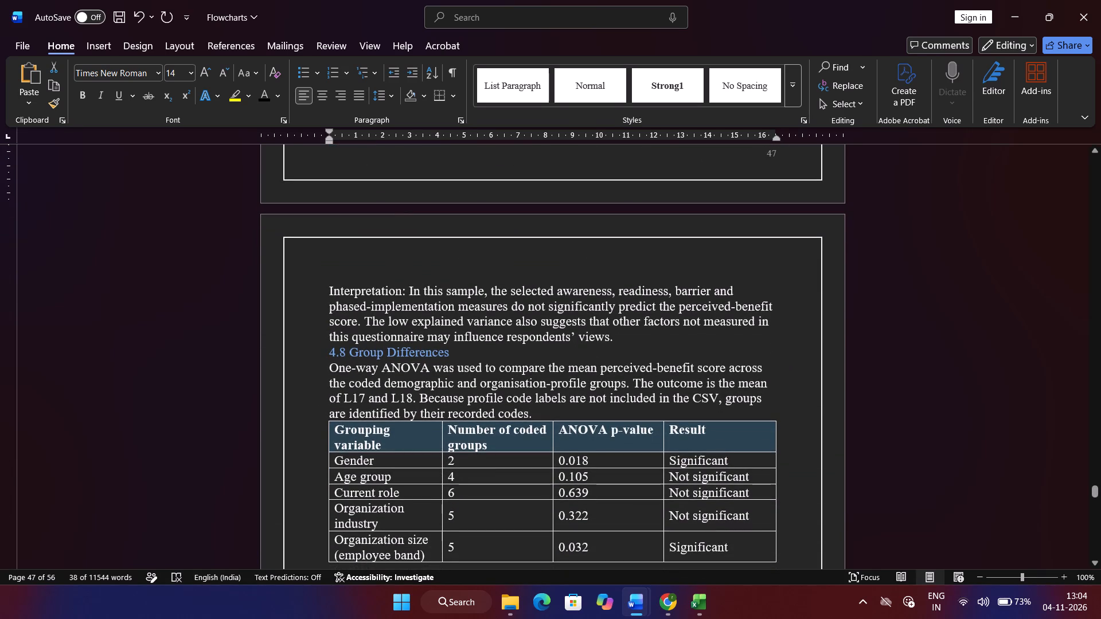
pyautogui.moveTo(428, 377); pyautogui.dragTo(329, 336)
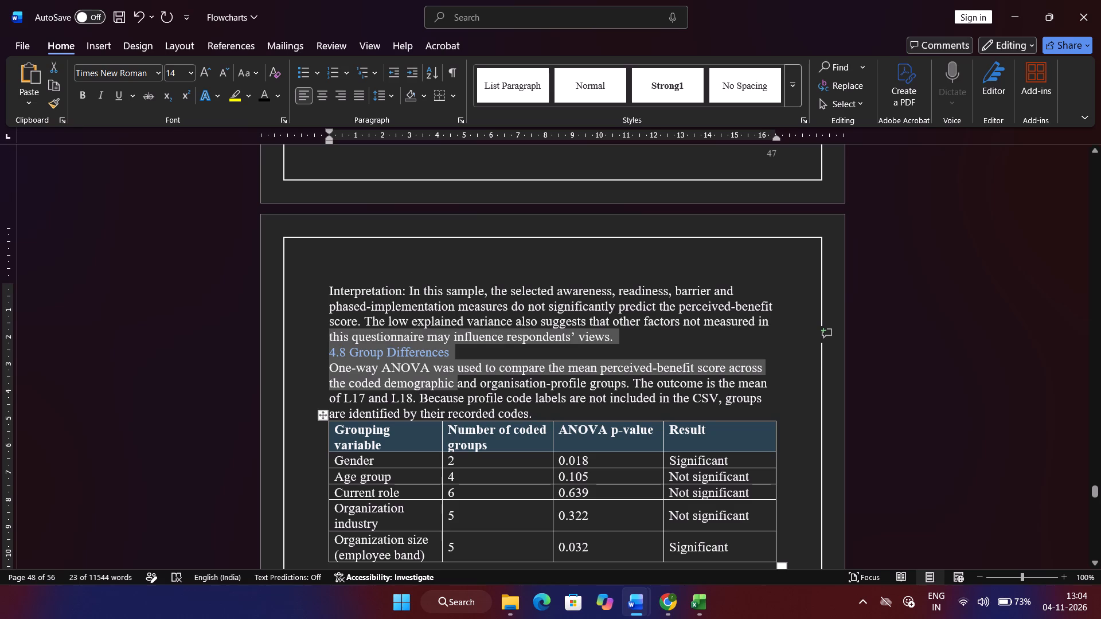
pyautogui.click(258, 95)
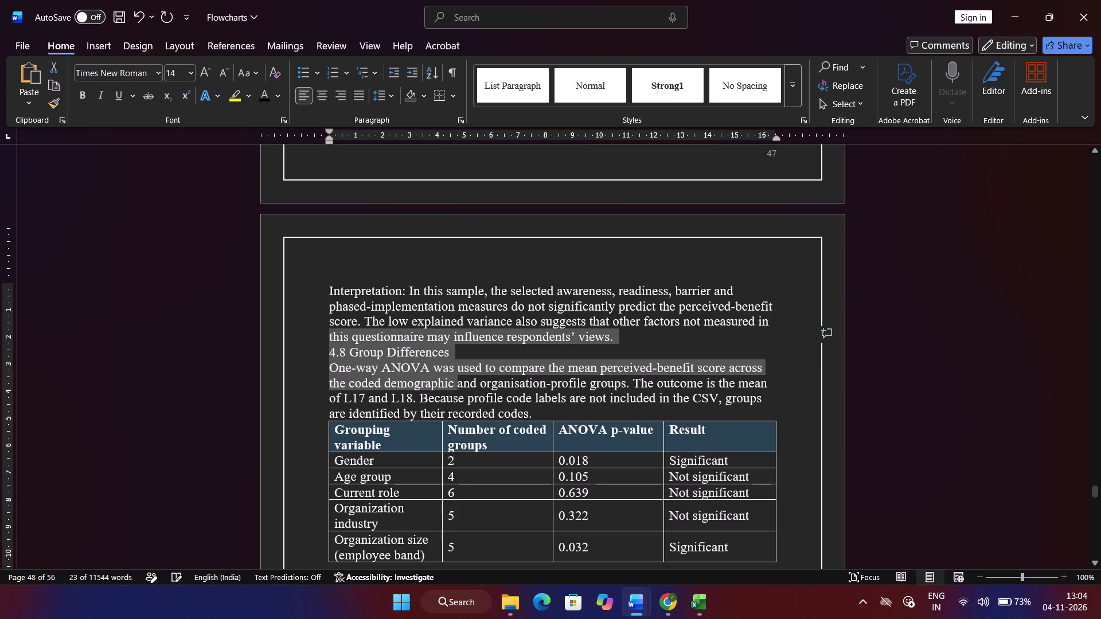
# Apply the Automatic font color from the "4.9 Implementation Priorities and Support Preferences" heading through the "Self-rated ZTA awareness" heading.
pyautogui.scroll(-2, 434, 409)
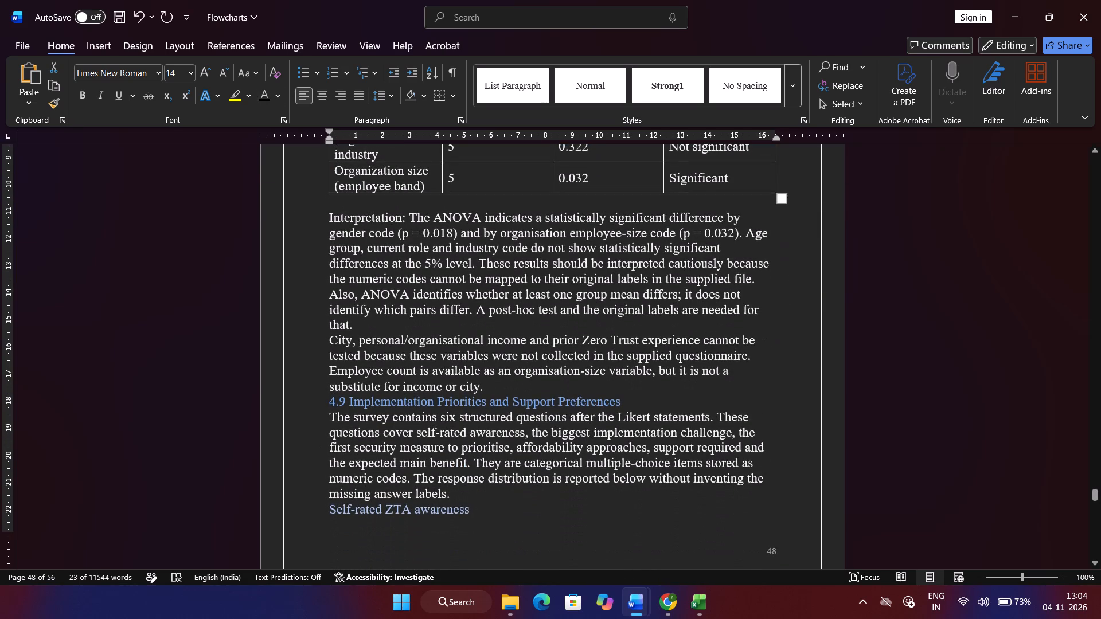
pyautogui.moveTo(326, 386); pyautogui.dragTo(476, 524)
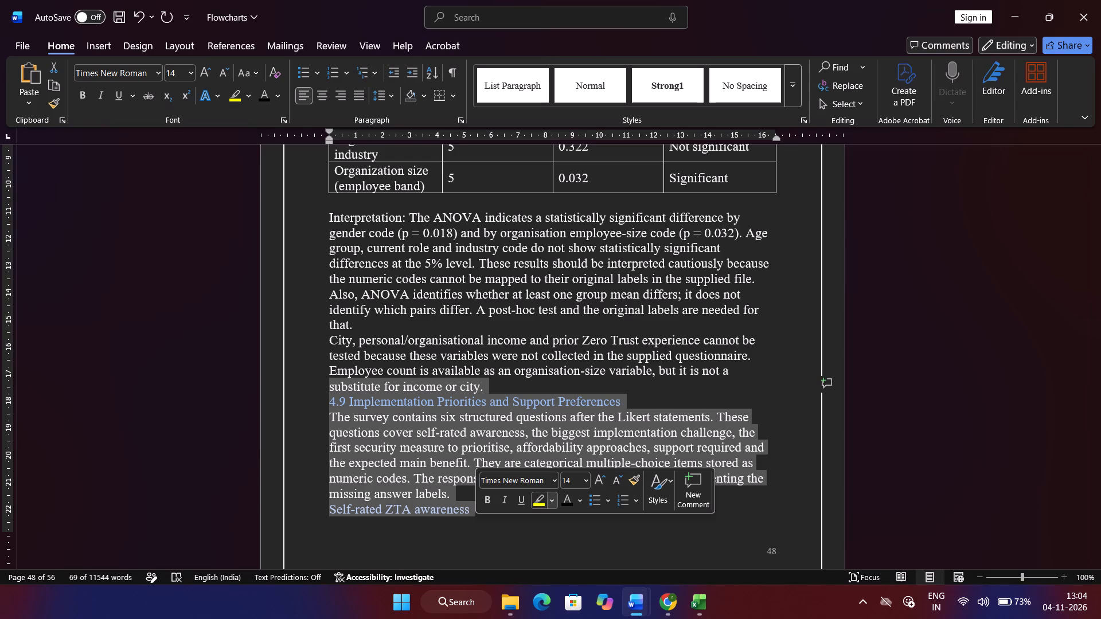
pyautogui.click(568, 503)
# Apply the Automatic font color to the "Biggest ZTA implementation challenge" heading and the adjoining first table rows.
pyautogui.scroll(-1, 428, 497)
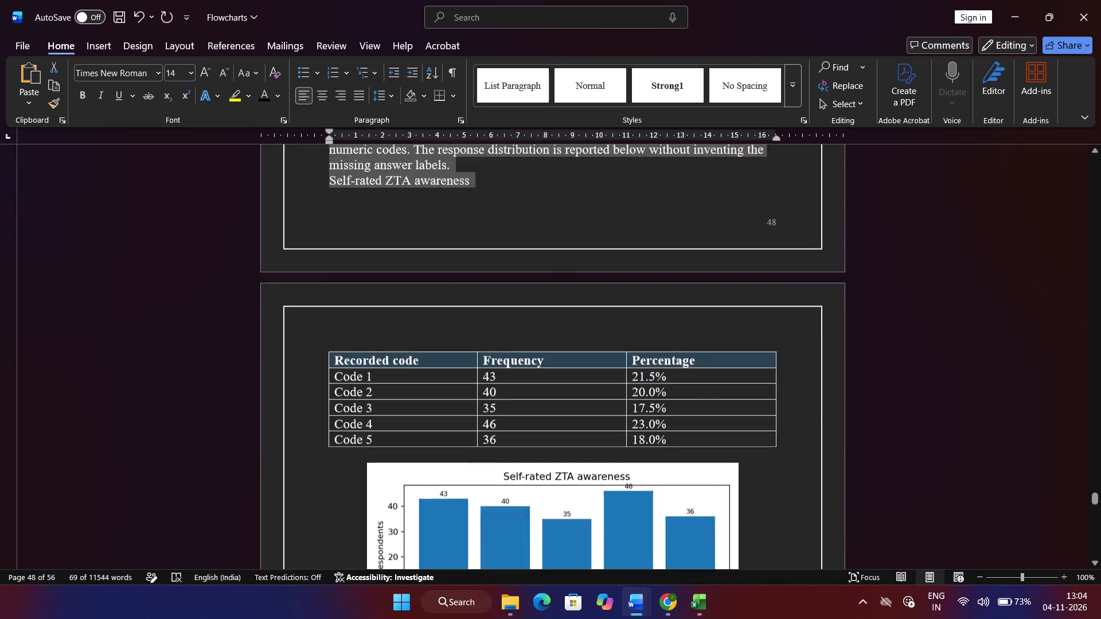
pyautogui.scroll(-2, 428, 497)
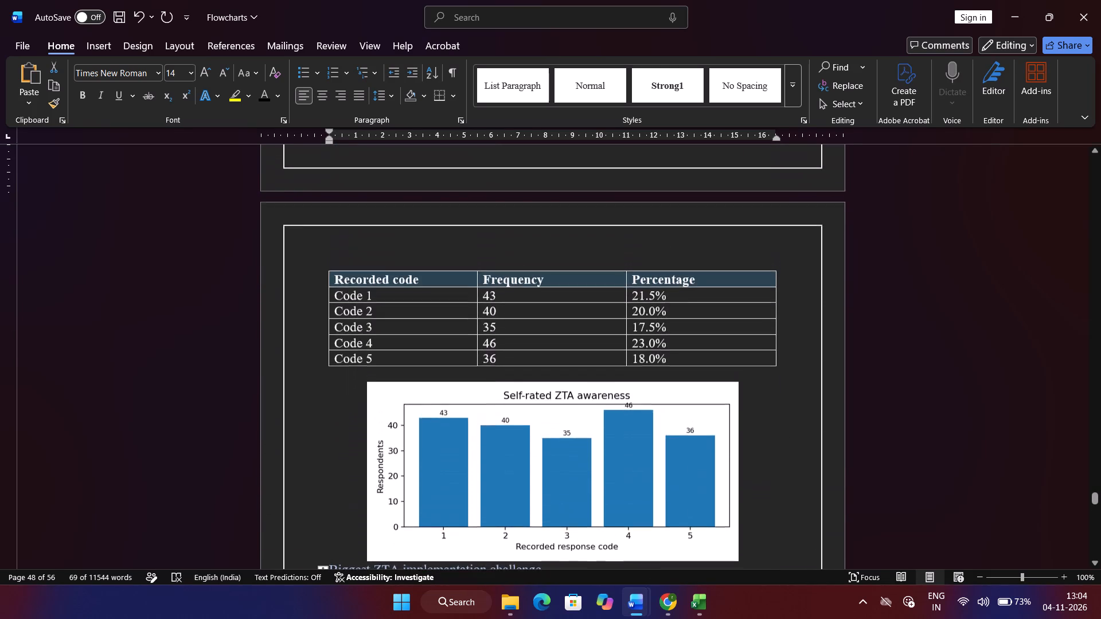
pyautogui.scroll(-1, 428, 497)
pyautogui.hscroll(1, 428, 497)
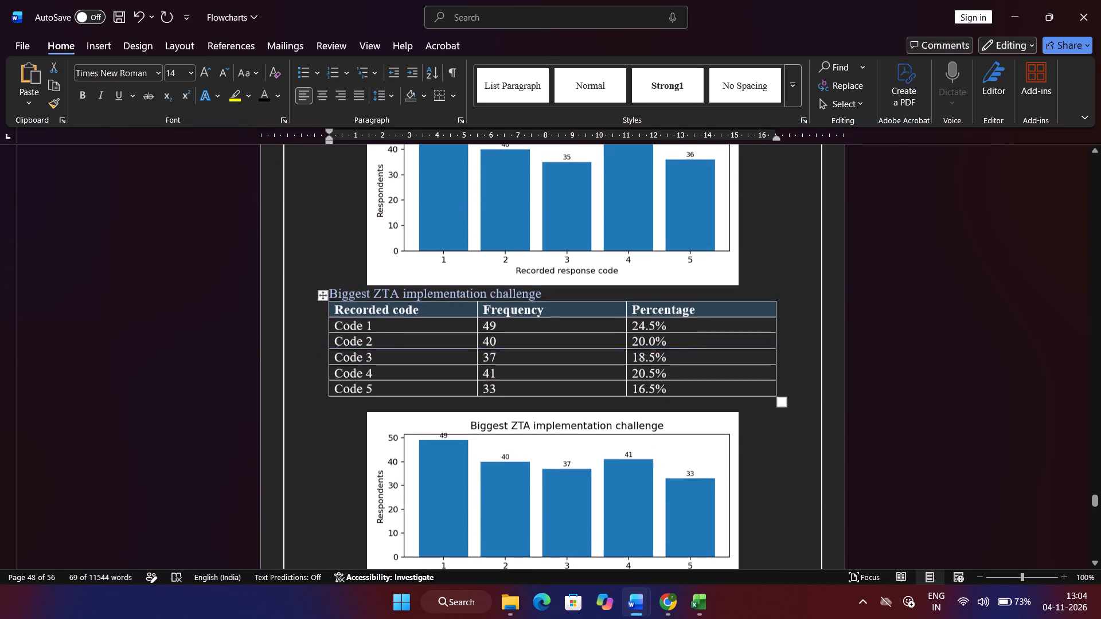
pyautogui.moveTo(309, 267); pyautogui.dragTo(368, 320)
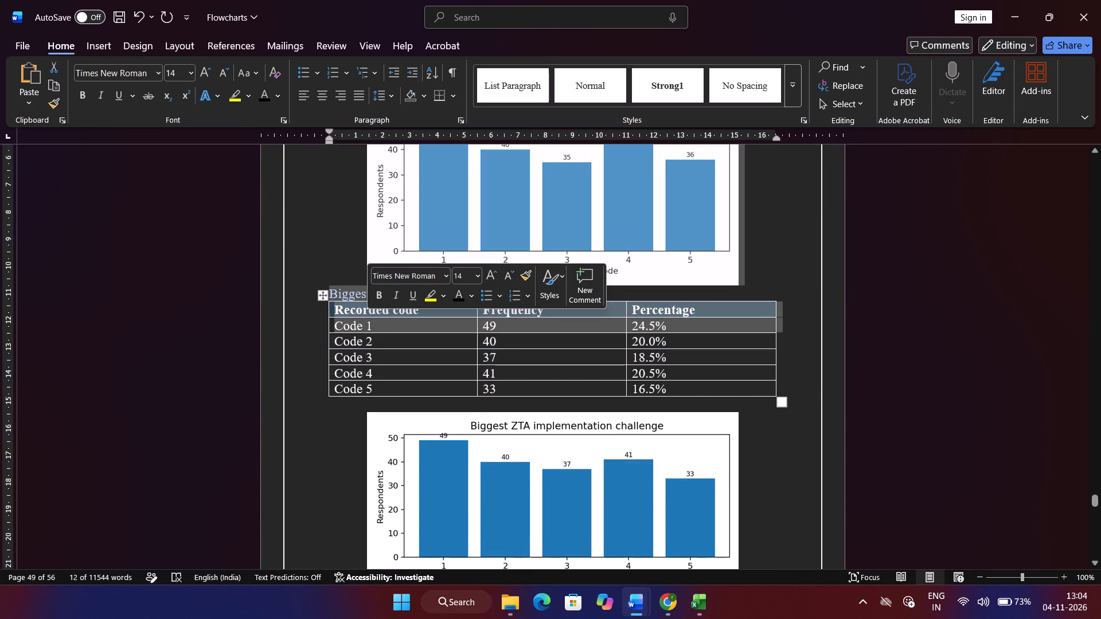
pyautogui.click(376, 322)
pyautogui.moveTo(376, 322); pyautogui.dragTo(337, 280)
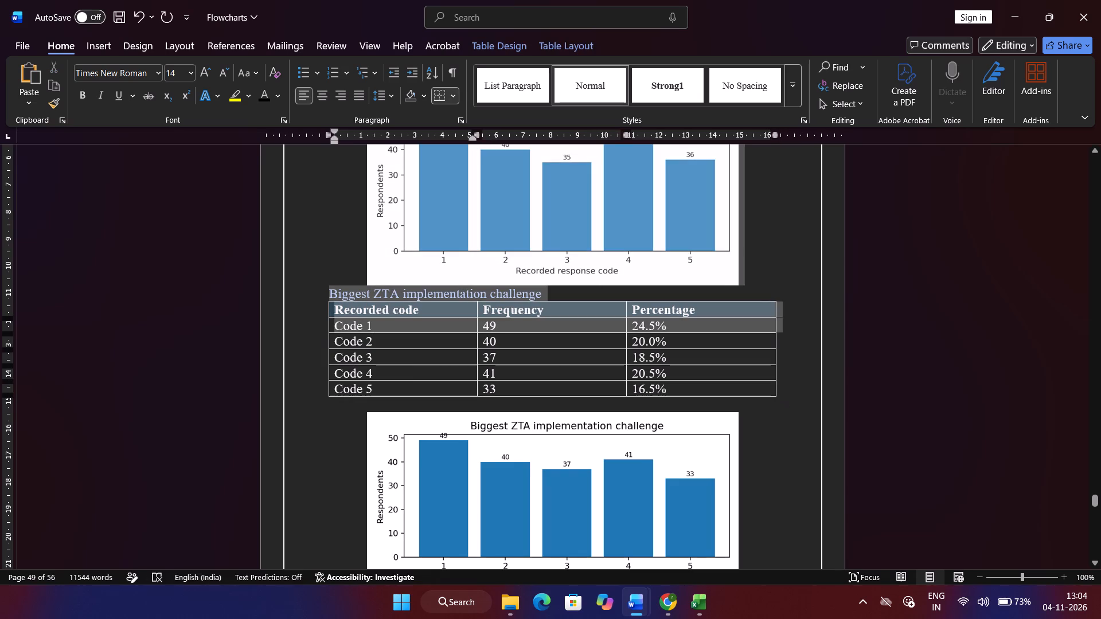
pyautogui.moveTo(337, 280); pyautogui.dragTo(319, 296)
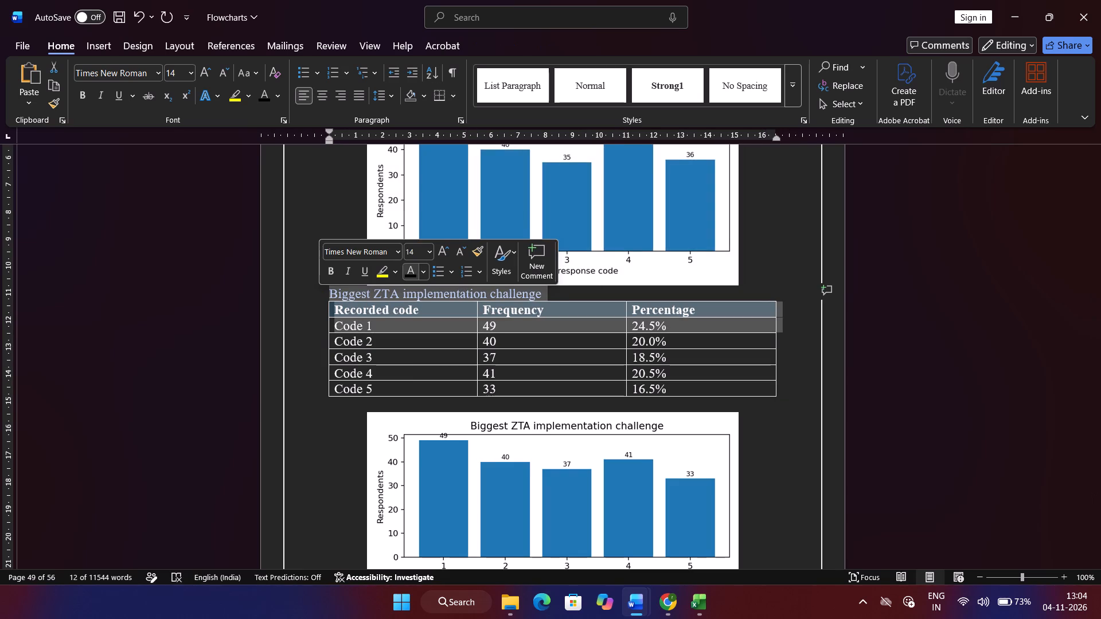
pyautogui.click(412, 273)
# Apply the Automatic font color to the "First security priority" and "Affordability approach" headings.
pyautogui.scroll(-2, 431, 388)
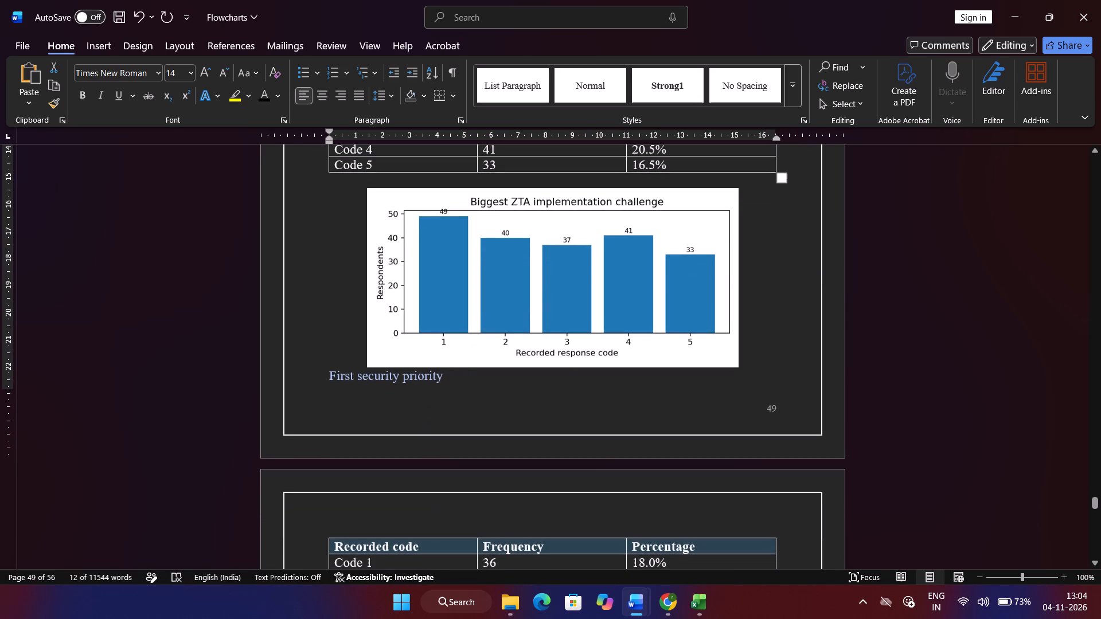
pyautogui.moveTo(310, 377); pyautogui.dragTo(361, 417)
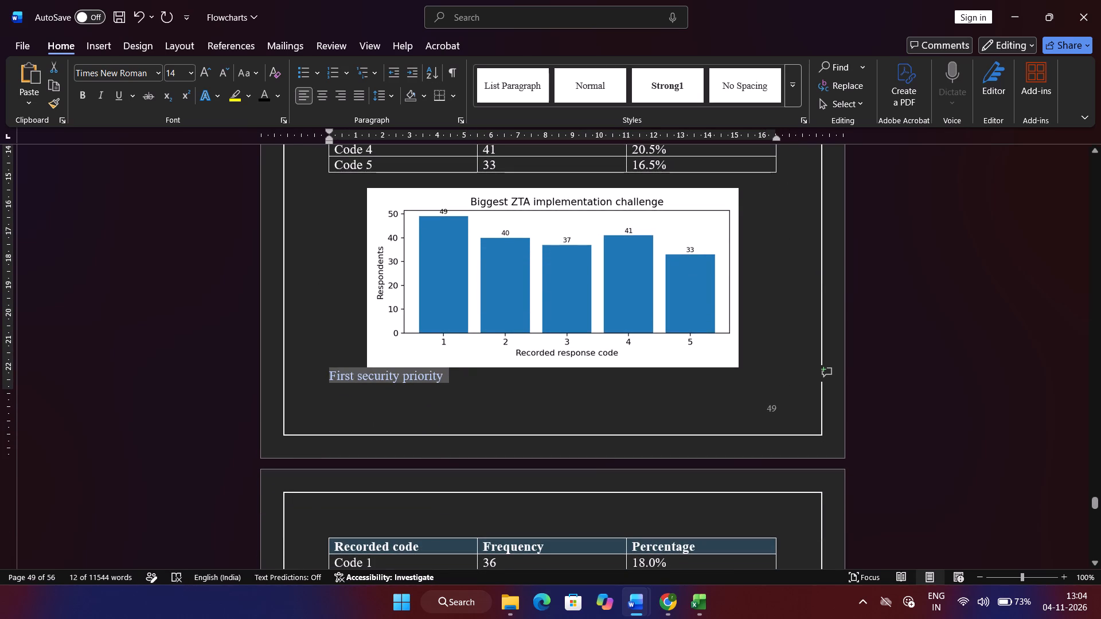
pyautogui.moveTo(361, 417); pyautogui.dragTo(359, 417)
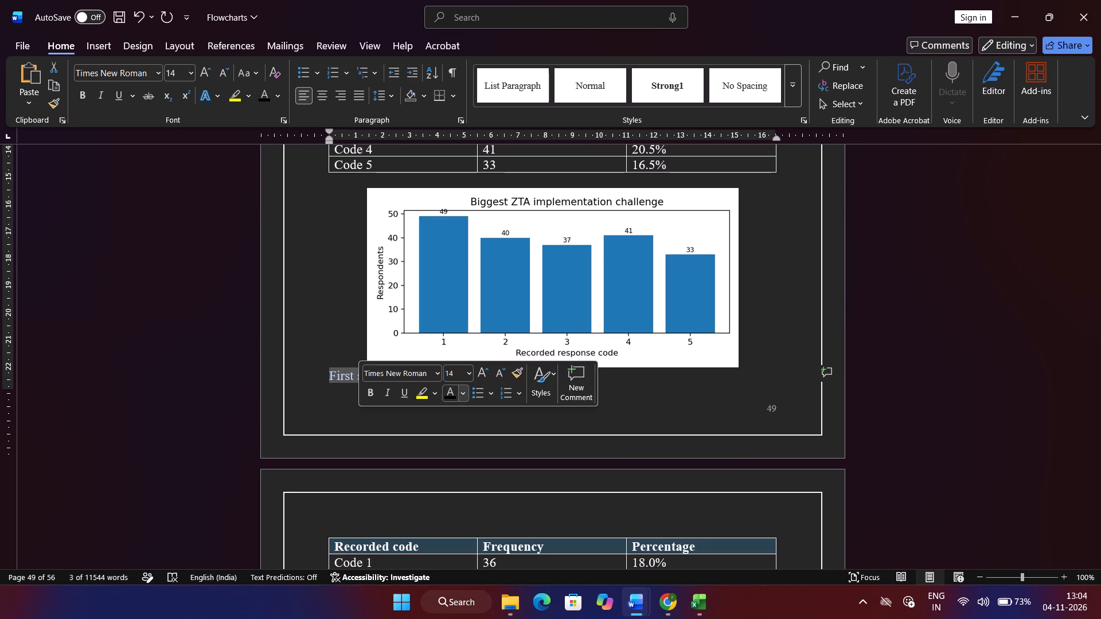
pyautogui.click(450, 396)
pyautogui.scroll(-4, 450, 396)
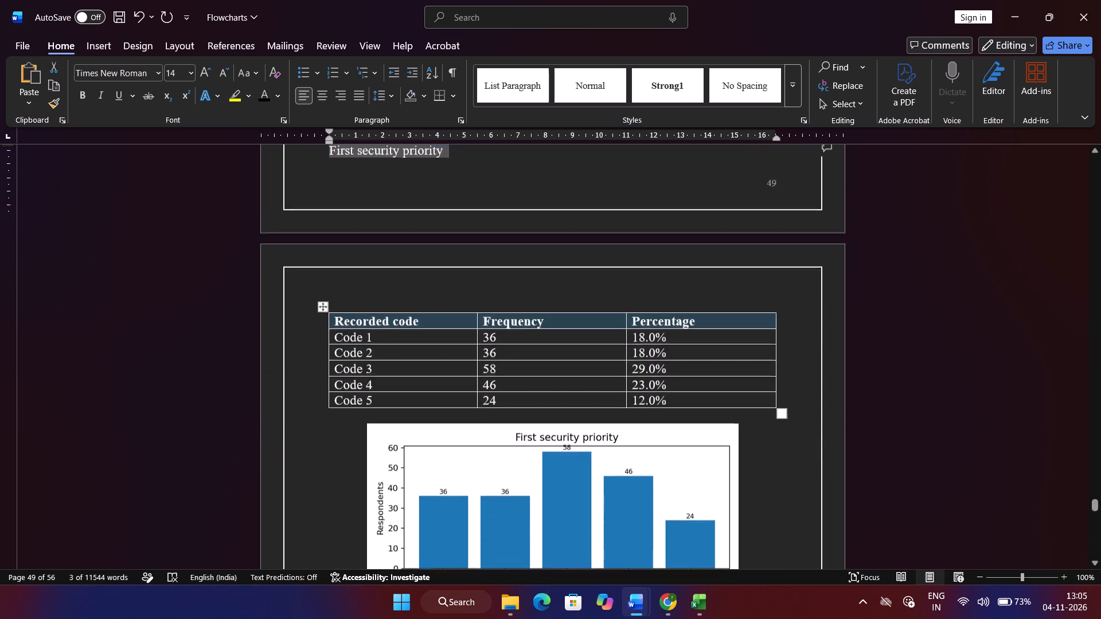
pyautogui.scroll(-3, 450, 396)
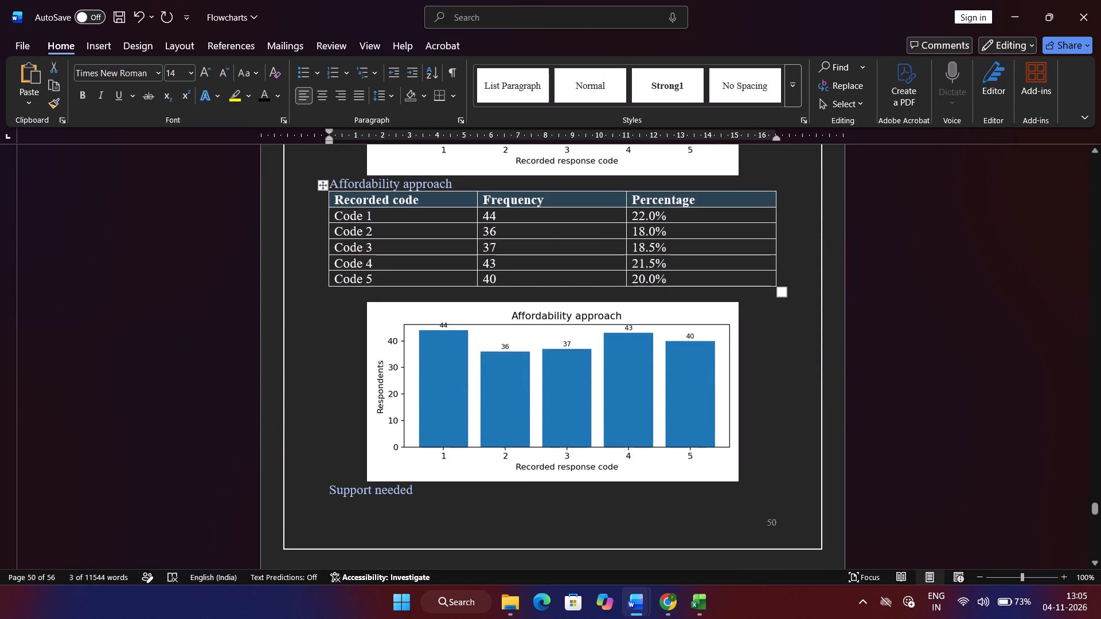
pyautogui.moveTo(314, 172); pyautogui.dragTo(348, 186)
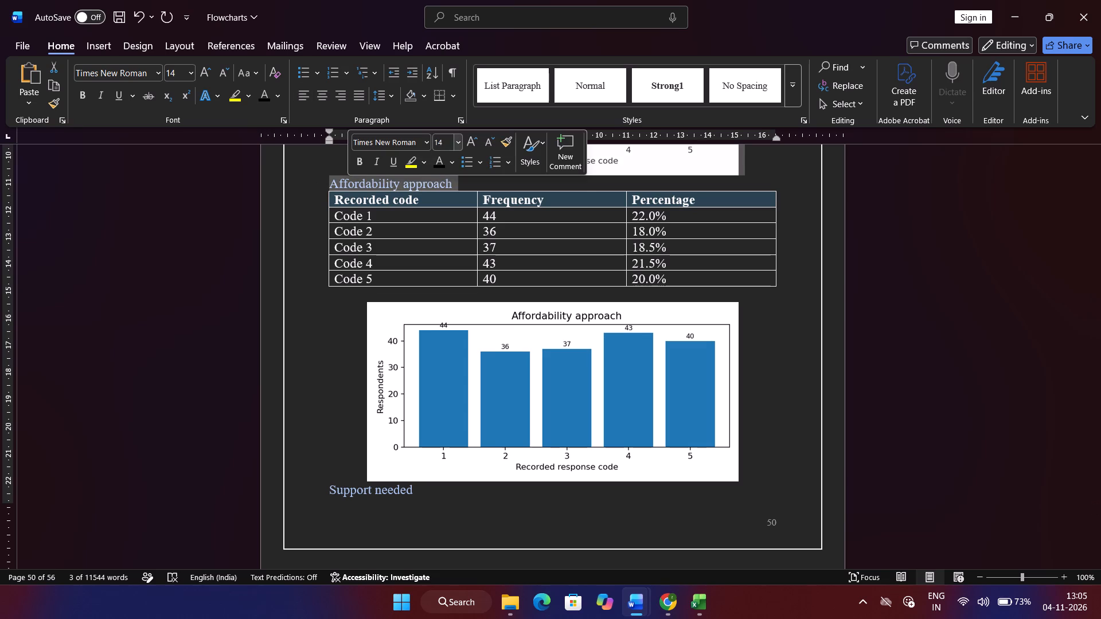
pyautogui.click(438, 162)
# Apply the Automatic font color to the "Support needed" and "Expected main benefit" headings.
pyautogui.hscroll(1, 426, 256)
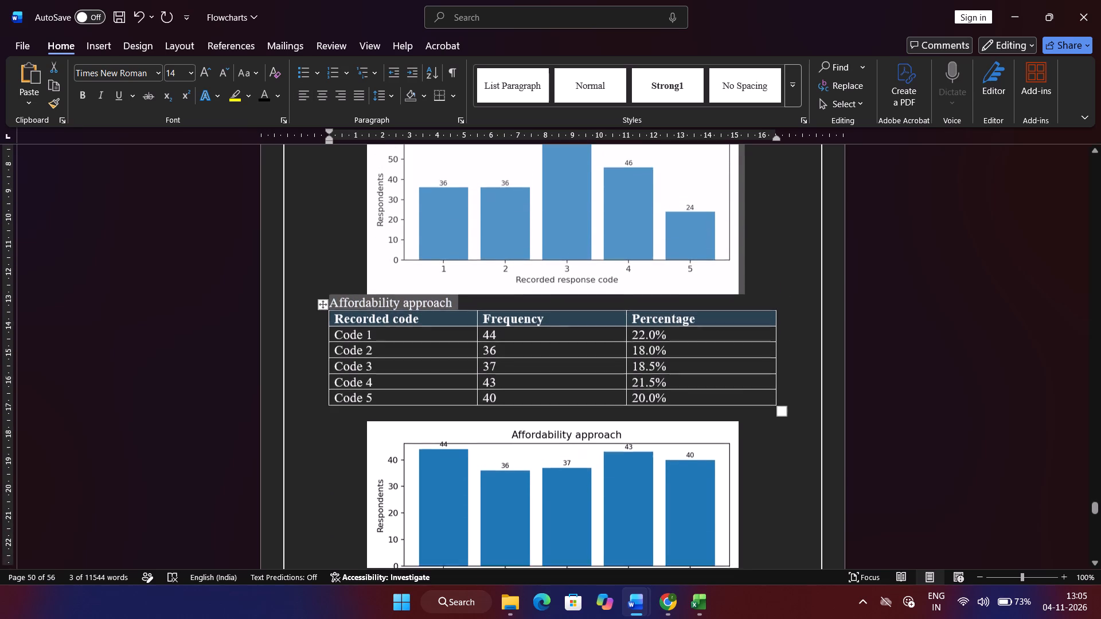
pyautogui.hscroll(1, 426, 256)
pyautogui.moveTo(311, 416); pyautogui.dragTo(392, 436)
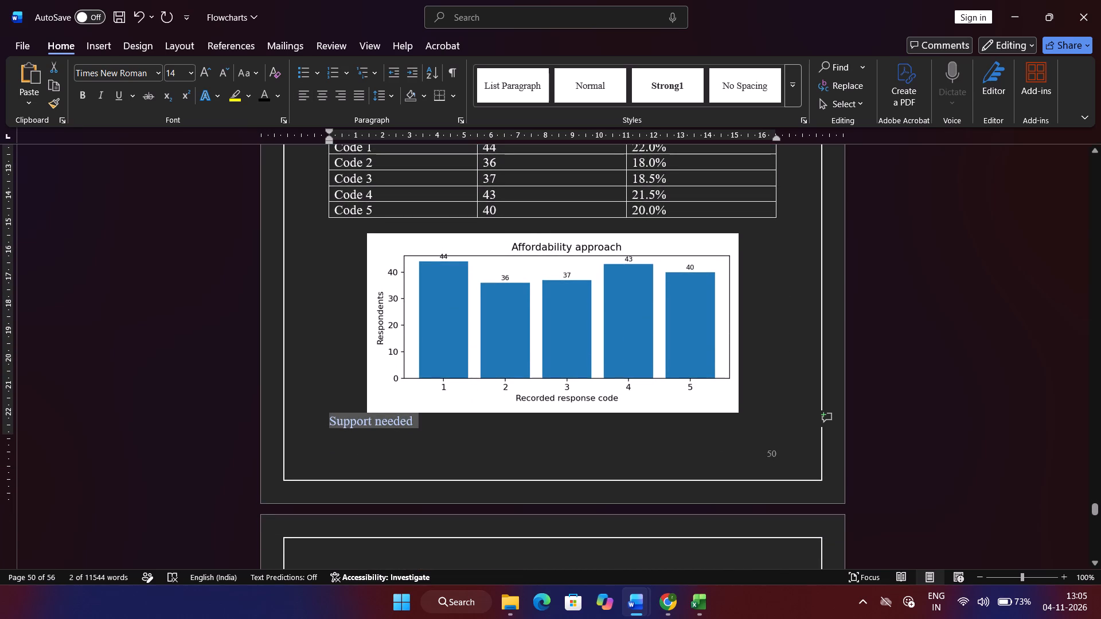
pyautogui.moveTo(392, 436); pyautogui.dragTo(391, 436)
pyautogui.click(479, 415)
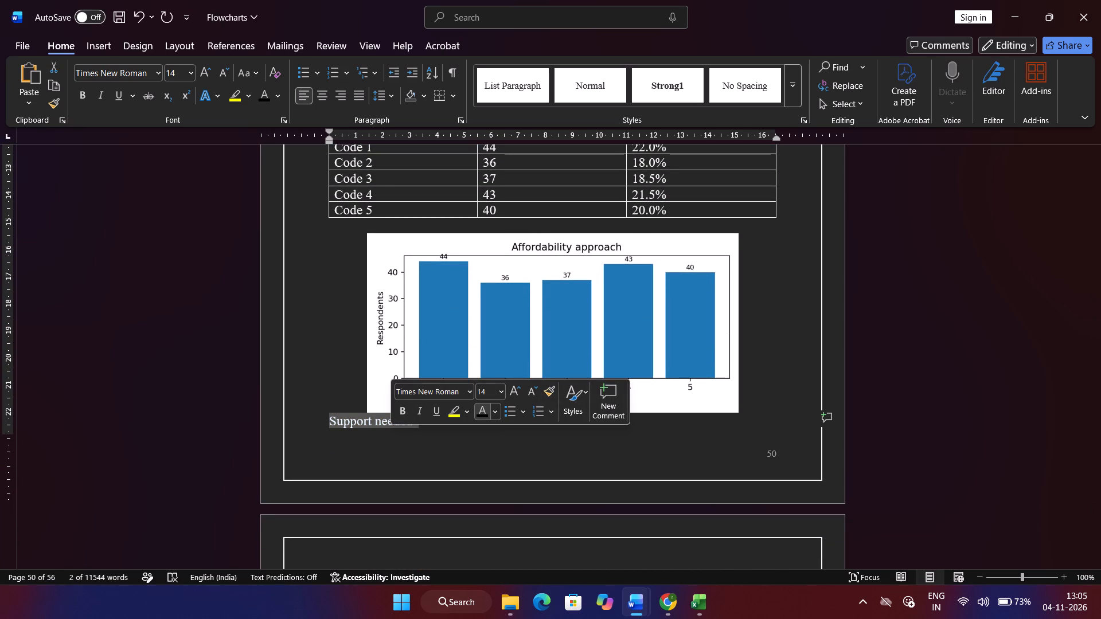
pyautogui.scroll(-4, 479, 415)
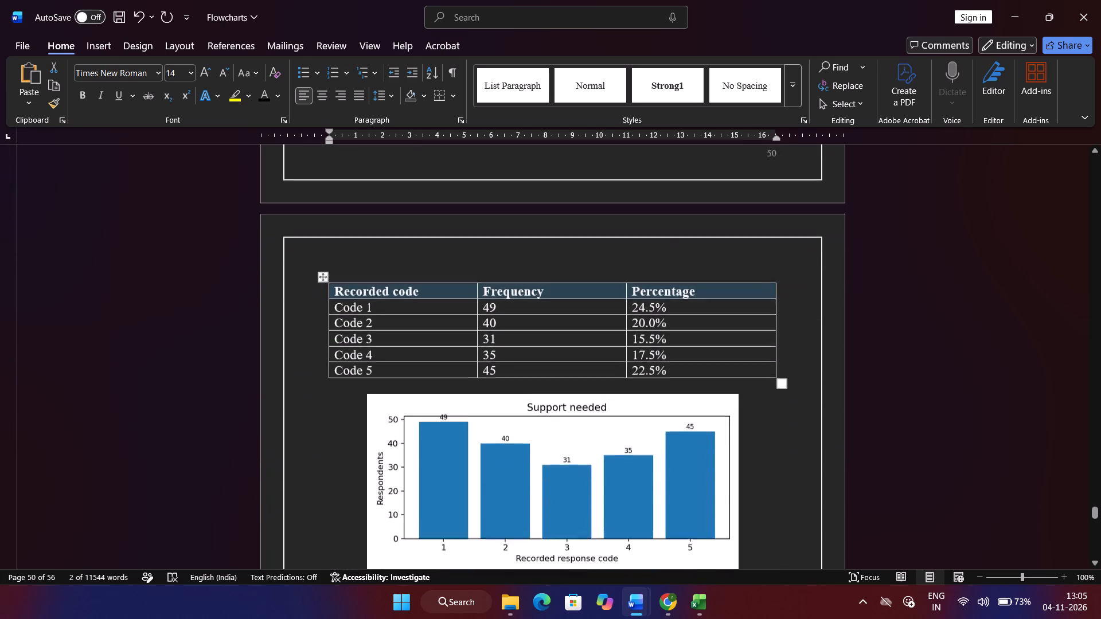
pyautogui.scroll(-2, 479, 415)
pyautogui.moveTo(305, 170); pyautogui.dragTo(357, 187)
pyautogui.click(447, 161)
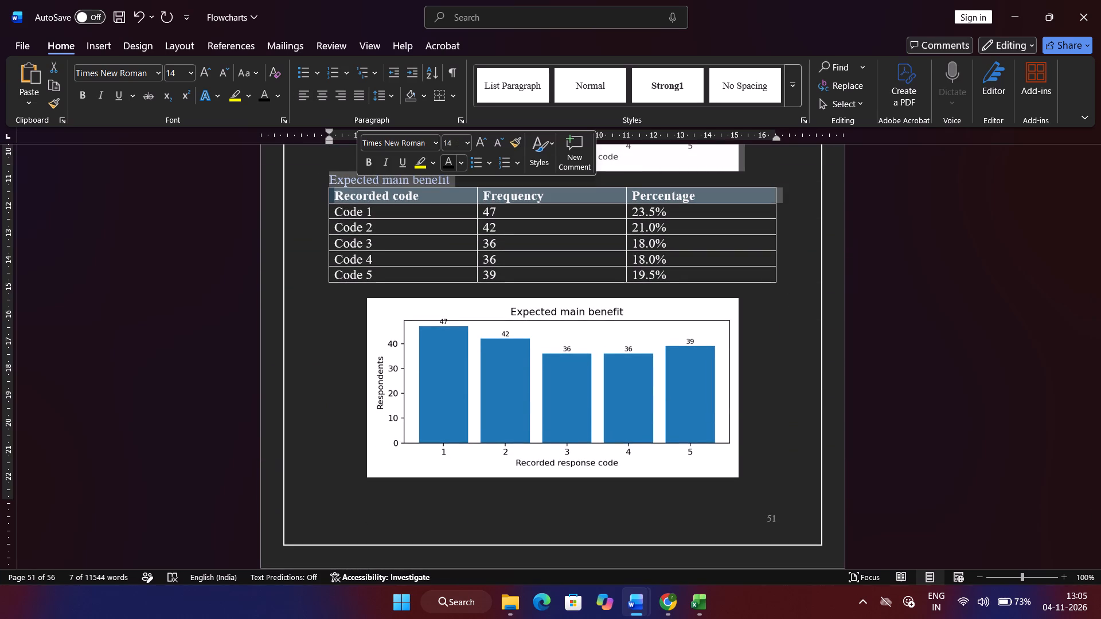
# Apply the Automatic font color to the "4.10 Summary of Hypothesis Decisions" heading and the adjoining text.
pyautogui.scroll(-2, 412, 316)
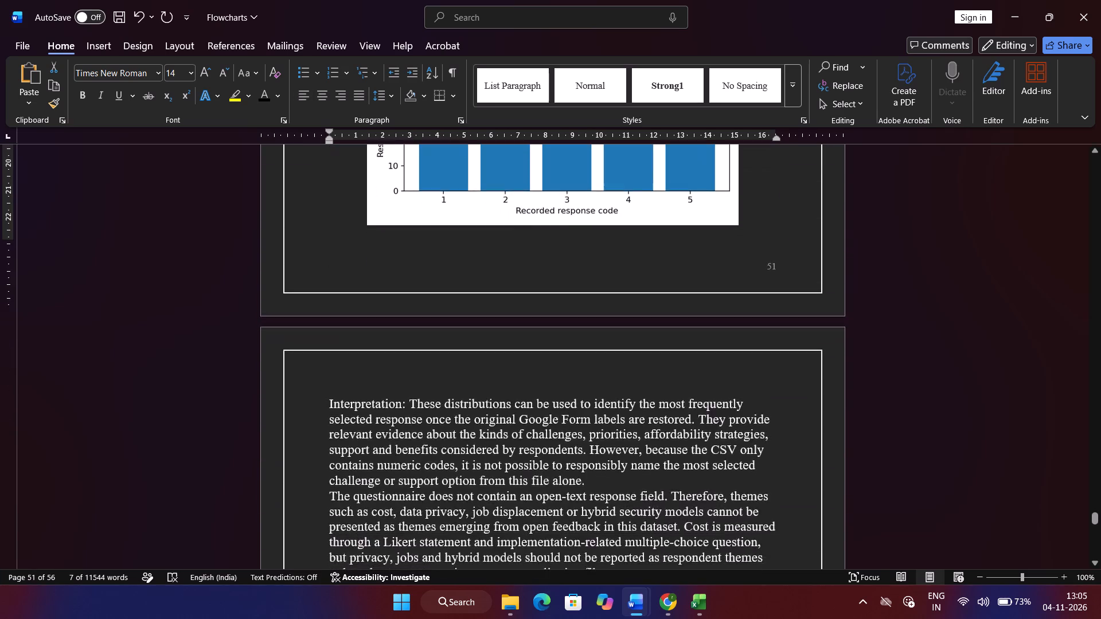
pyautogui.scroll(-1, 412, 316)
pyautogui.moveTo(309, 199); pyautogui.dragTo(405, 222)
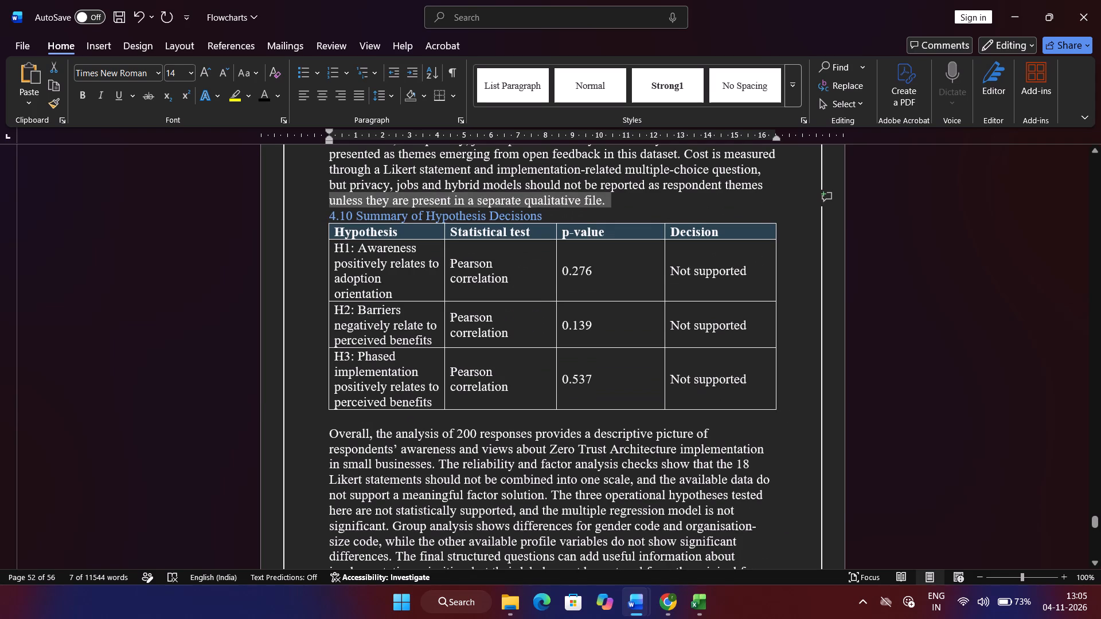
pyautogui.moveTo(405, 222); pyautogui.dragTo(521, 570)
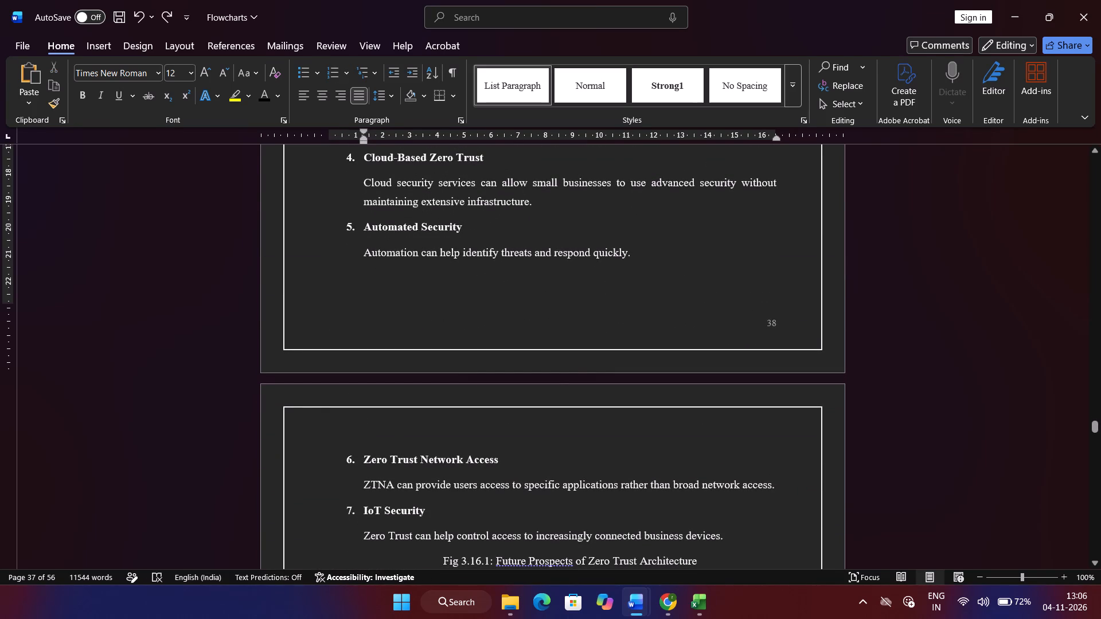
# Set the font size to 12 for all Chapter 4 content from "4.1 Data Overview" to the final data note paragraph.
pyautogui.scroll(-6, 383, 351)
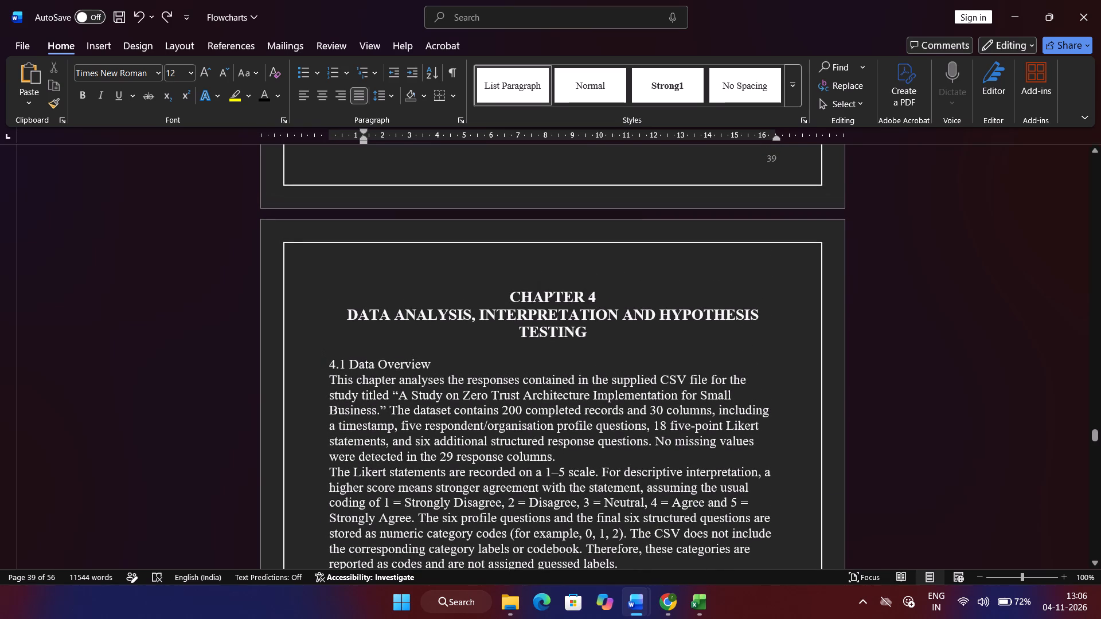
pyautogui.moveTo(306, 363); pyautogui.dragTo(432, 618)
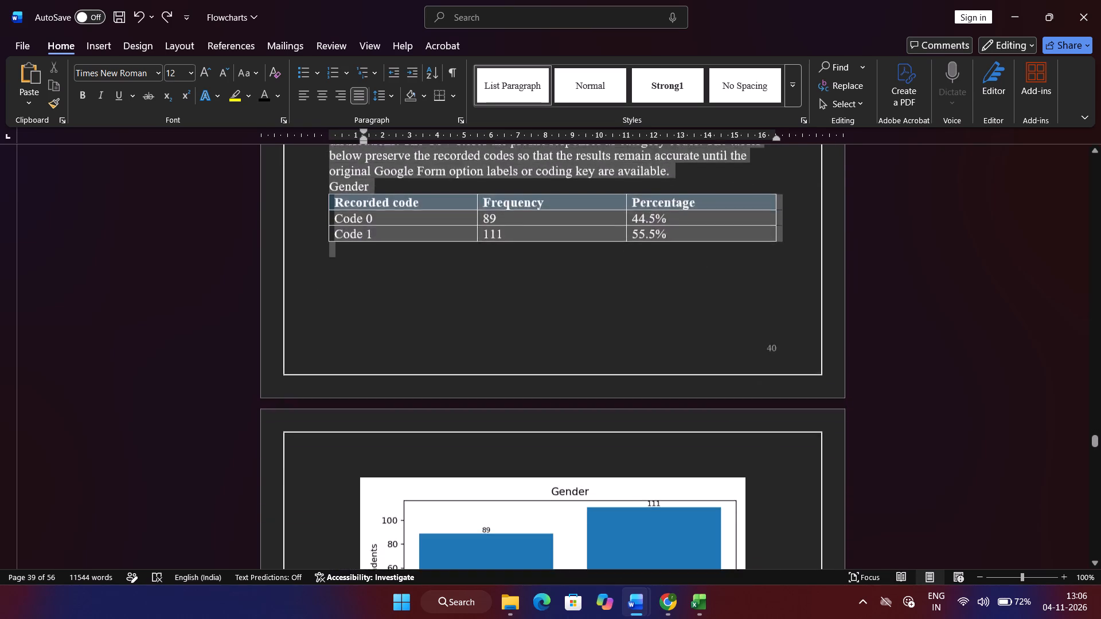
pyautogui.moveTo(432, 618); pyautogui.dragTo(430, 618)
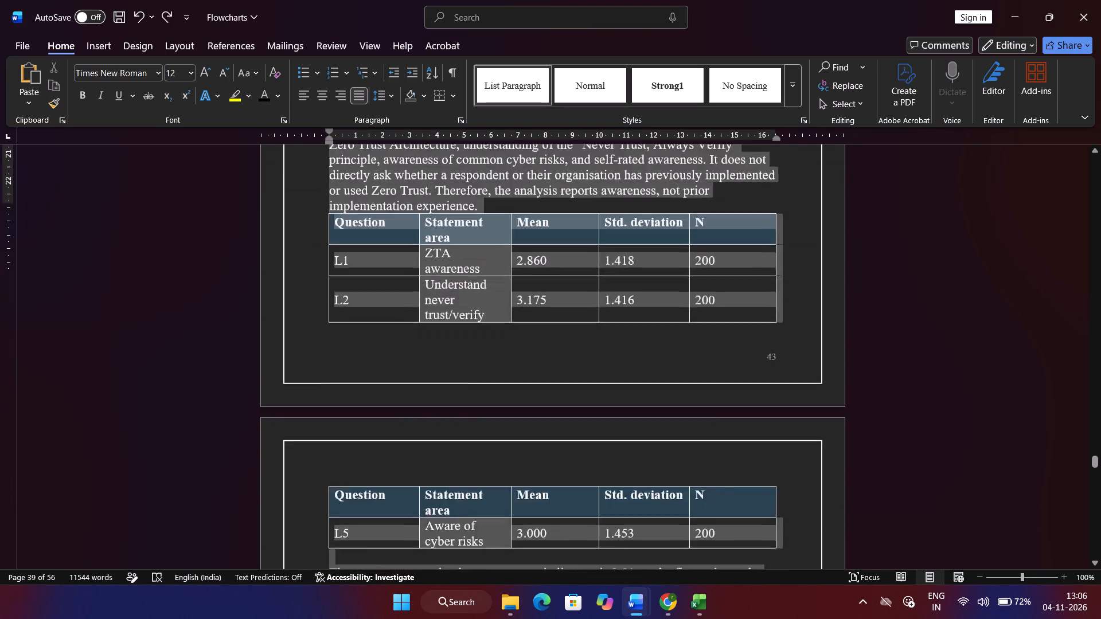
pyautogui.moveTo(430, 618); pyautogui.dragTo(429, 618)
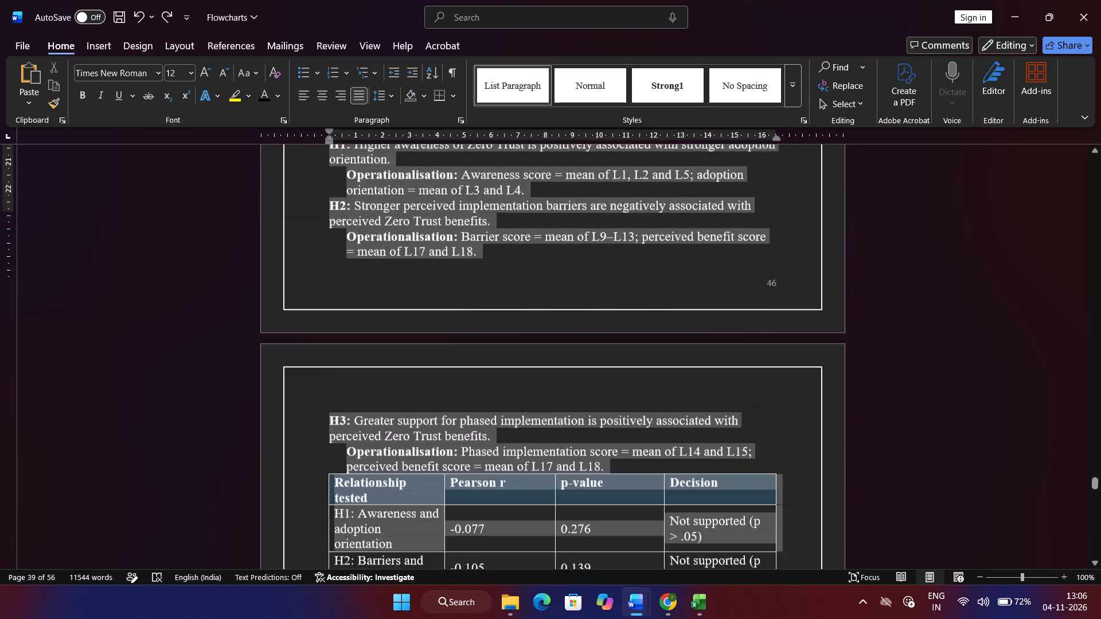
pyautogui.moveTo(429, 618); pyautogui.dragTo(428, 618)
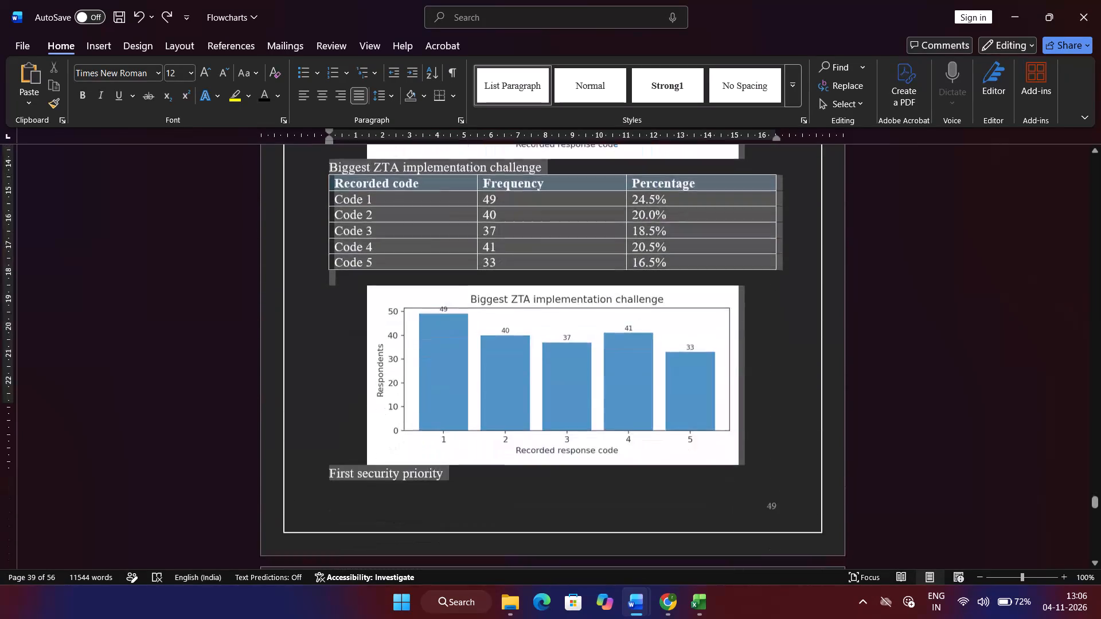
pyautogui.moveTo(428, 618); pyautogui.dragTo(428, 618)
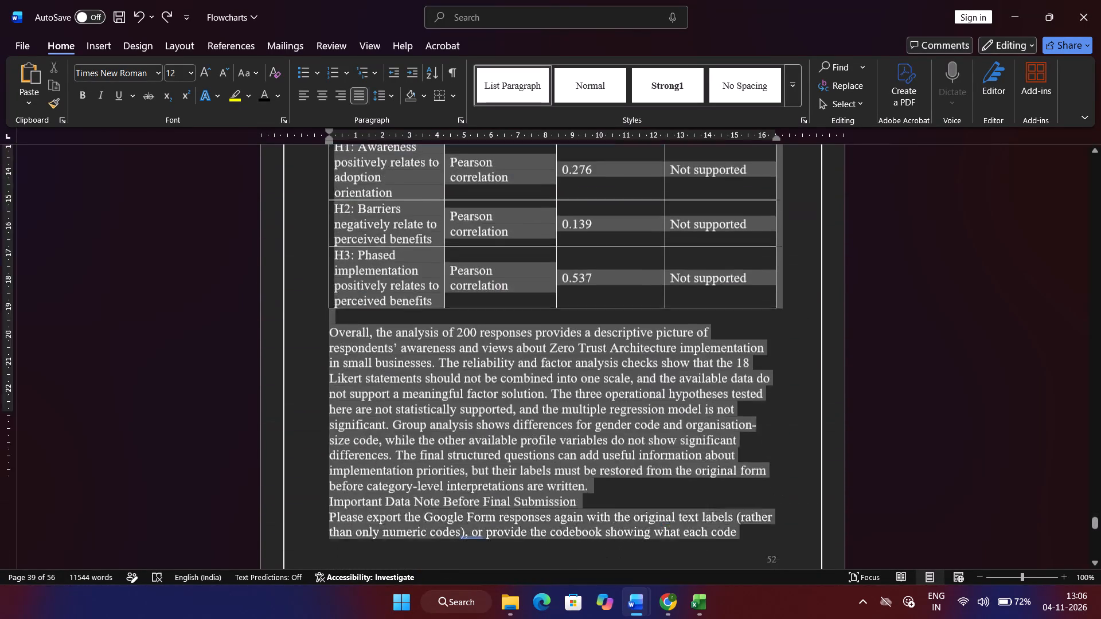
pyautogui.moveTo(428, 618); pyautogui.dragTo(420, 149)
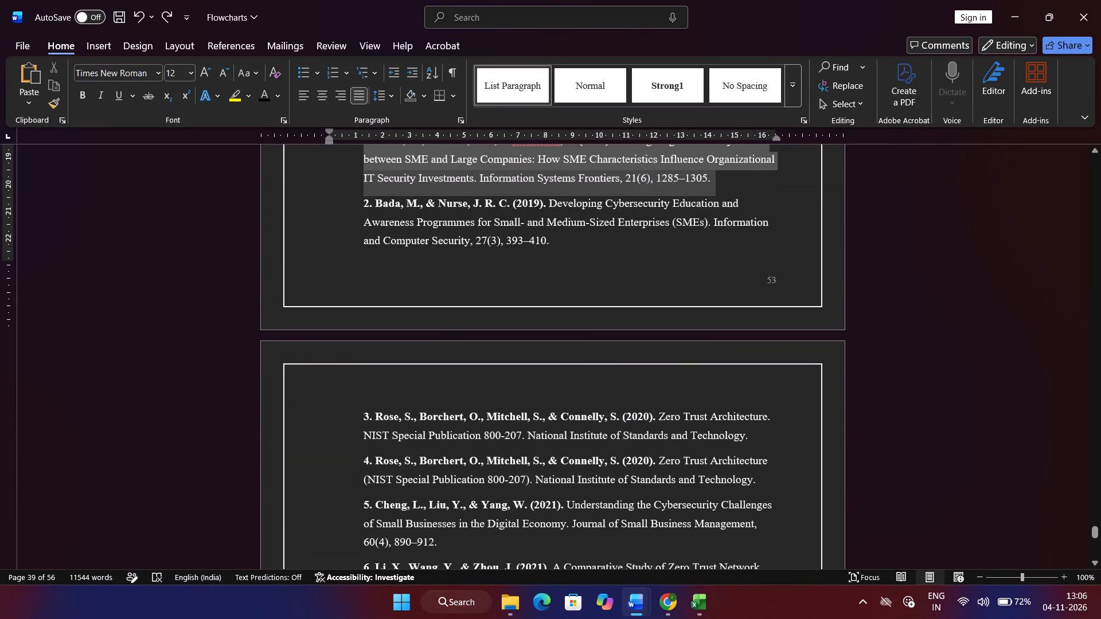
pyautogui.moveTo(420, 149); pyautogui.dragTo(426, 140)
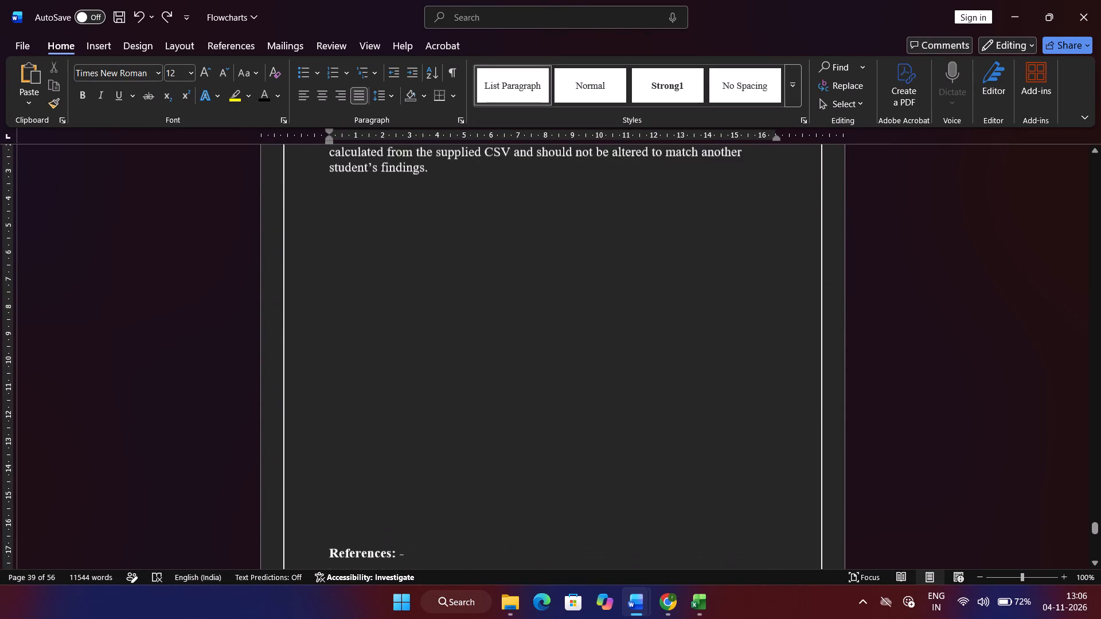
pyautogui.moveTo(426, 140); pyautogui.dragTo(433, 228)
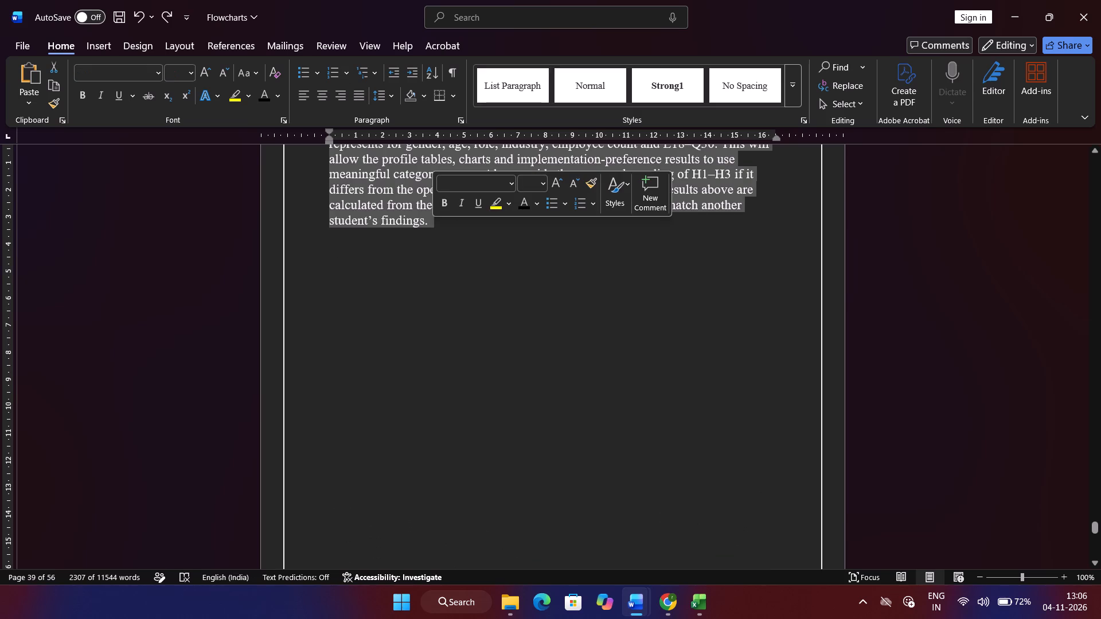
pyautogui.click(529, 186)
pyautogui.write('12')
pyautogui.press('Return')
# Review the resized Chapter 4 content from its end back to the chapter title.
pyautogui.scroll(4, 503, 248)
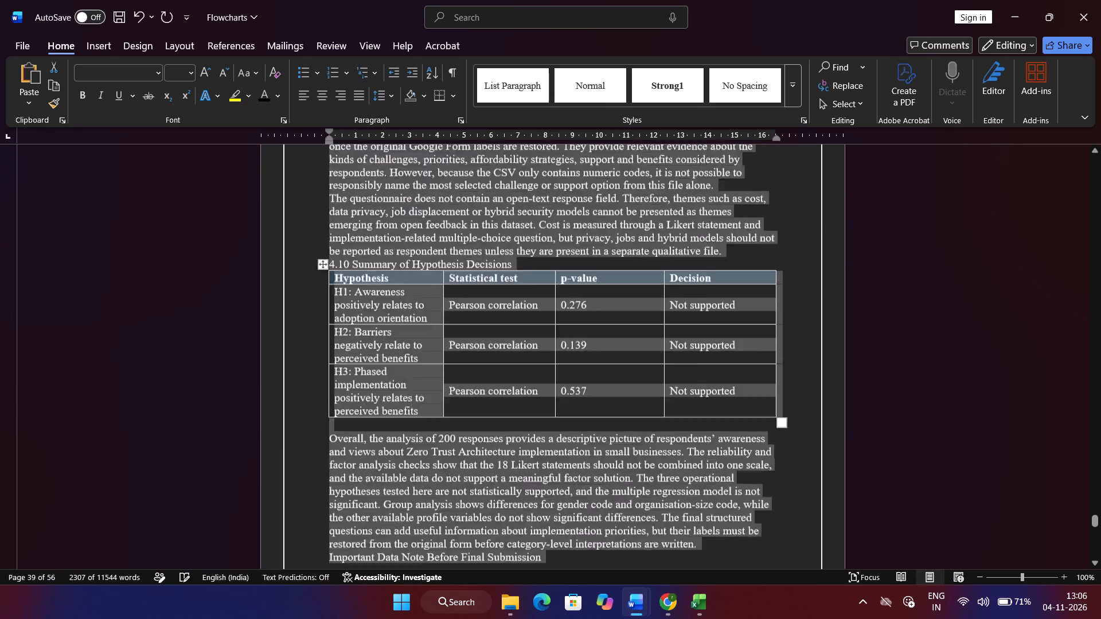
pyautogui.scroll(18, 503, 248)
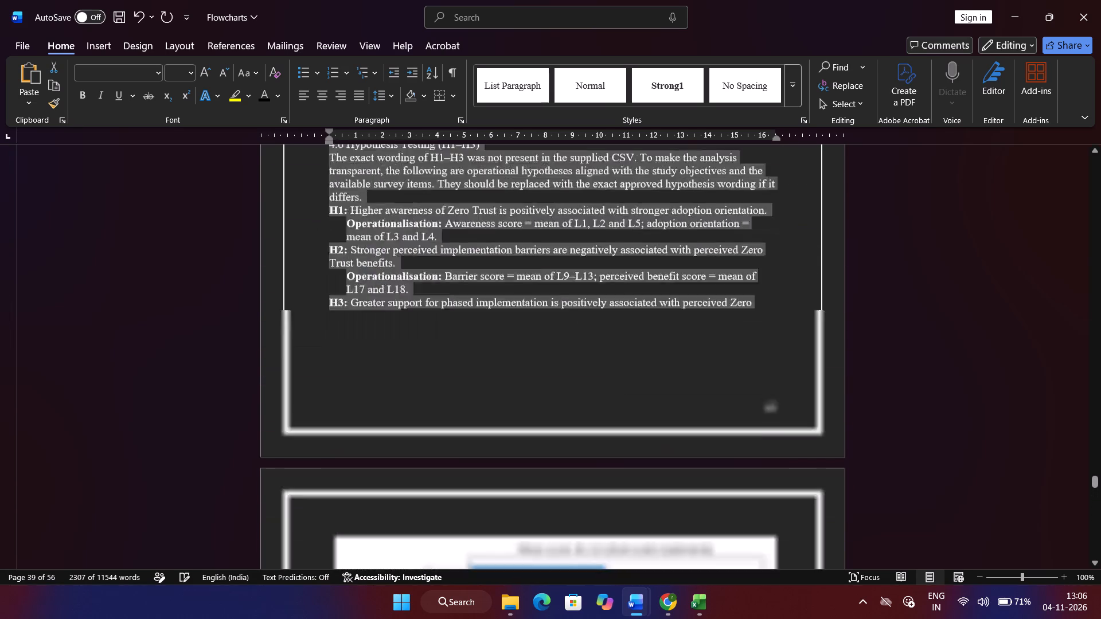
pyautogui.scroll(19, 503, 248)
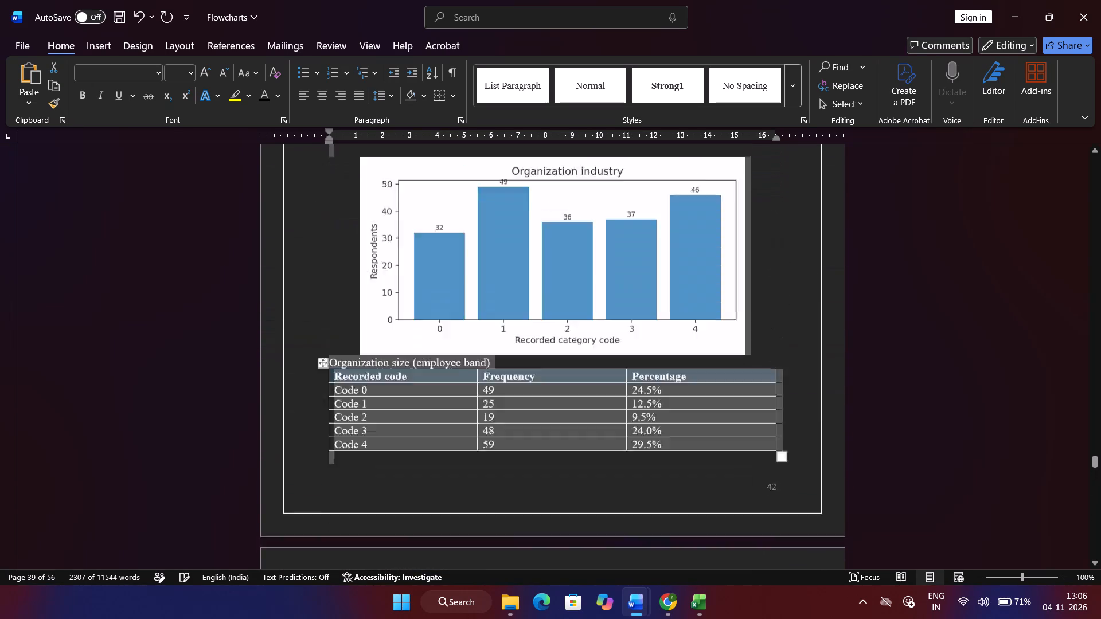
pyautogui.scroll(8, 503, 248)
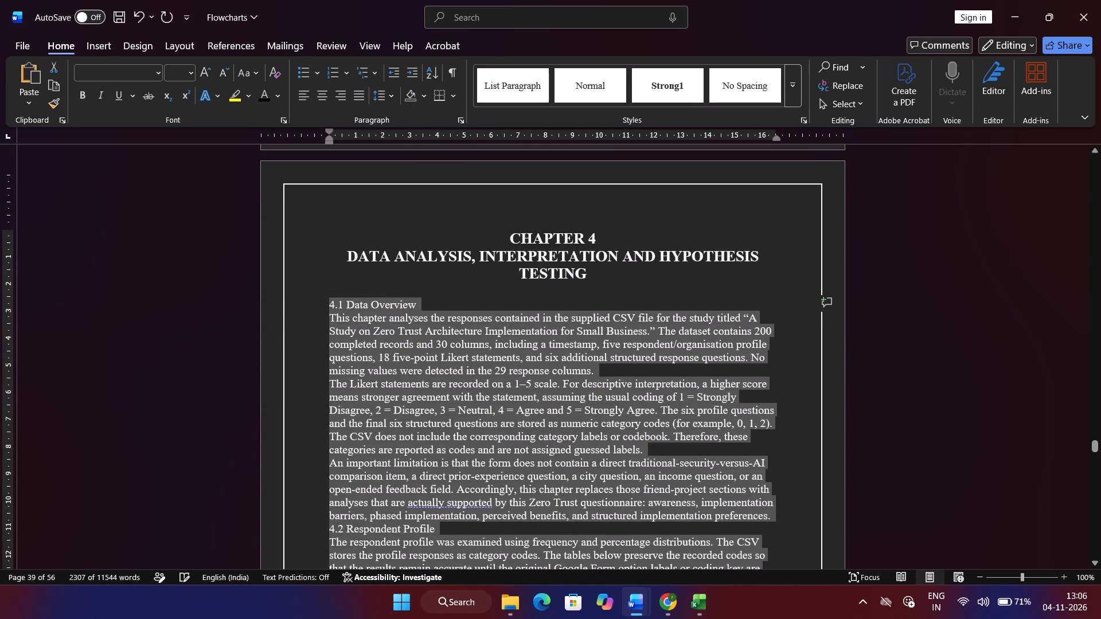
# Format the "4.1 Data Overview" heading as bold at font size 14.
pyautogui.click(313, 300)
pyautogui.click(313, 300)
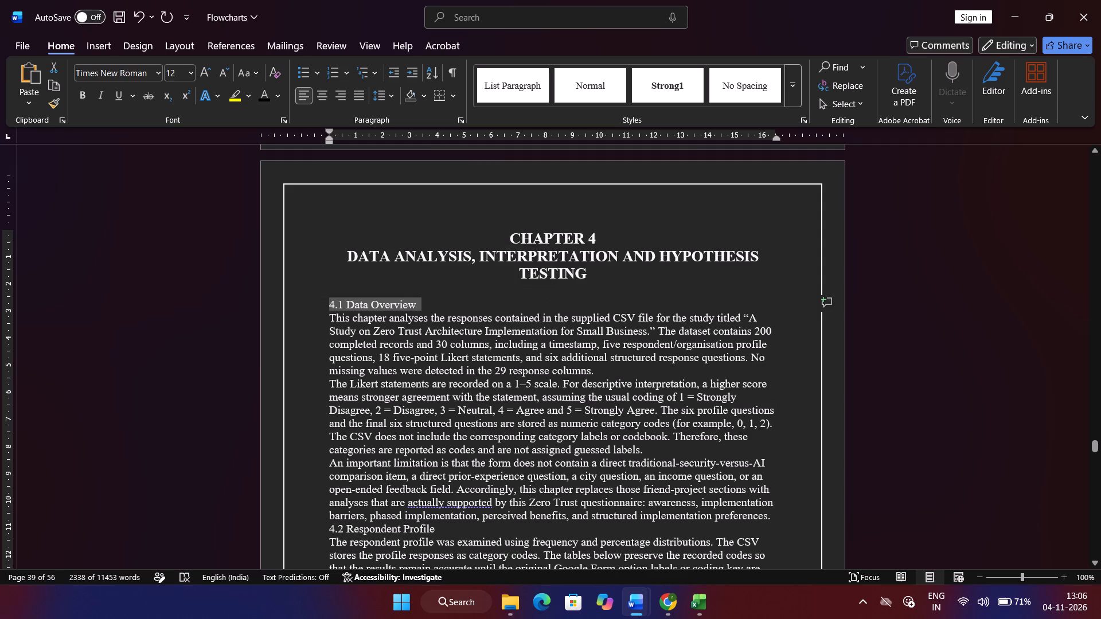
pyautogui.click(201, 75)
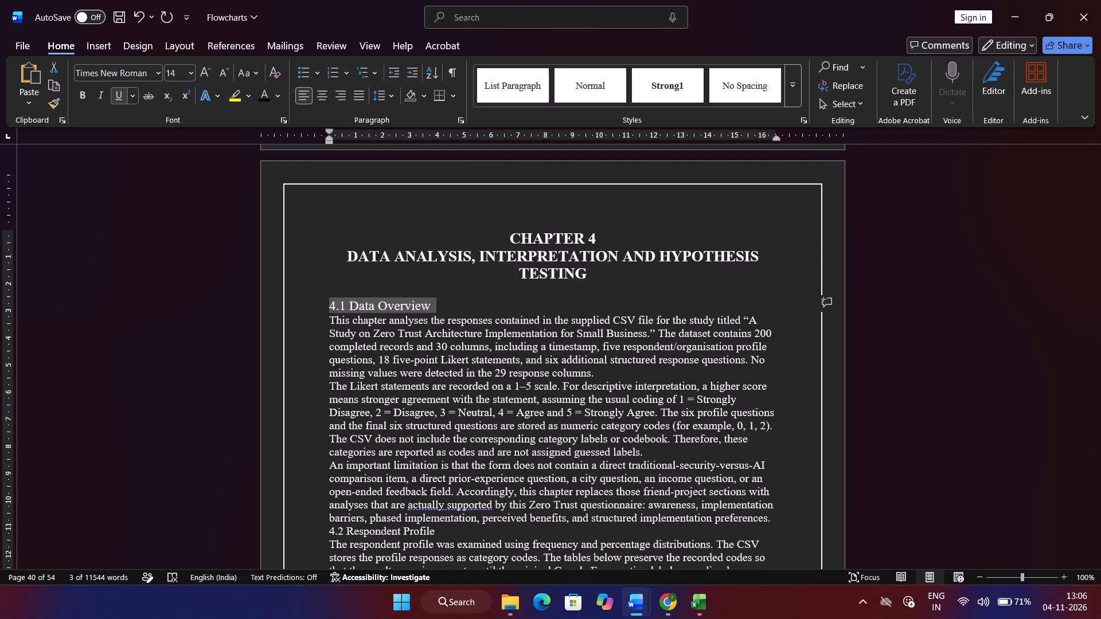
pyautogui.click(84, 93)
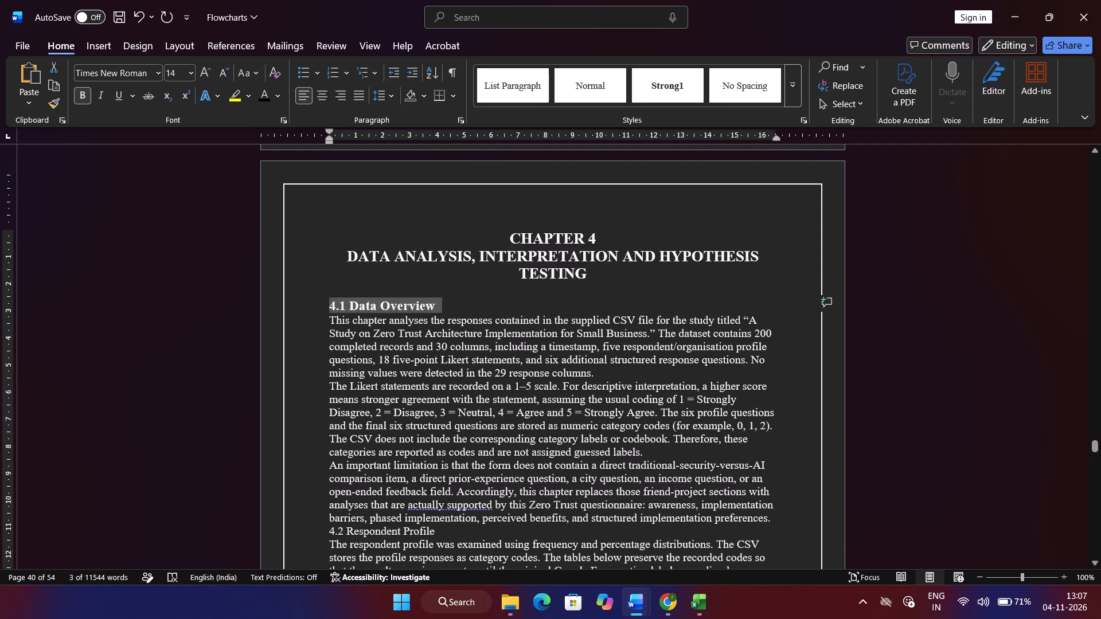
# Make the "4.2 Respondent Profile" heading bold at size 14 and insert a blank line above it.
pyautogui.scroll(-1, 323, 436)
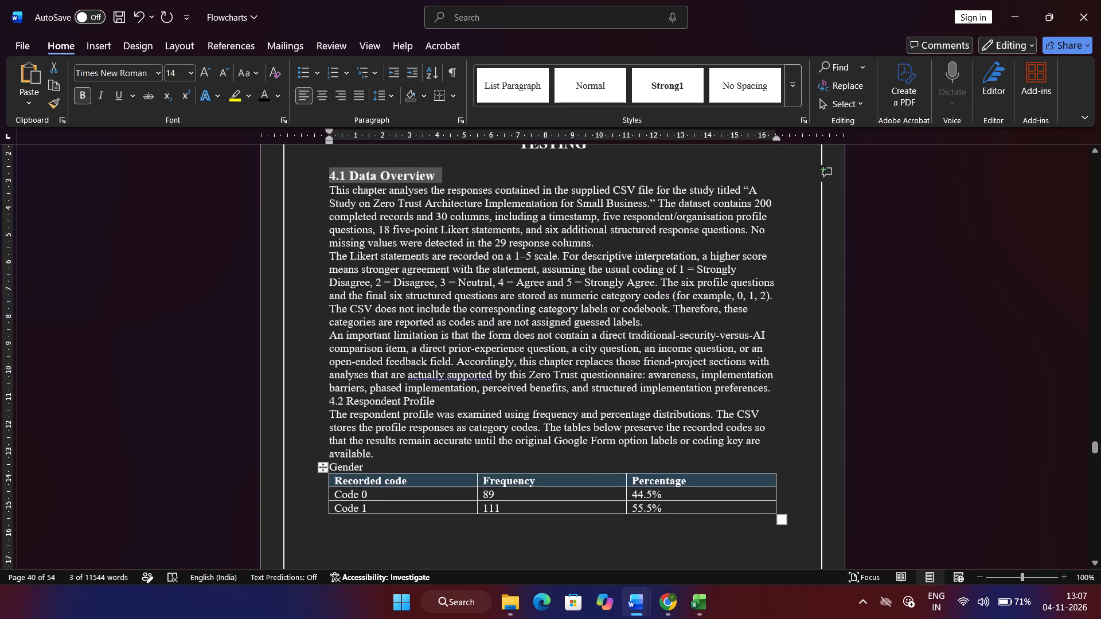
pyautogui.click(313, 398)
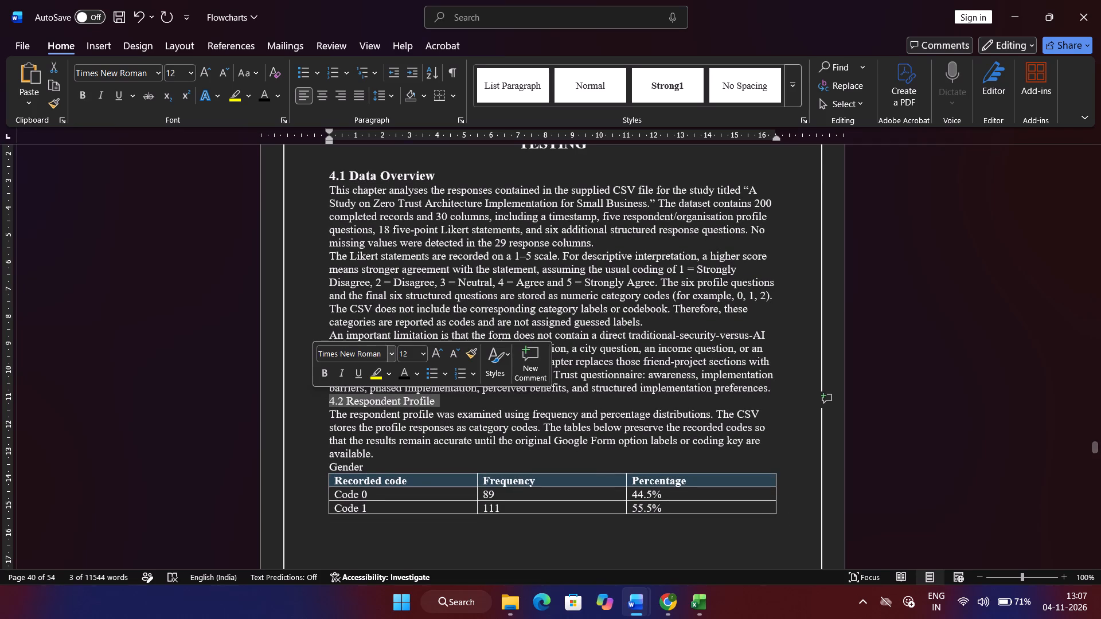
pyautogui.click(323, 374)
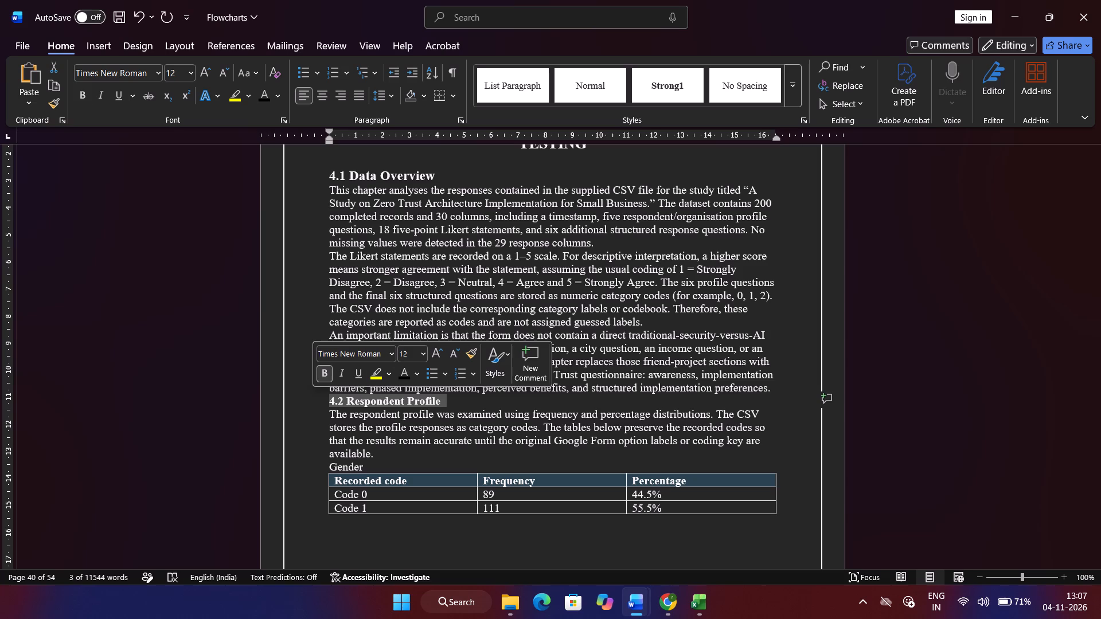
pyautogui.click(437, 361)
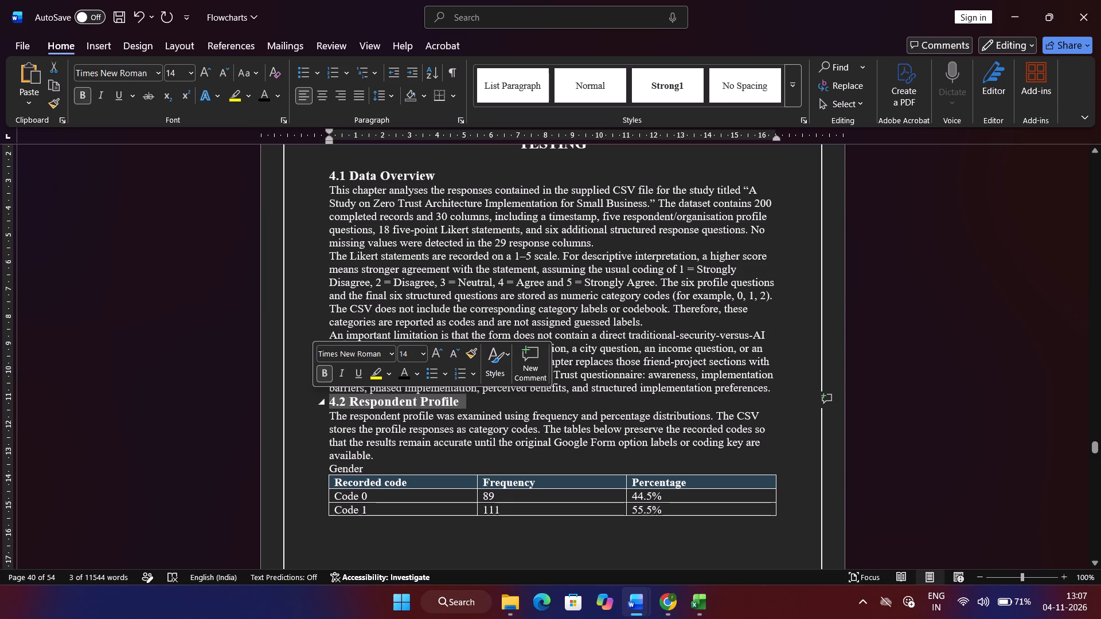
pyautogui.click(780, 393)
pyautogui.press('Return')
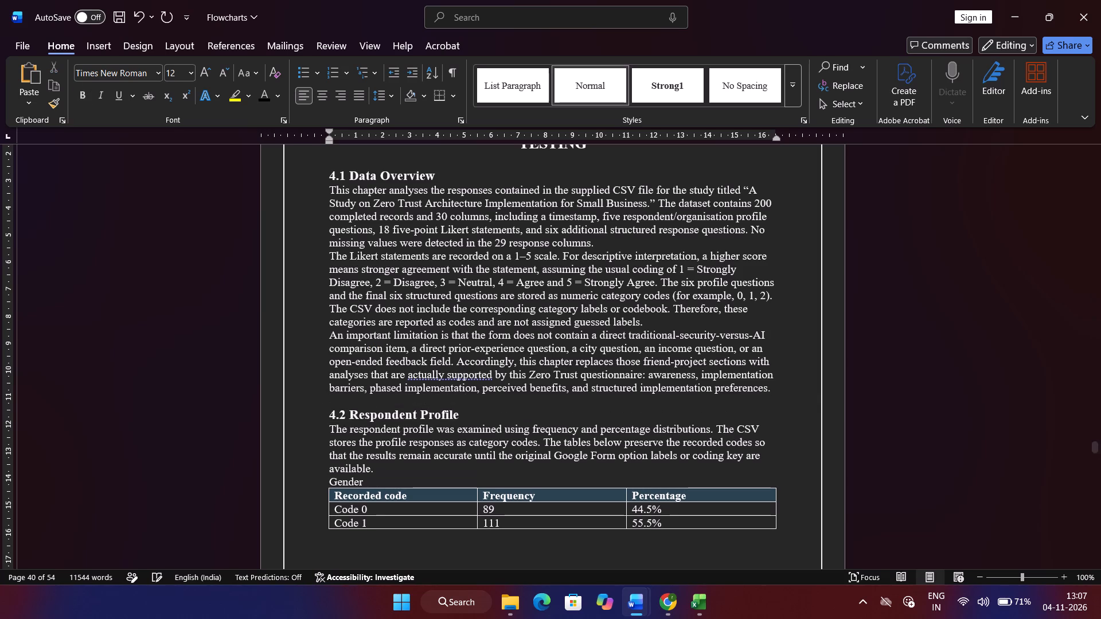
# Insert a blank line above the "Gender" table heading and make the heading bold at size 14.
pyautogui.scroll(-1, 780, 393)
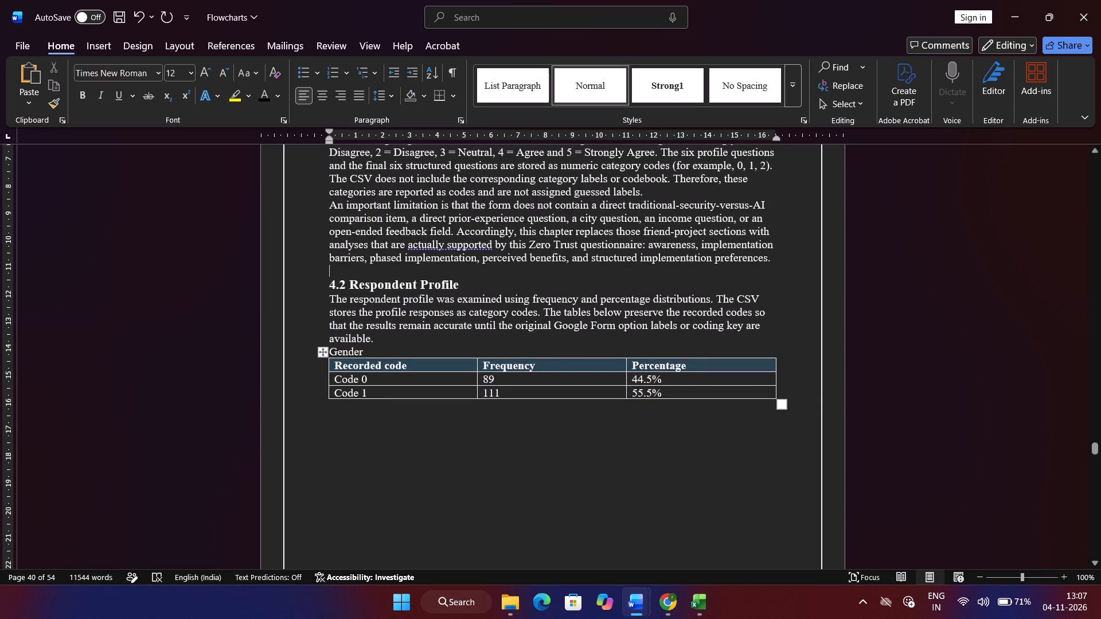
pyautogui.click(425, 342)
pyautogui.press('Return')
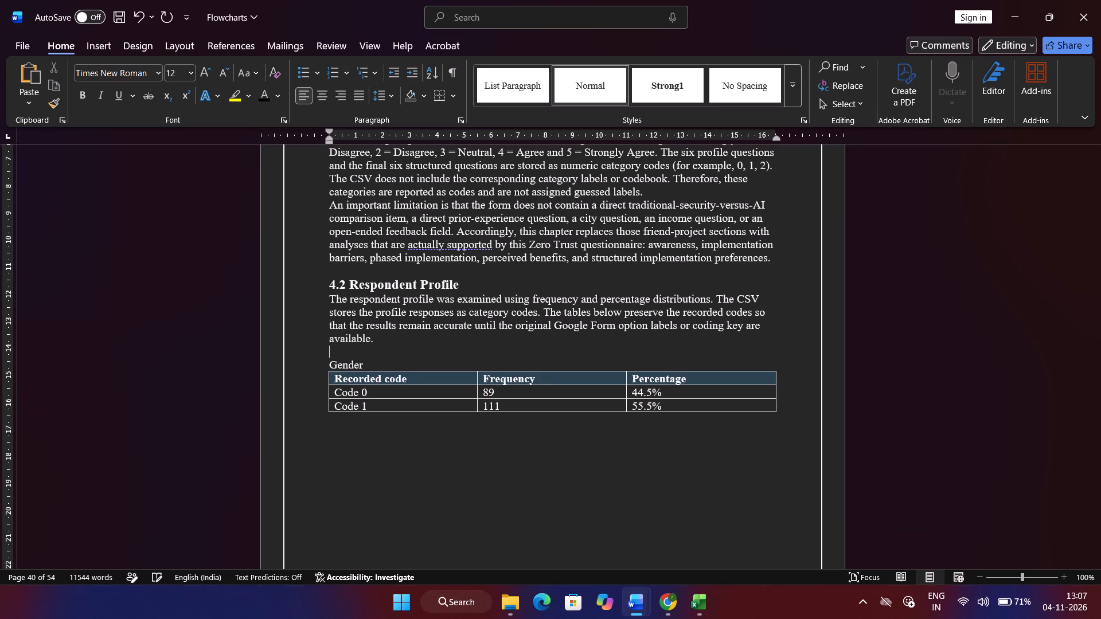
pyautogui.scroll(-2, 425, 342)
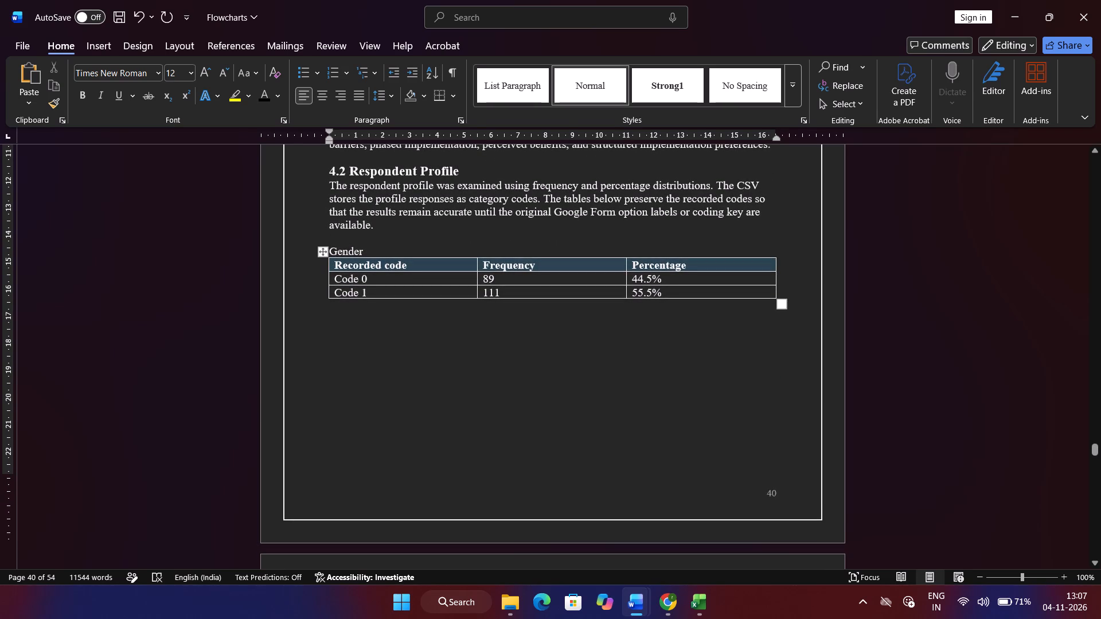
pyautogui.click(309, 253)
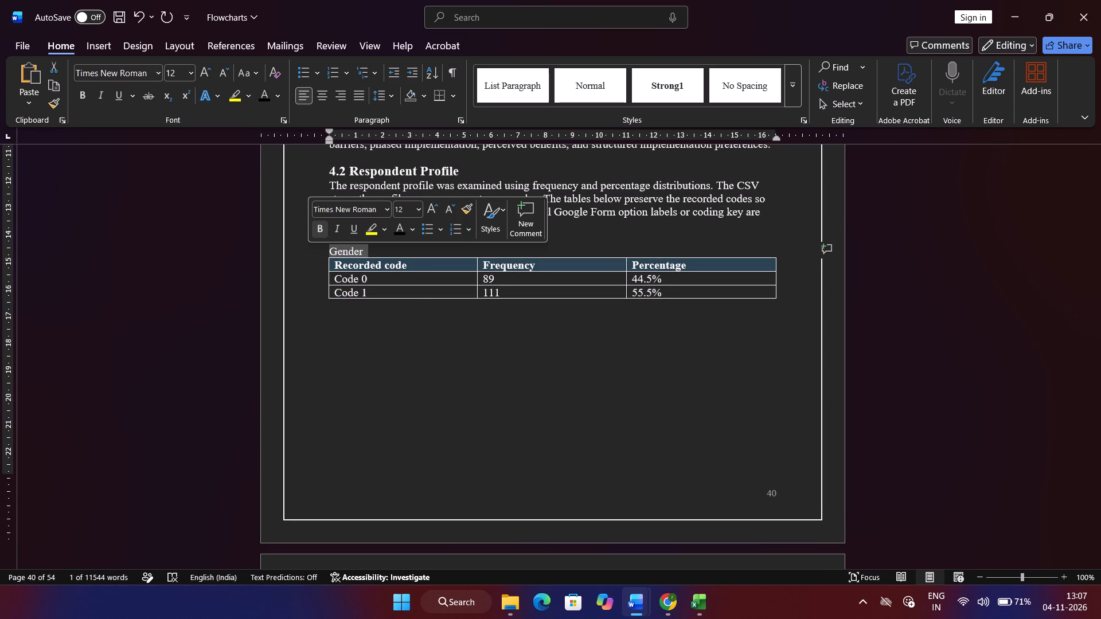
pyautogui.click(325, 232)
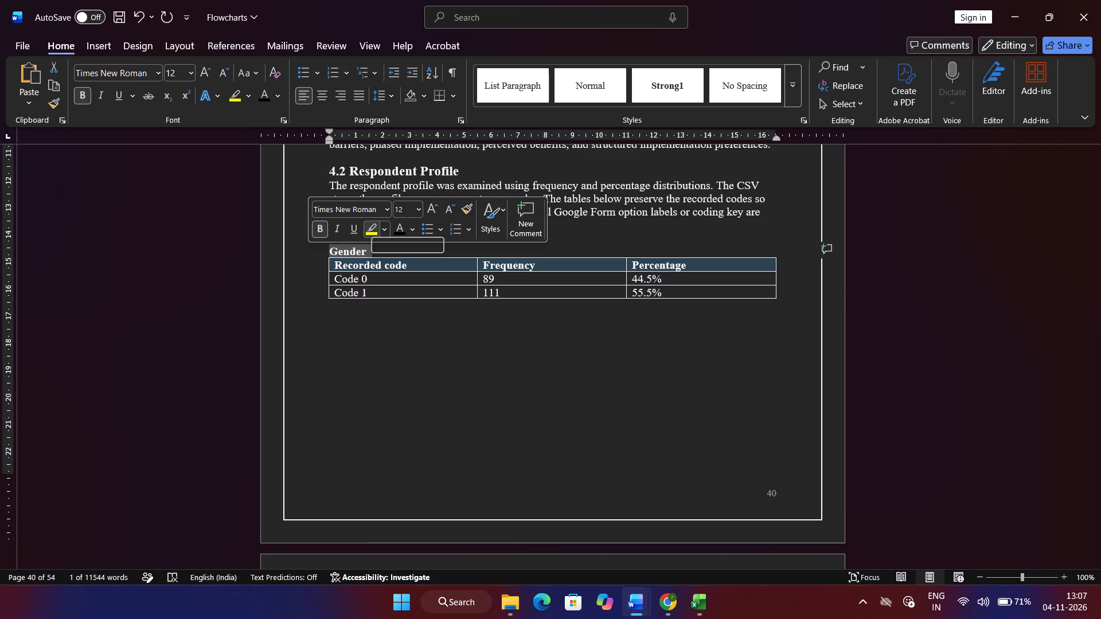
pyautogui.click(429, 207)
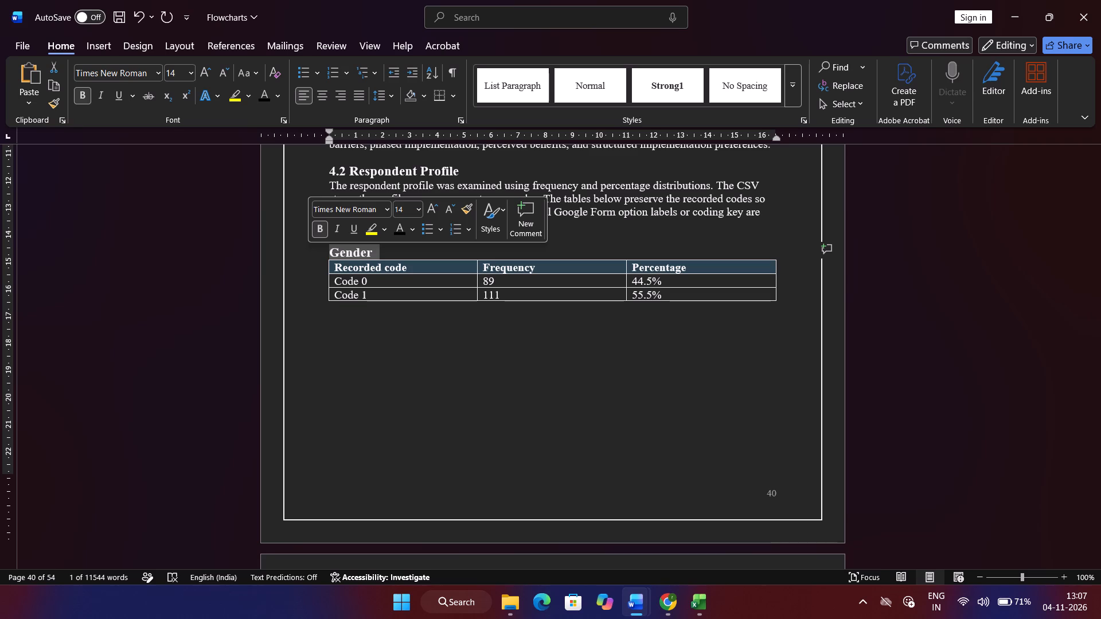
pyautogui.click(423, 368)
# Make the "Current role" table heading bold at size 14 and insert a blank line between it and the Age group chart.
pyautogui.scroll(-1, 423, 368)
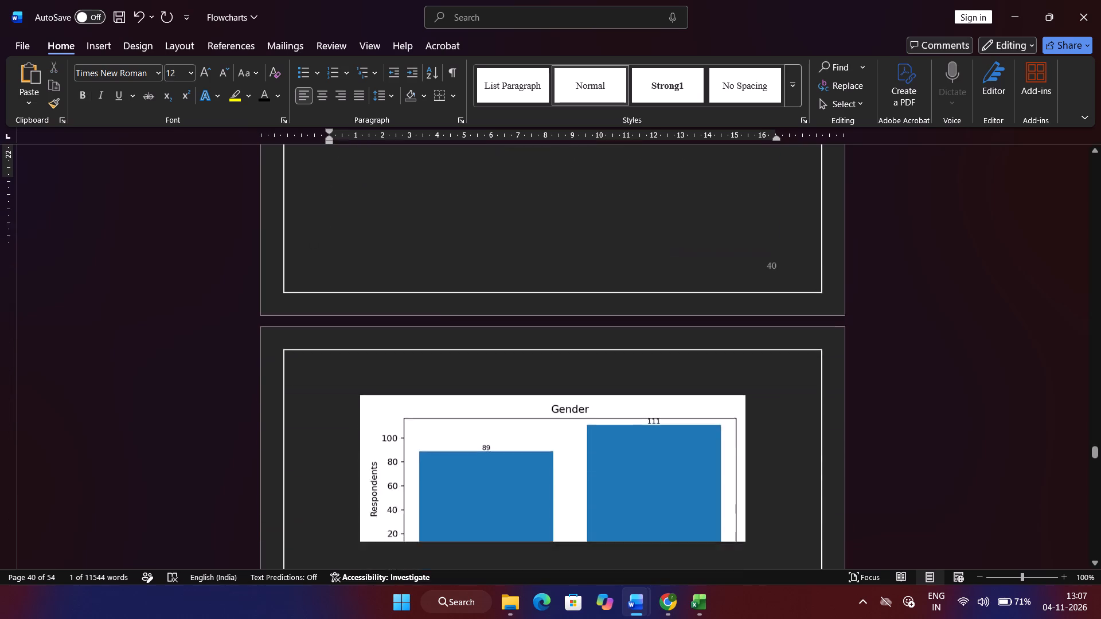
pyautogui.scroll(-2, 423, 368)
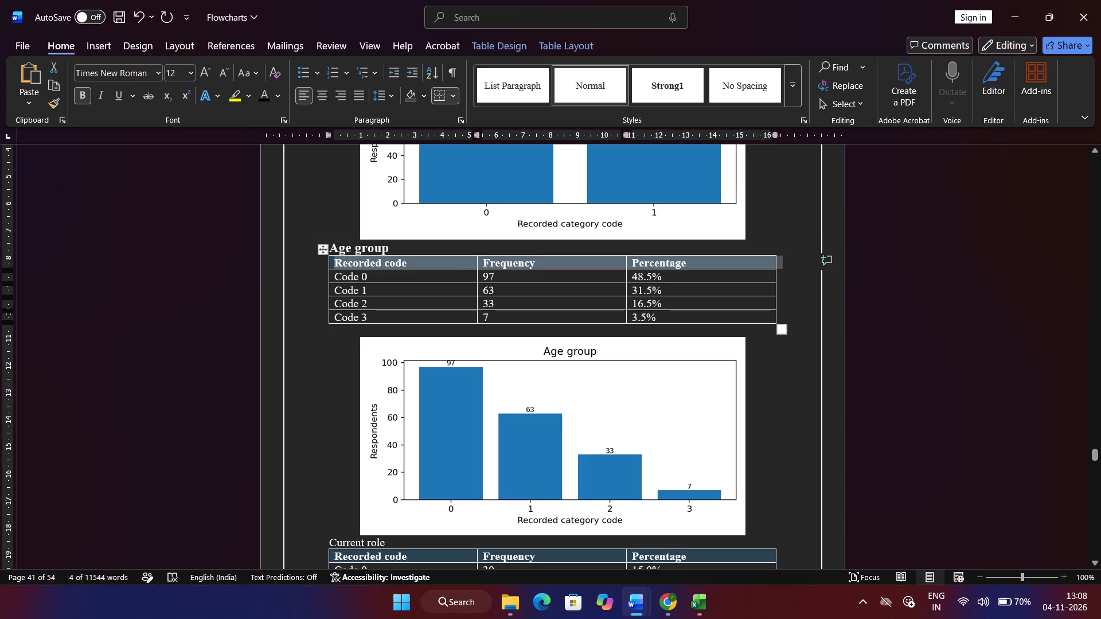
pyautogui.scroll(-1, 348, 398)
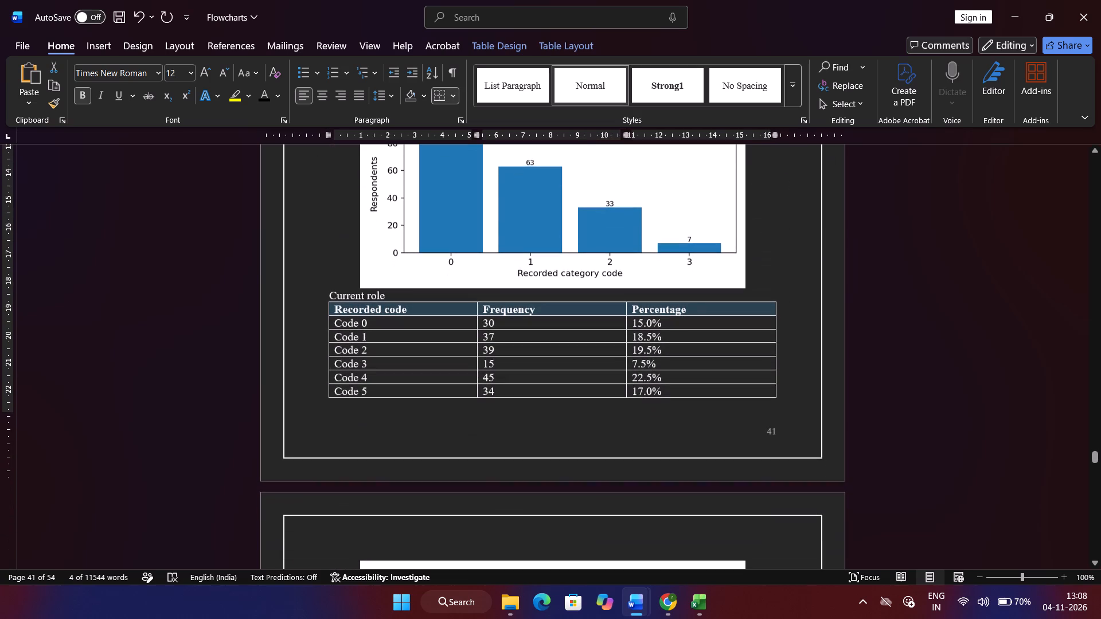
pyautogui.scroll(-1, 348, 398)
pyautogui.click(309, 299)
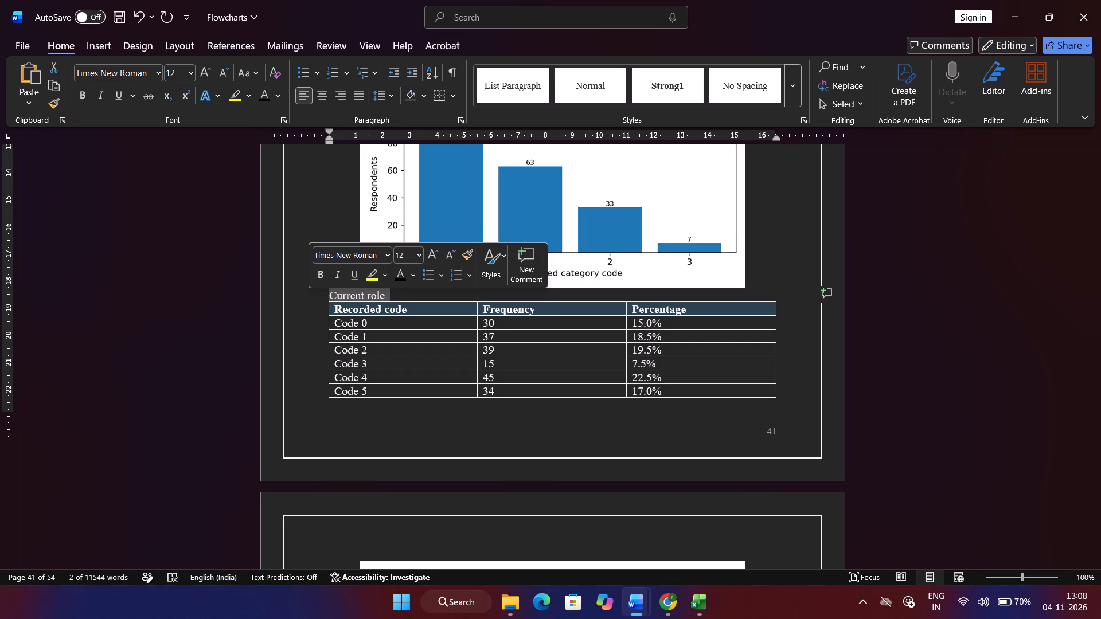
pyautogui.click(321, 274)
pyautogui.click(429, 260)
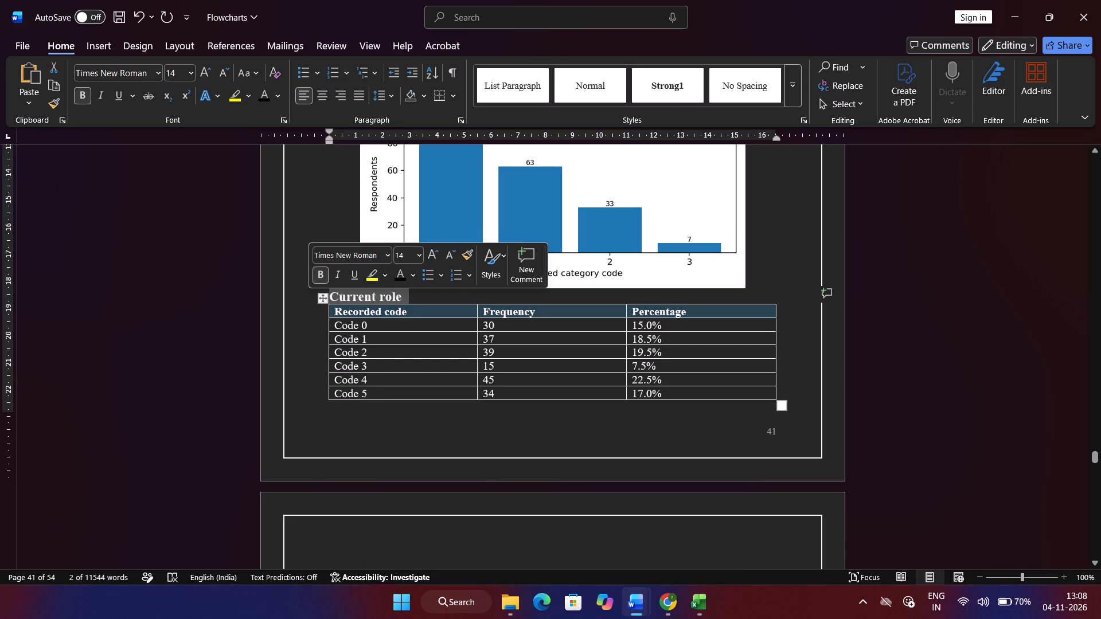
pyautogui.scroll(1, 329, 486)
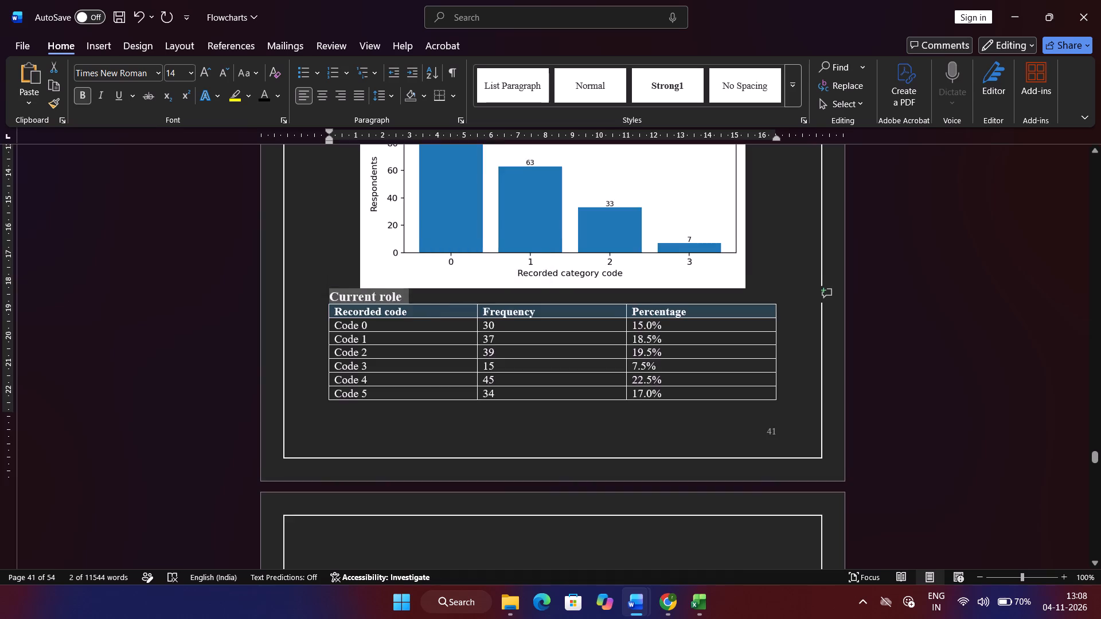
pyautogui.scroll(1, 329, 486)
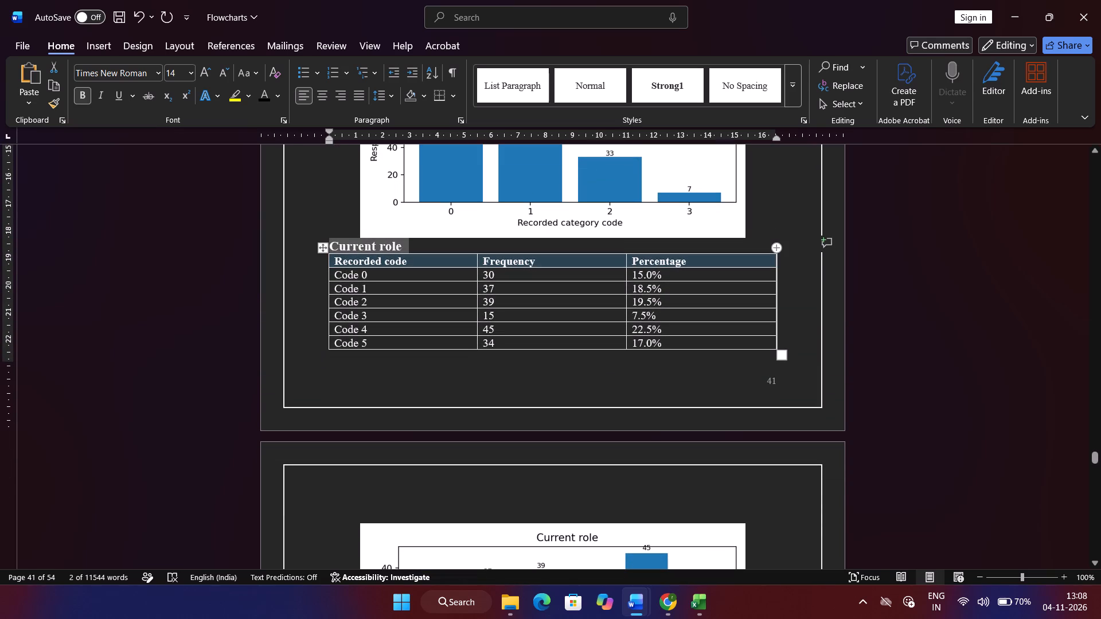
pyautogui.click(763, 237)
pyautogui.press('Return')
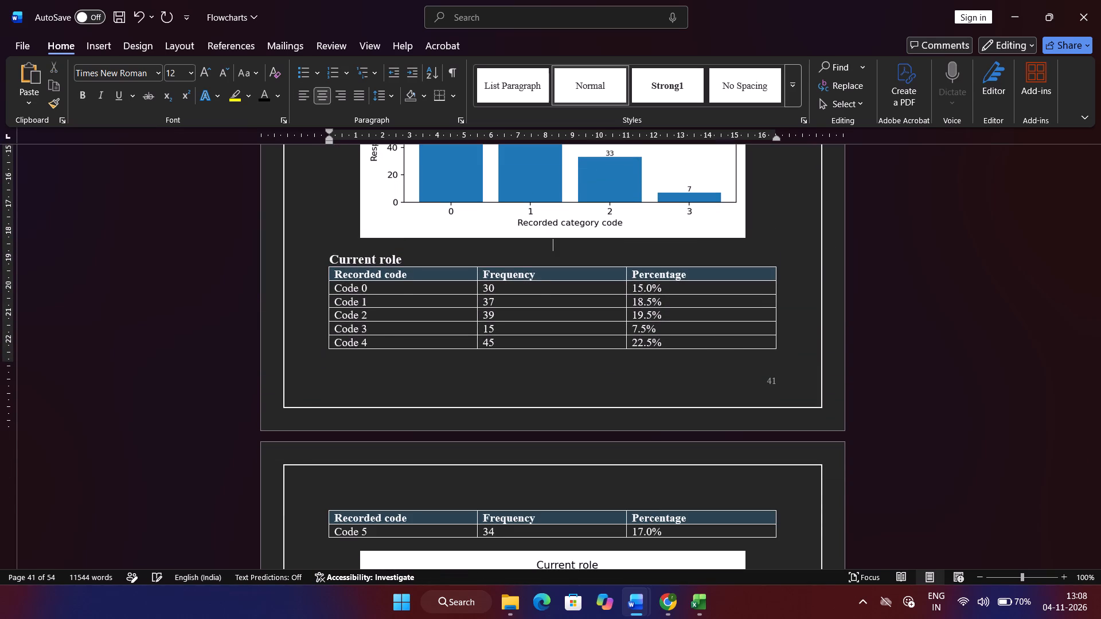
# Insert a blank line between the Gender chart and the "Age group" heading.
pyautogui.scroll(4, 763, 237)
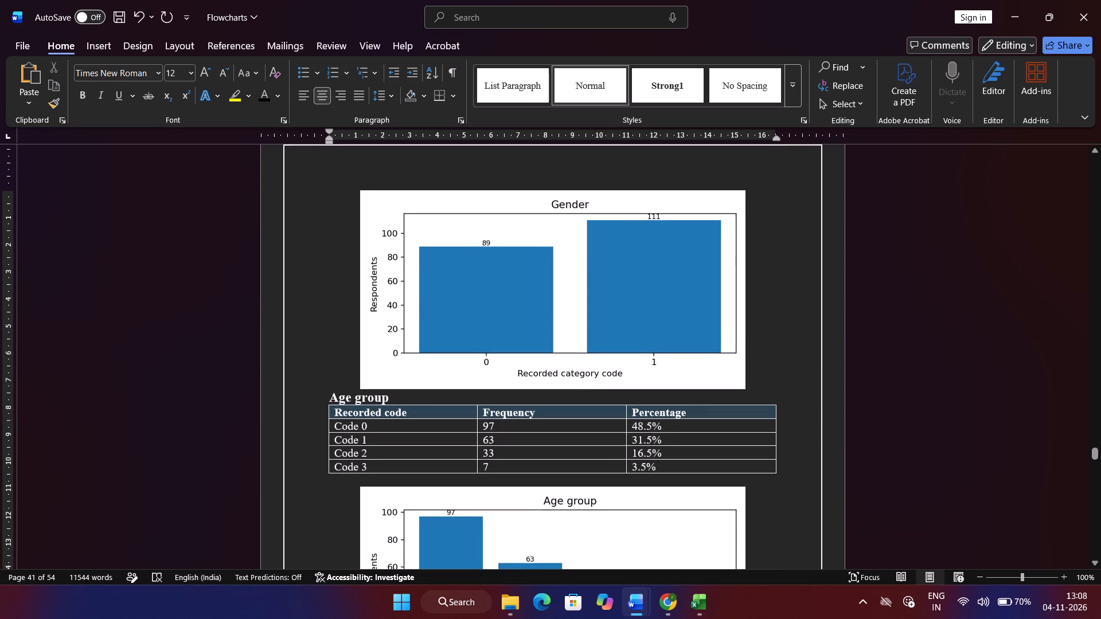
pyautogui.click(754, 368)
pyautogui.press('Return')
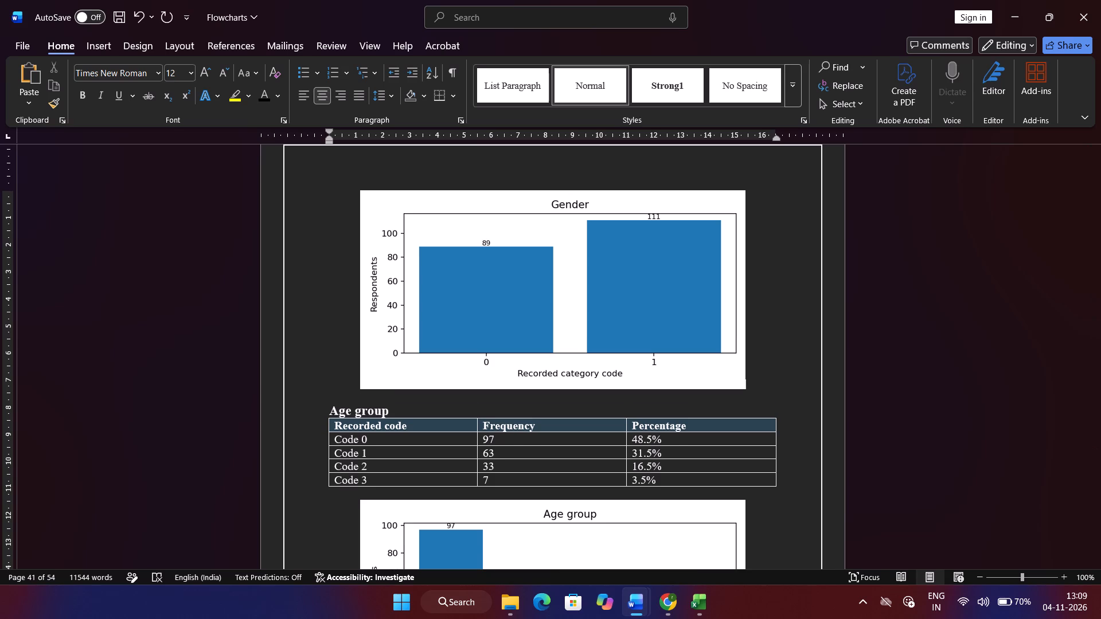
# Review the heading formatting, spacing and page layout from the Chapter 4 title through the Current role and Organization industry tables and charts.
pyautogui.scroll(5, 754, 368)
pyautogui.scroll(-1, 754, 368)
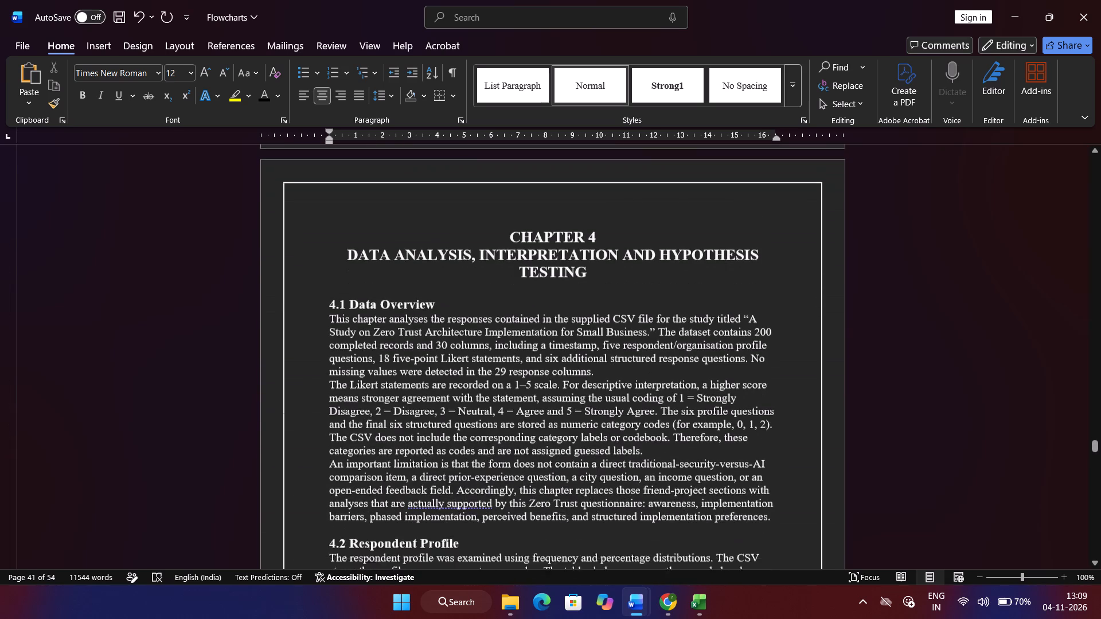
pyautogui.scroll(-1, 754, 368)
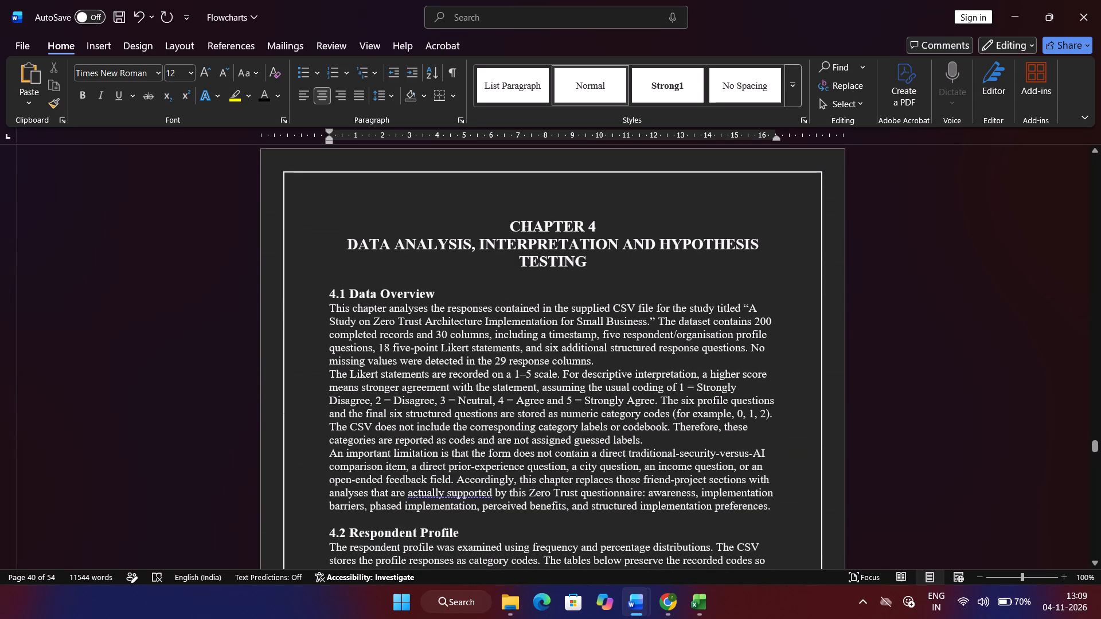
pyautogui.scroll(-2, 754, 368)
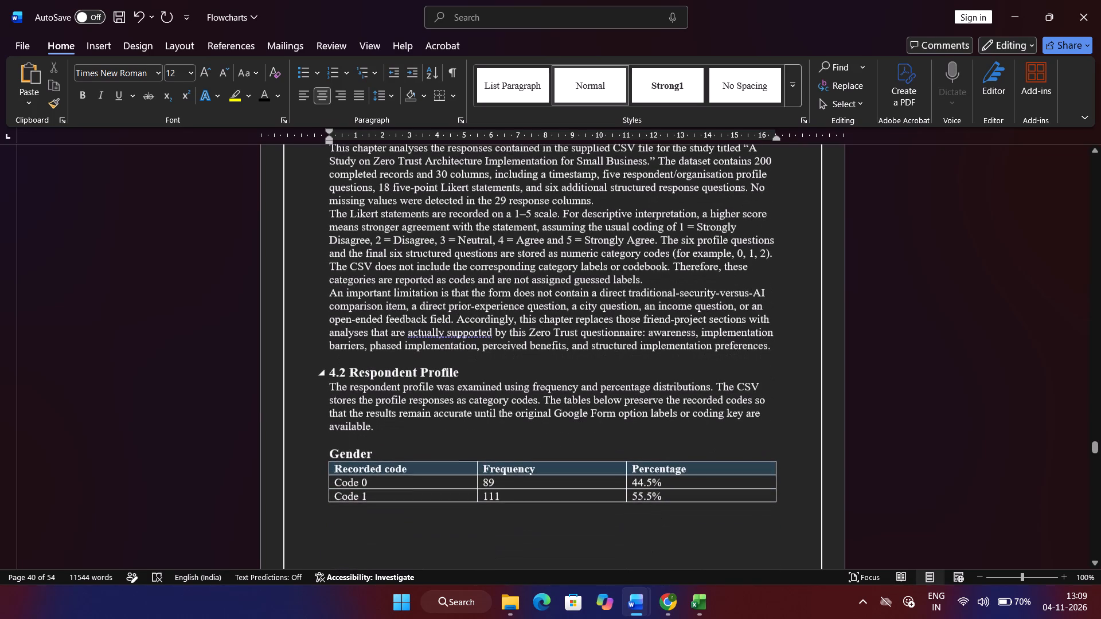
pyautogui.scroll(-2, 754, 368)
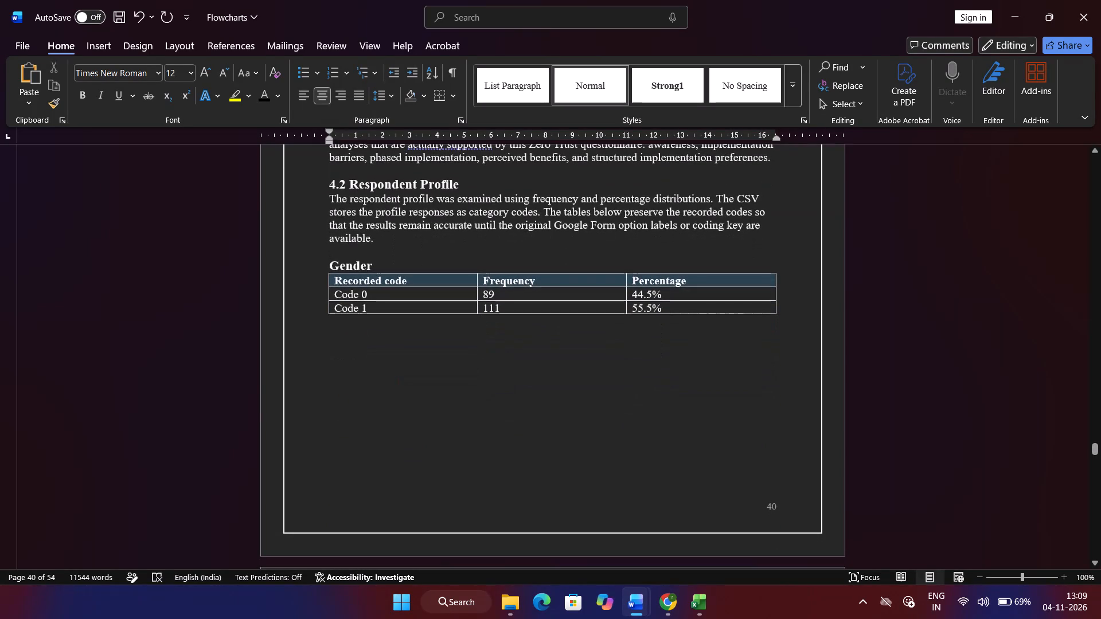
pyautogui.scroll(-1, 754, 368)
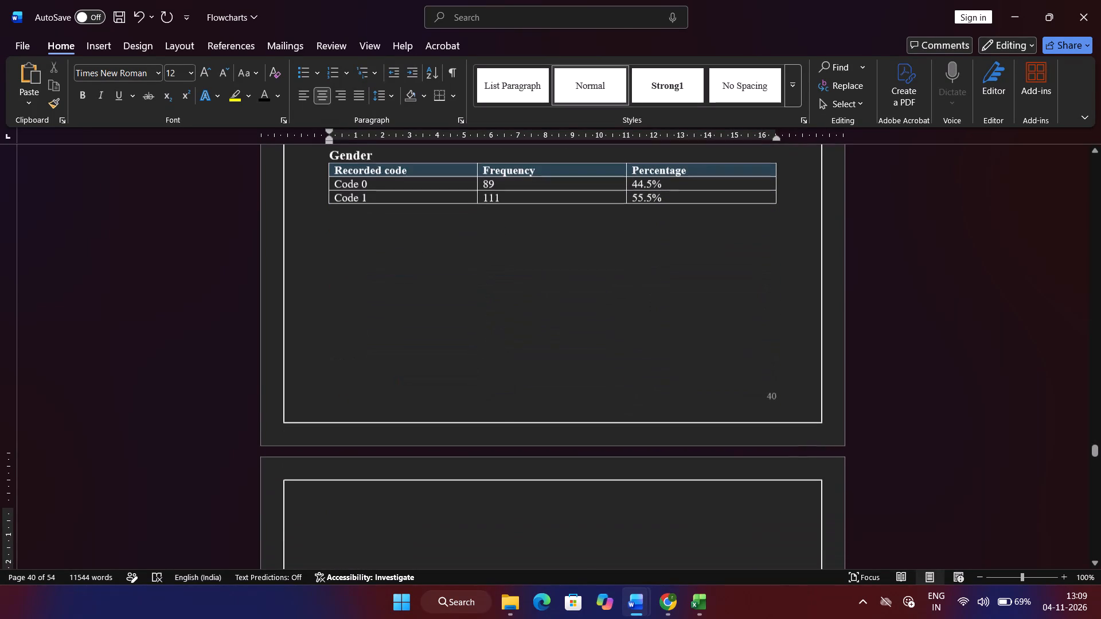
pyautogui.scroll(-5, 754, 368)
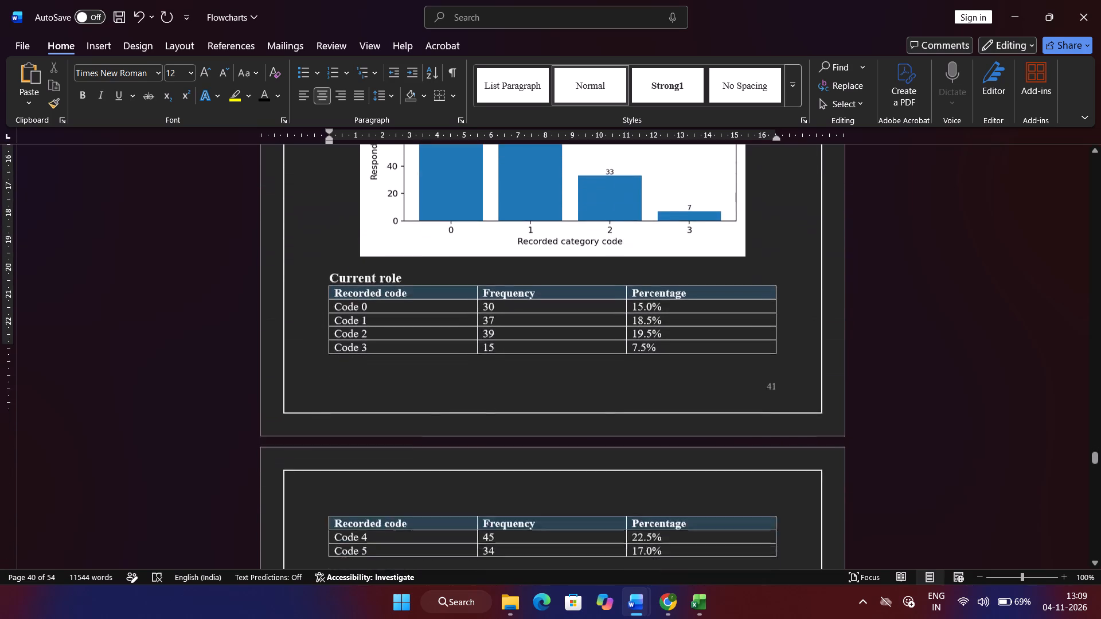
pyautogui.scroll(-2, 754, 368)
pyautogui.hscroll(1, 754, 368)
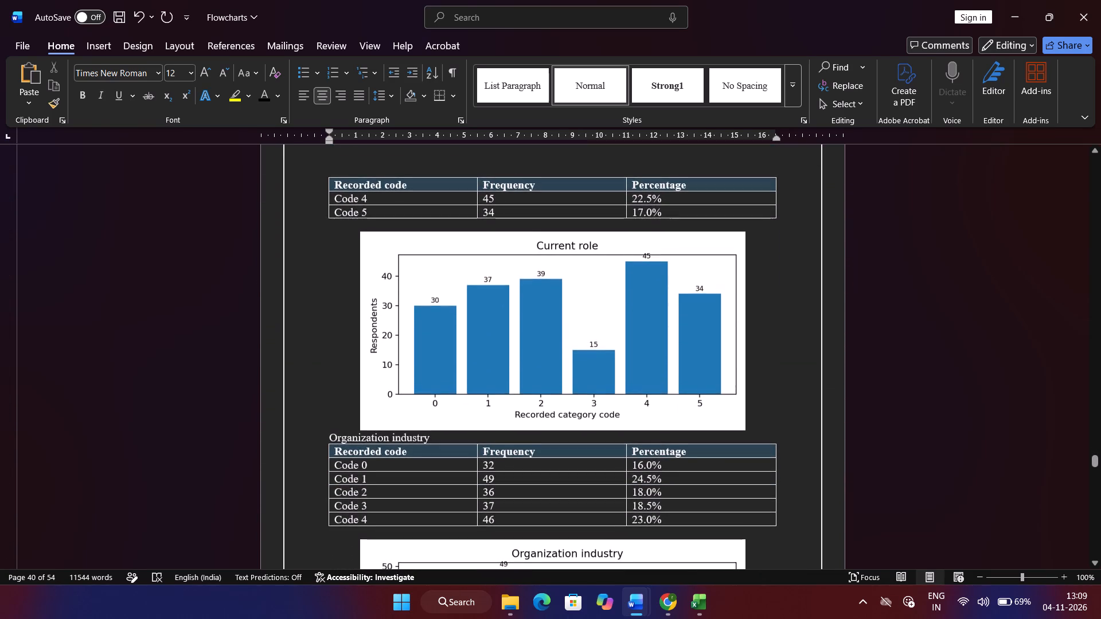
pyautogui.hscroll(2, 754, 368)
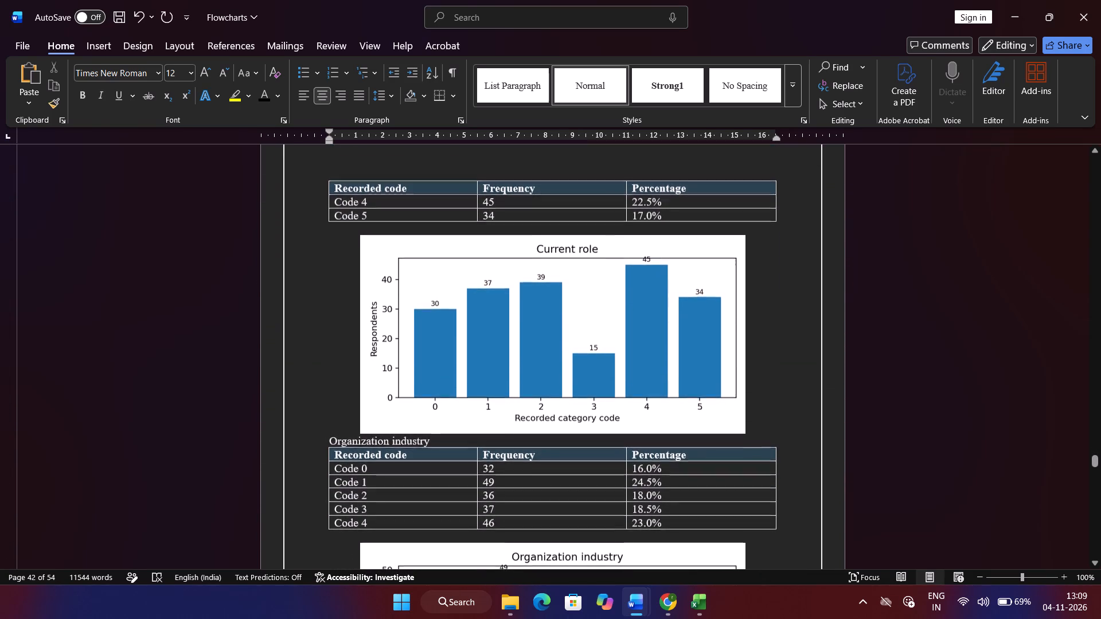
pyautogui.hscroll(1, 754, 368)
pyautogui.scroll(4, 754, 368)
pyautogui.scroll(-1, 754, 368)
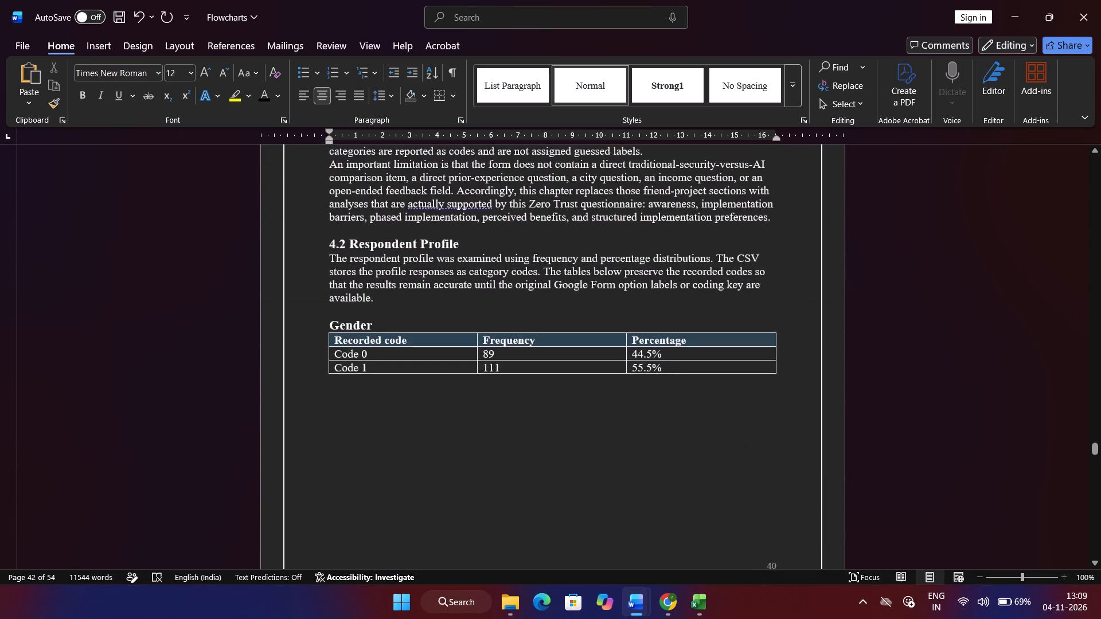
pyautogui.scroll(-6, 754, 368)
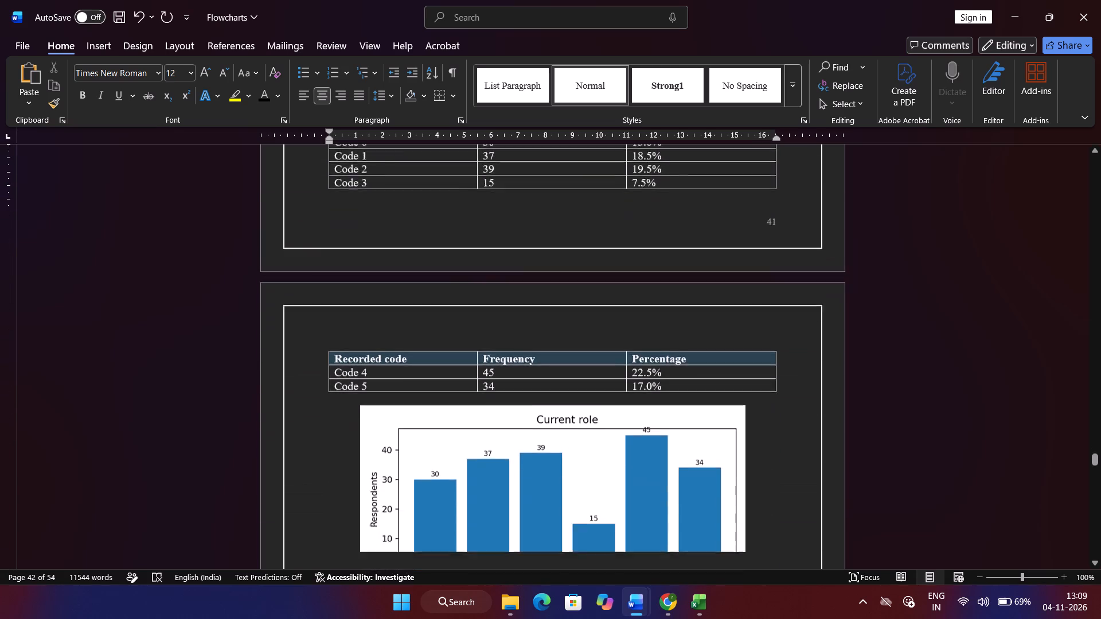
# Insert a blank line between the Current role chart and the "Organization industry" table heading, and make the heading bold at size 14.
pyautogui.scroll(-3, 754, 368)
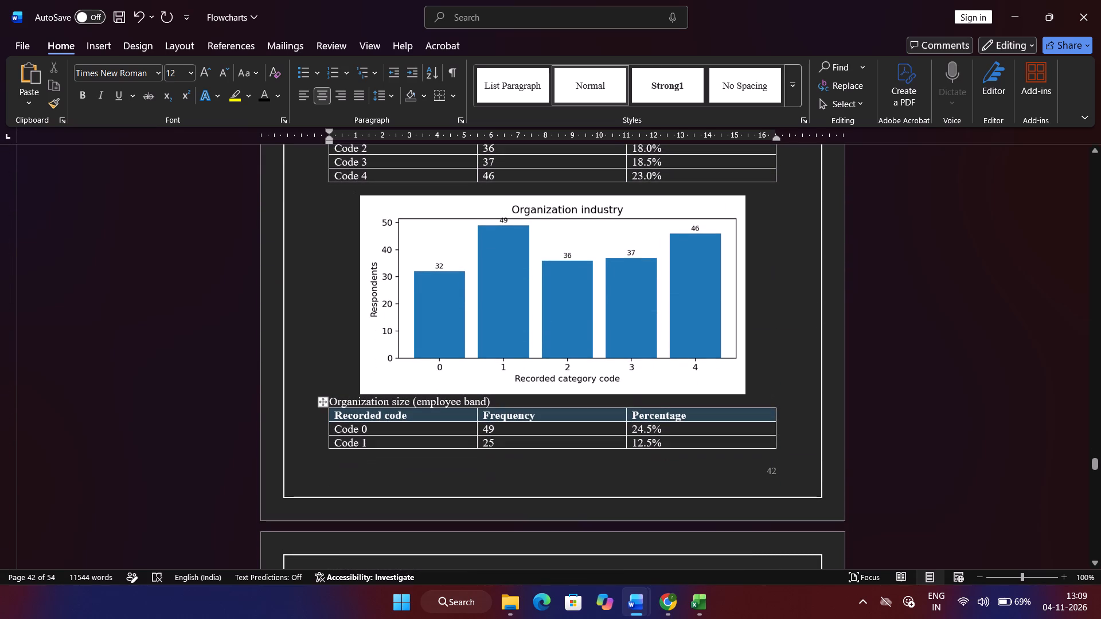
pyautogui.scroll(3, 742, 349)
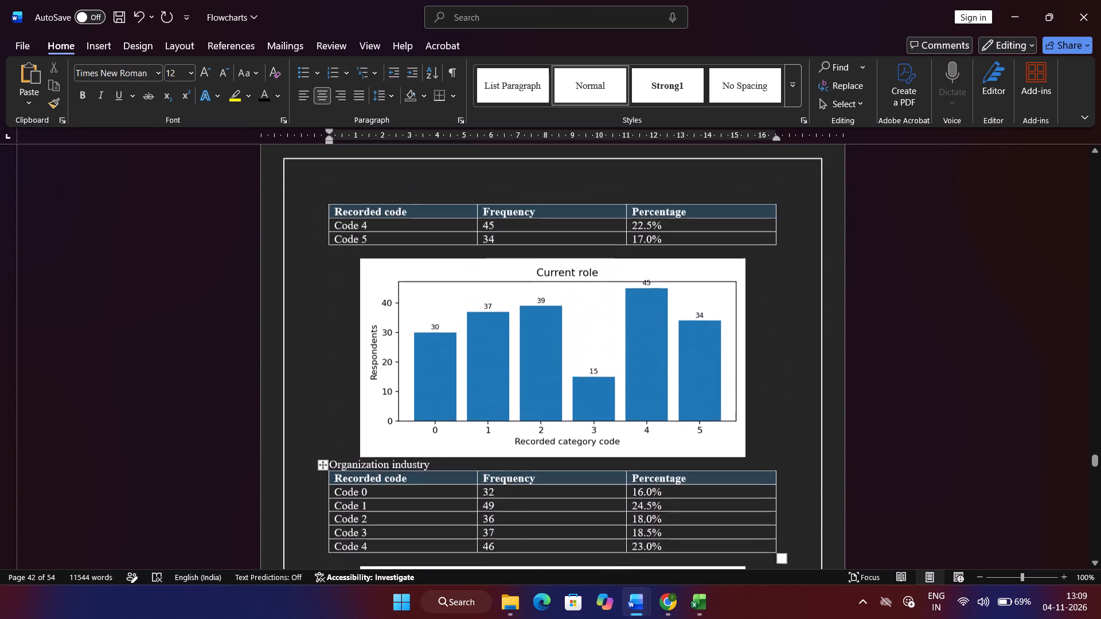
pyautogui.scroll(1, 742, 349)
pyautogui.click(758, 434)
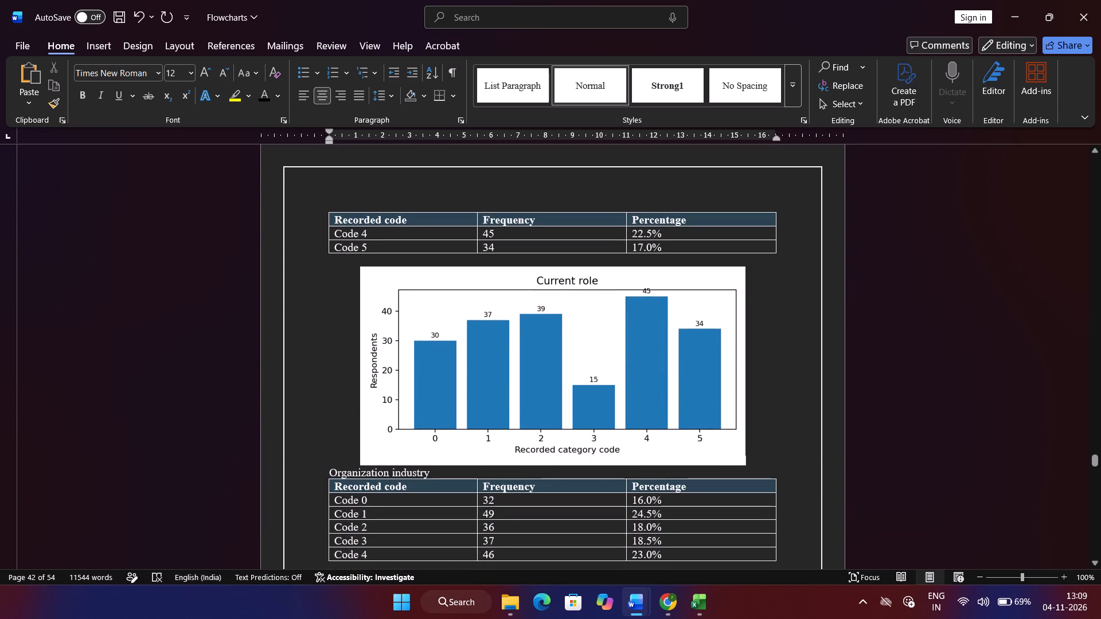
pyautogui.press('Return')
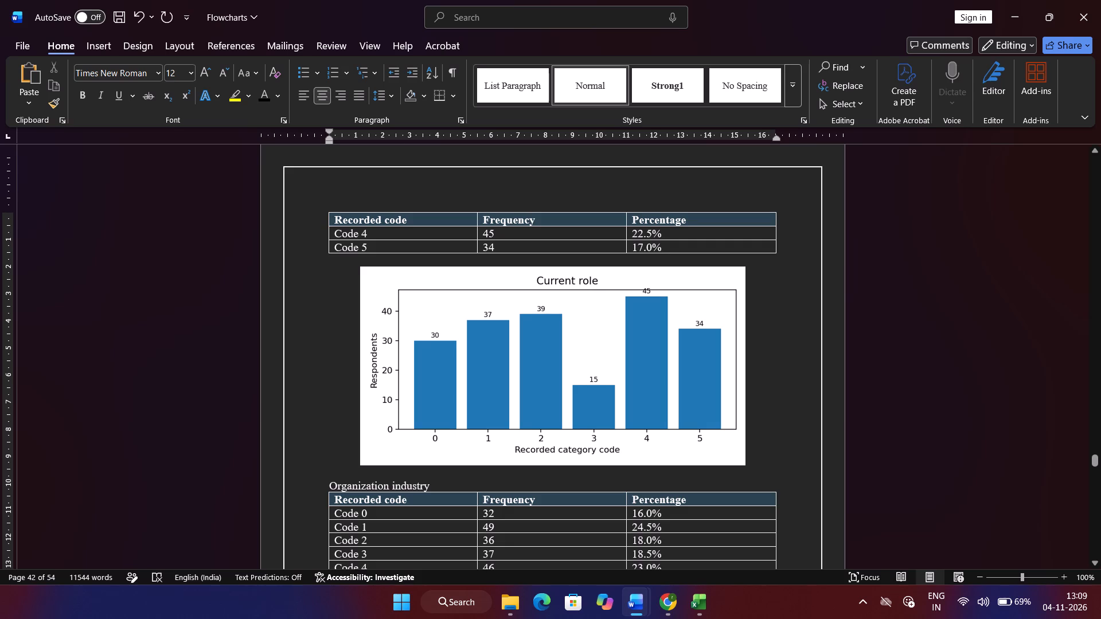
pyautogui.click(309, 488)
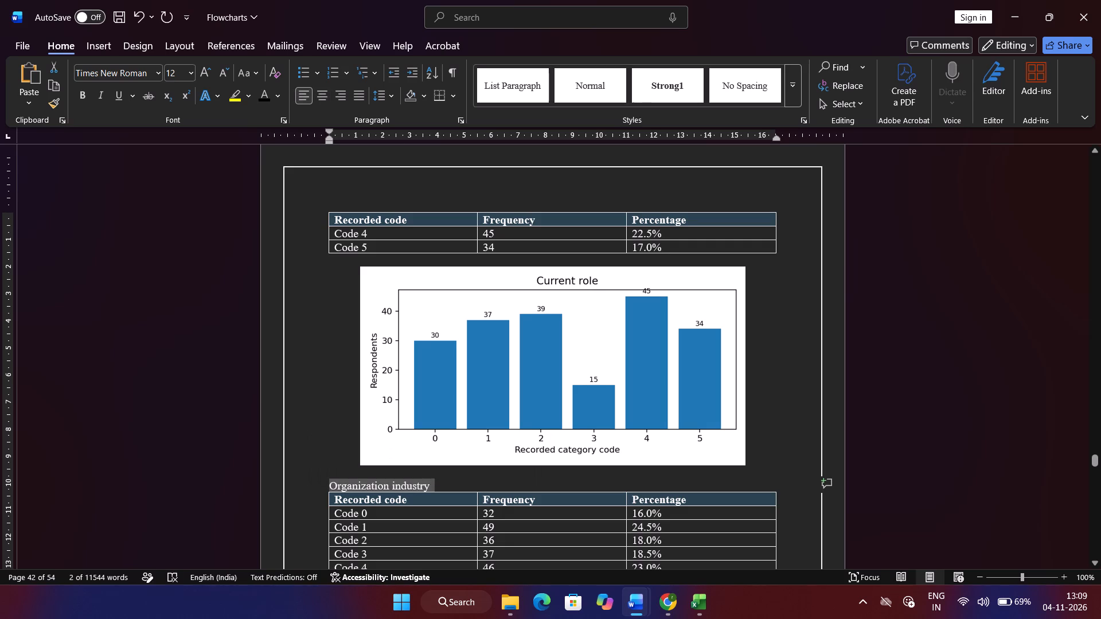
pyautogui.click(79, 98)
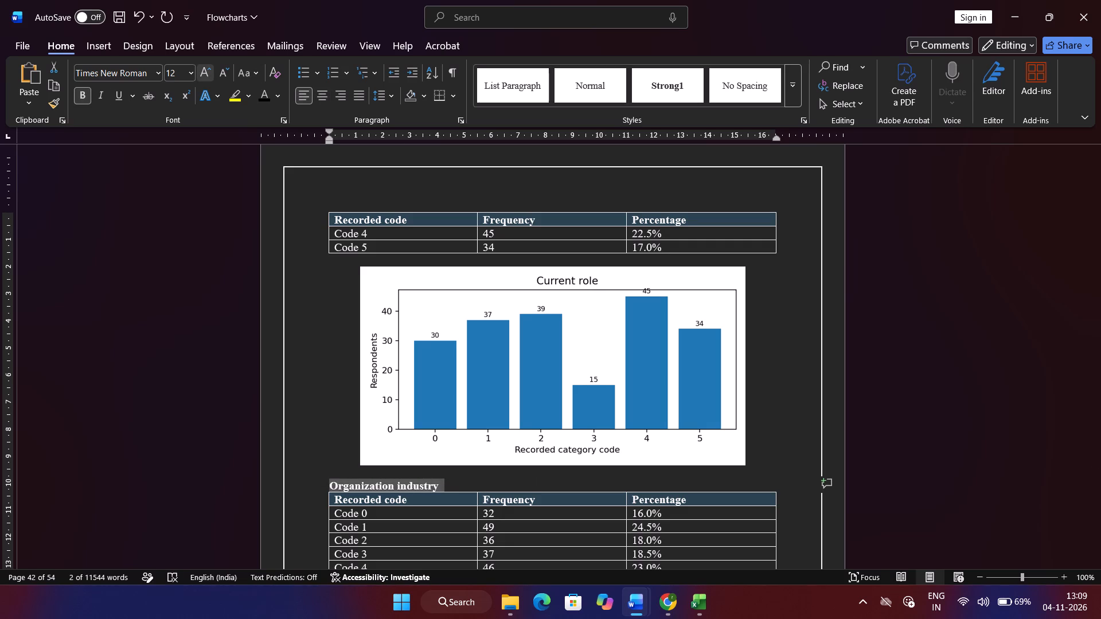
pyautogui.click(204, 75)
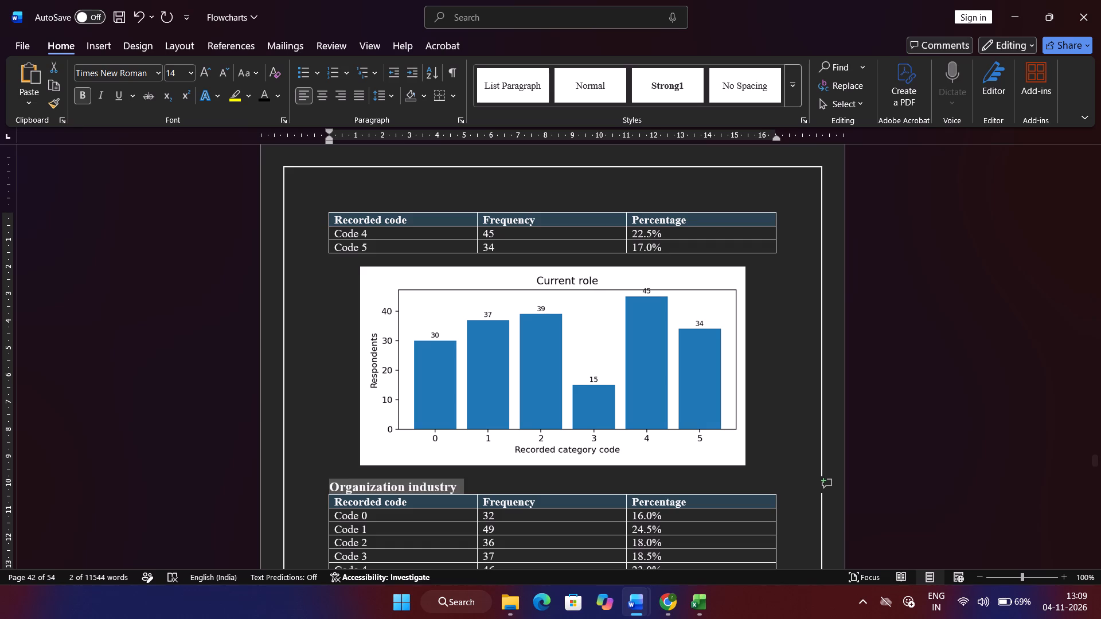
# Insert three blank lines below the Organization industry chart to push the "Organization size (employee band)" heading onto the next page with its table.
pyautogui.scroll(-2, 334, 308)
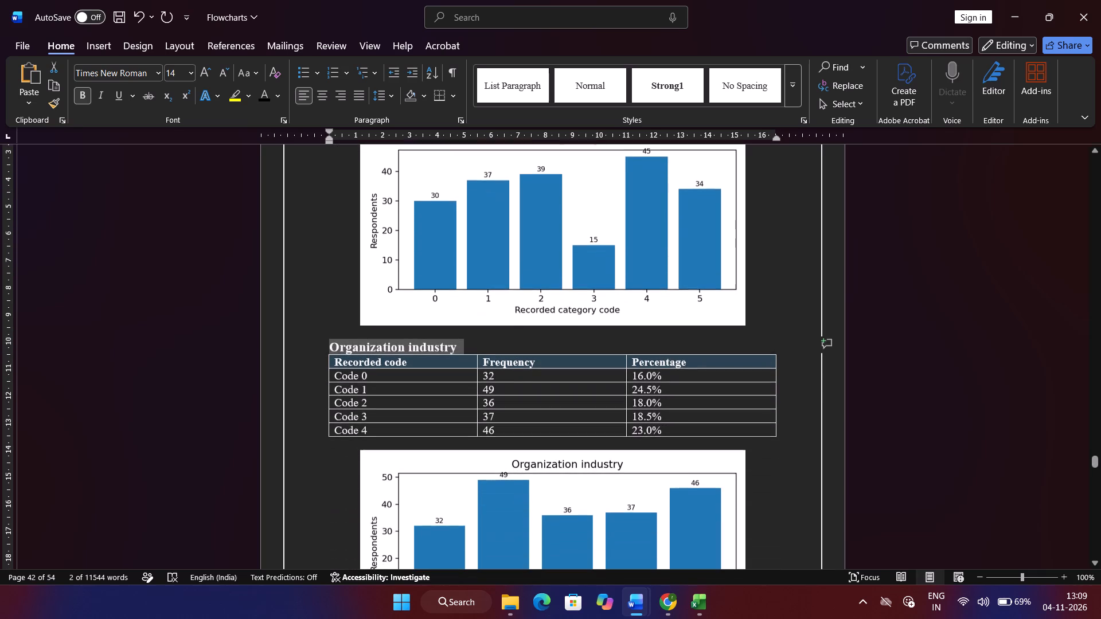
pyautogui.hscroll(3, 334, 308)
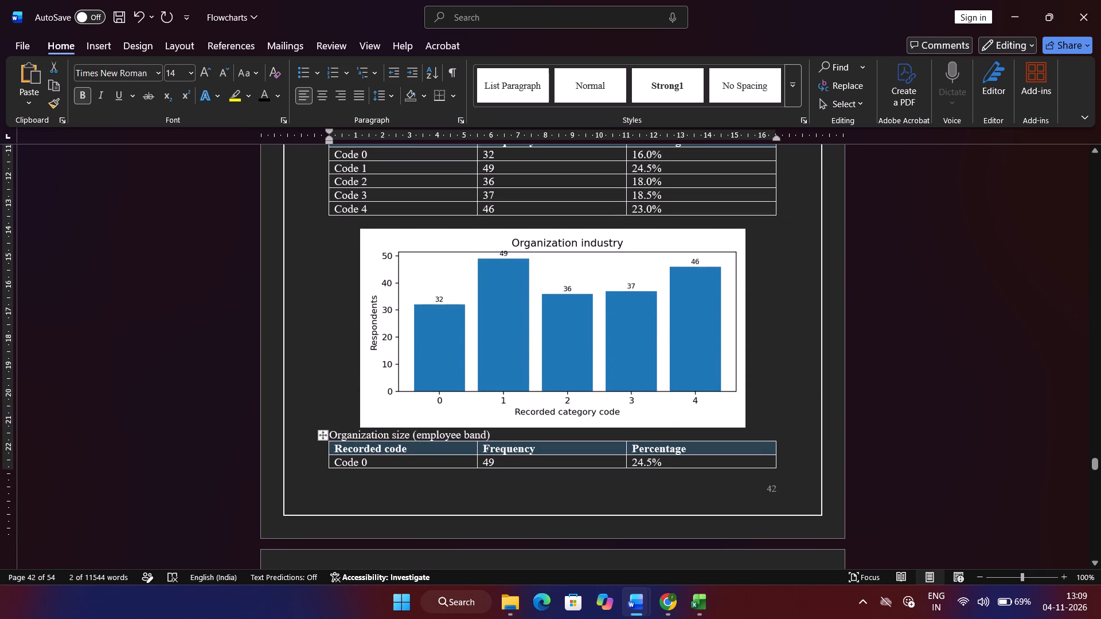
pyautogui.click(759, 419)
pyautogui.press('Return')
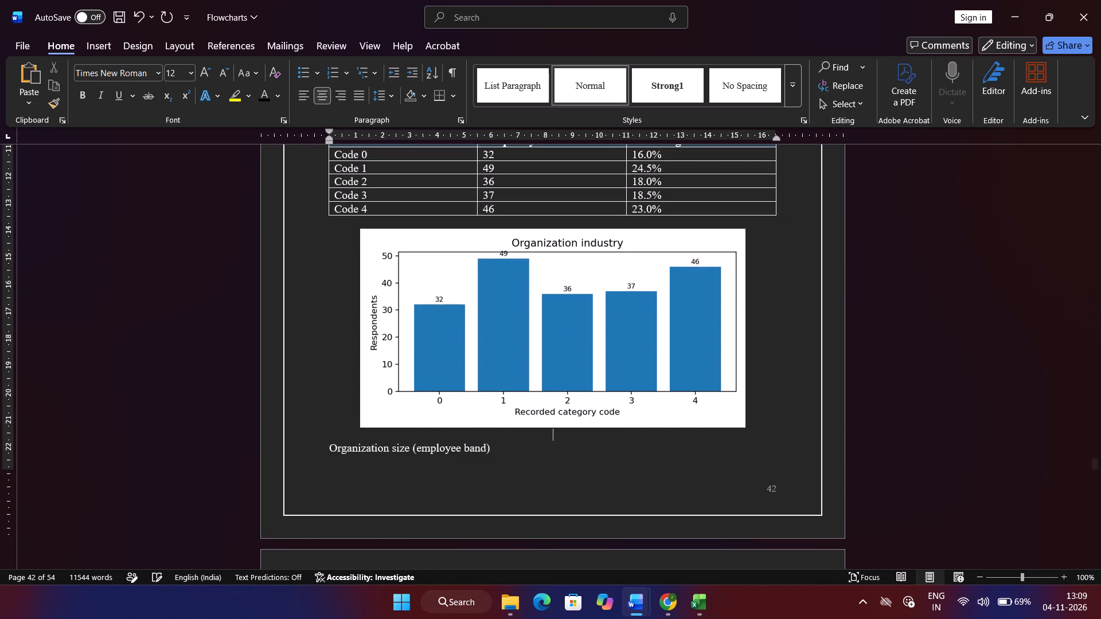
pyautogui.press('Return')
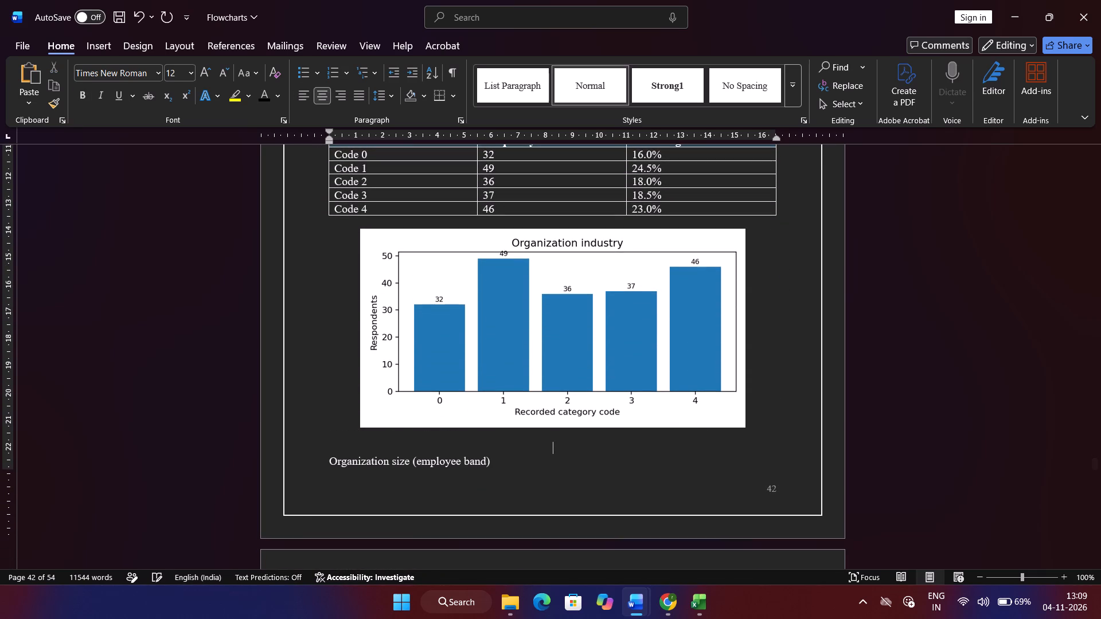
pyautogui.press('Return')
# Make the "Organization size (employee band)" table heading bold at size 14.
pyautogui.scroll(-1, 632, 438)
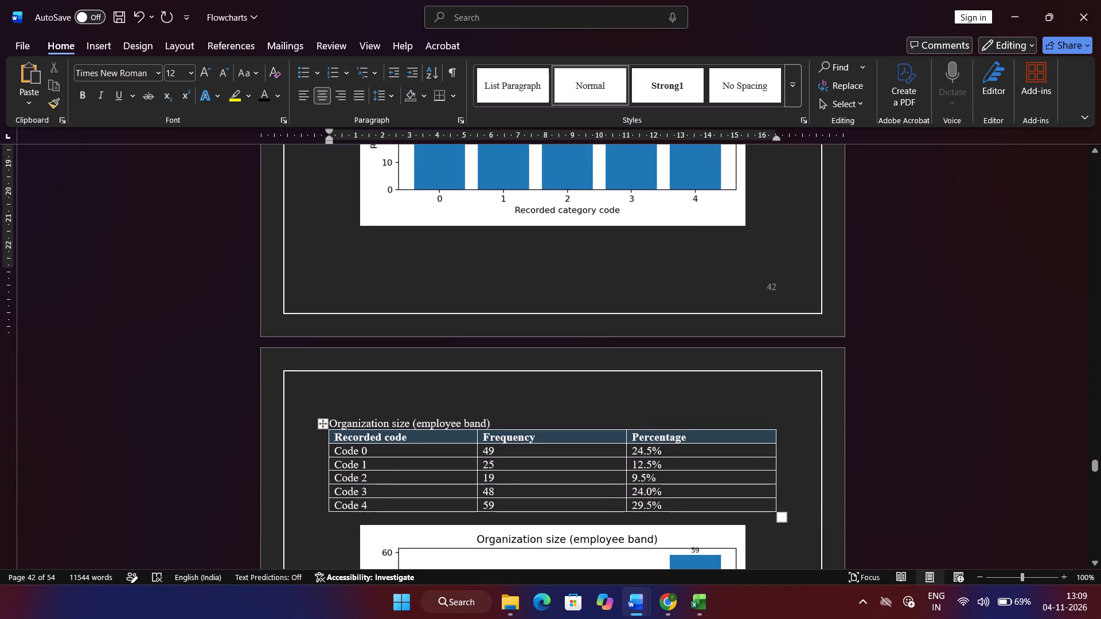
pyautogui.click(302, 422)
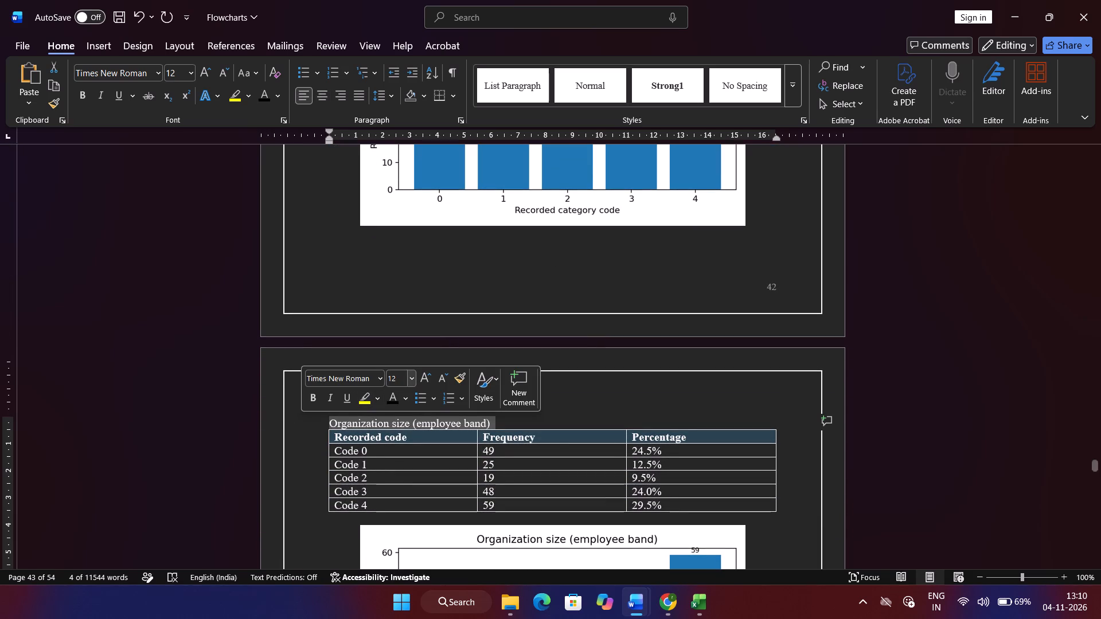
pyautogui.click(310, 399)
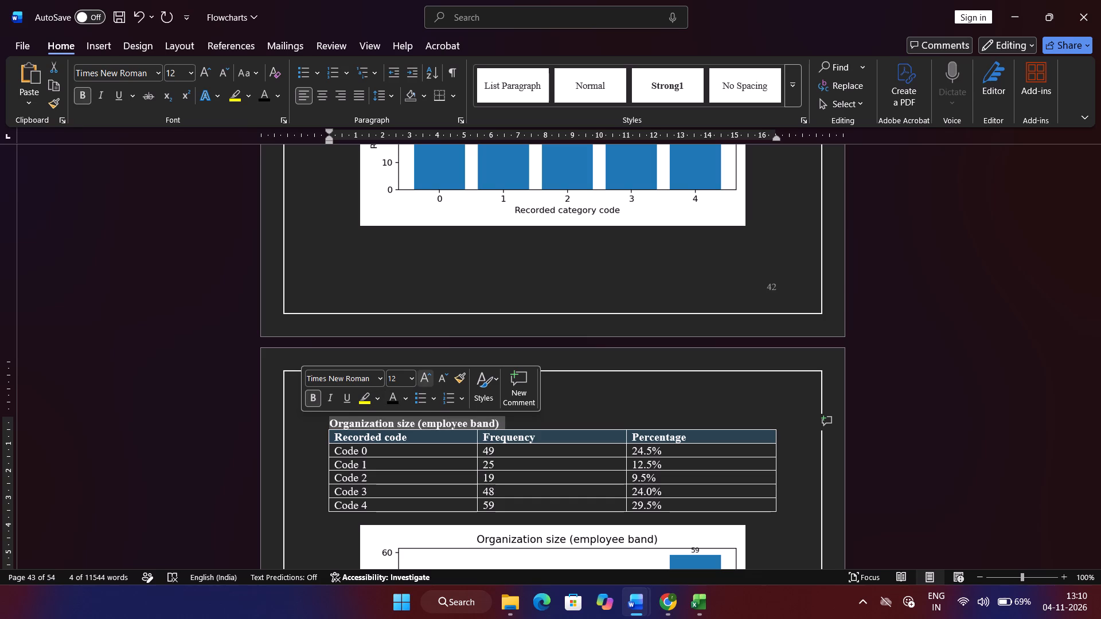
pyautogui.click(425, 378)
pyautogui.click(312, 441)
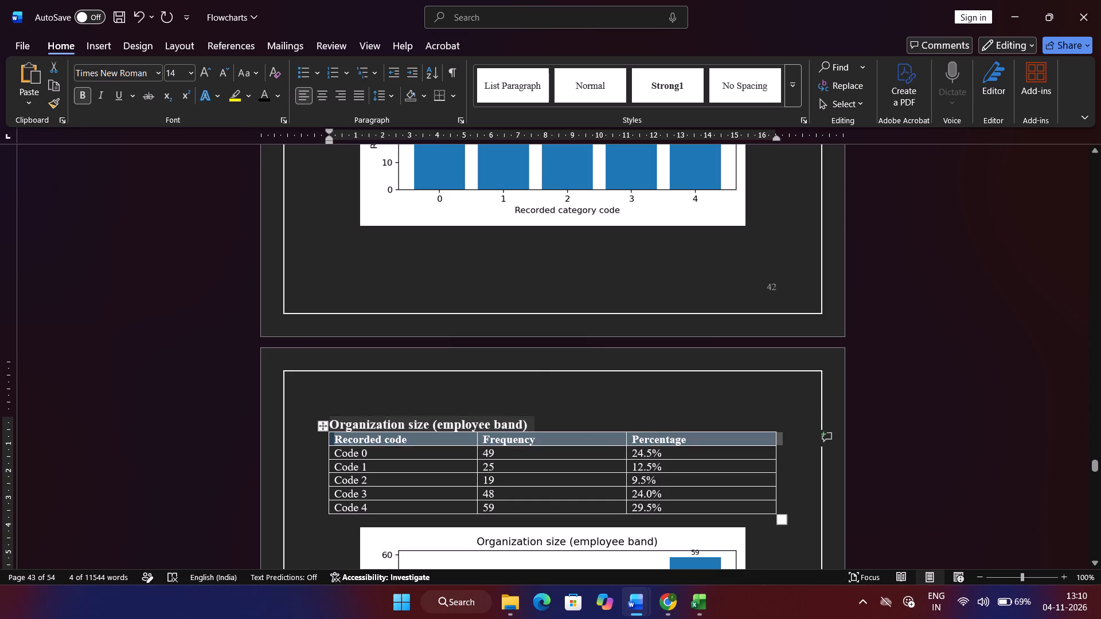
# Insert a blank line between the Organization size chart and the Interpretation paragraph.
pyautogui.scroll(-3, 312, 441)
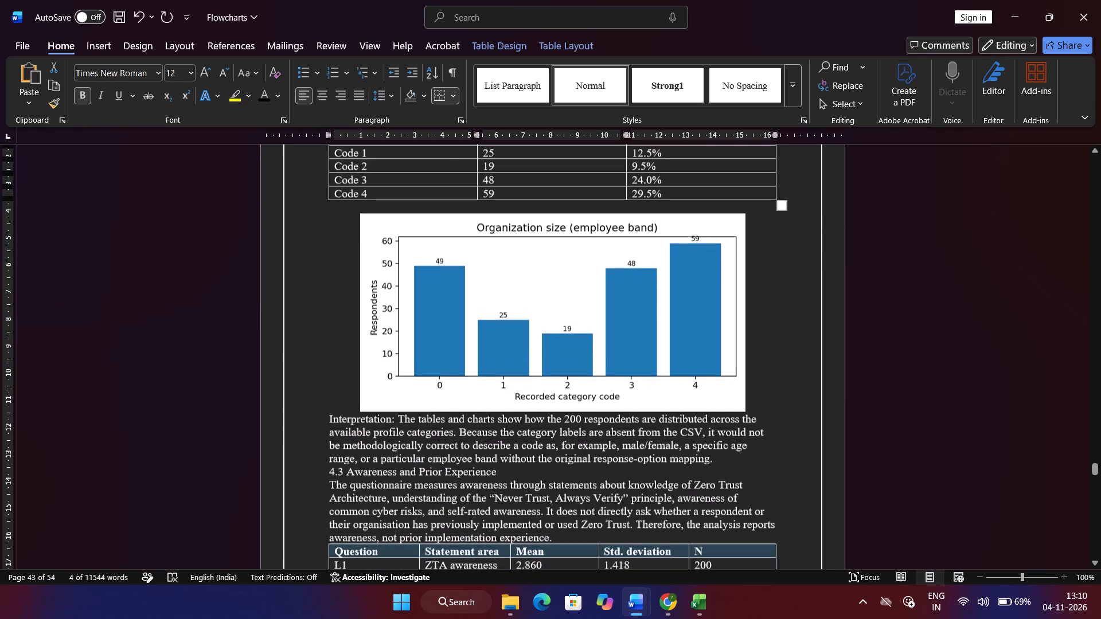
pyautogui.click(753, 401)
pyautogui.press('Return')
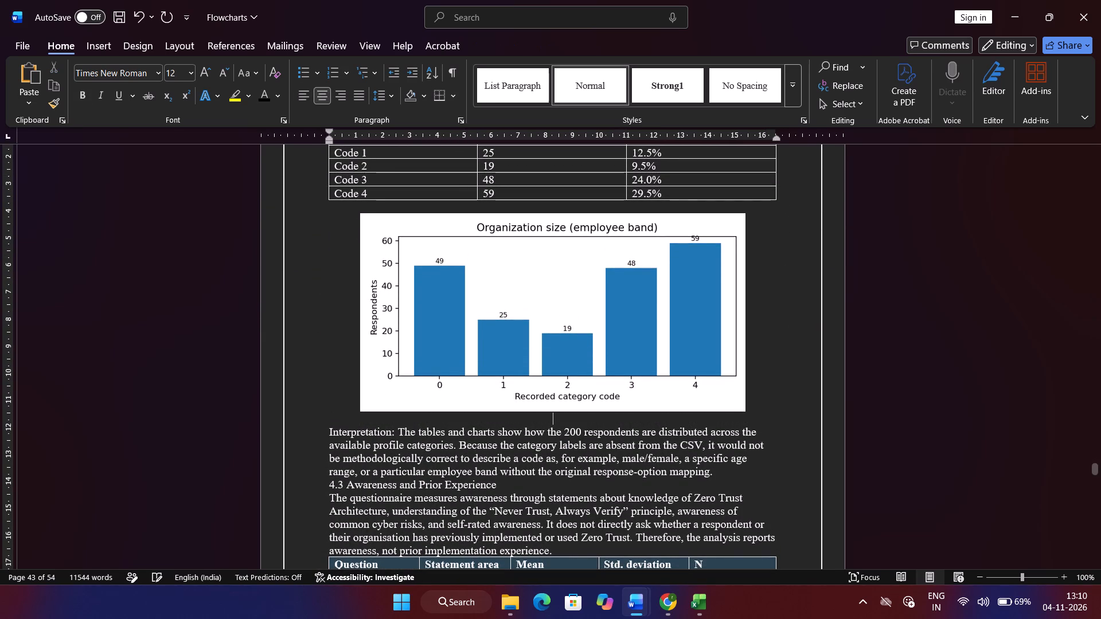
# Insert a blank line above the "4.3 Awareness and Prior Experience" heading and make the heading bold at size 14.
pyautogui.scroll(-1, 633, 406)
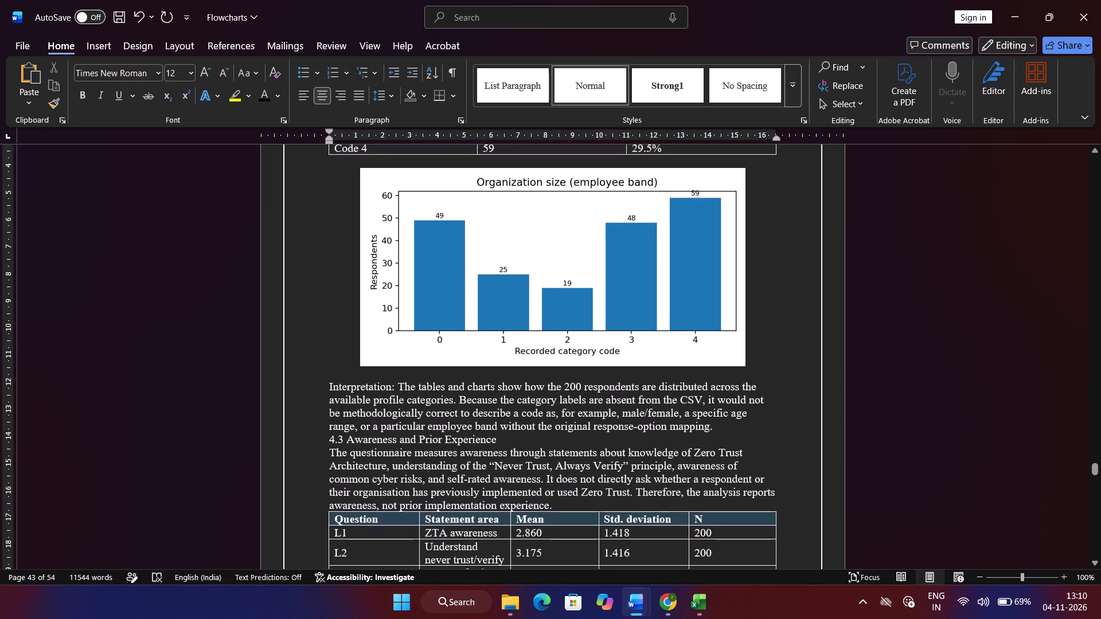
pyautogui.click(729, 430)
pyautogui.press('Return')
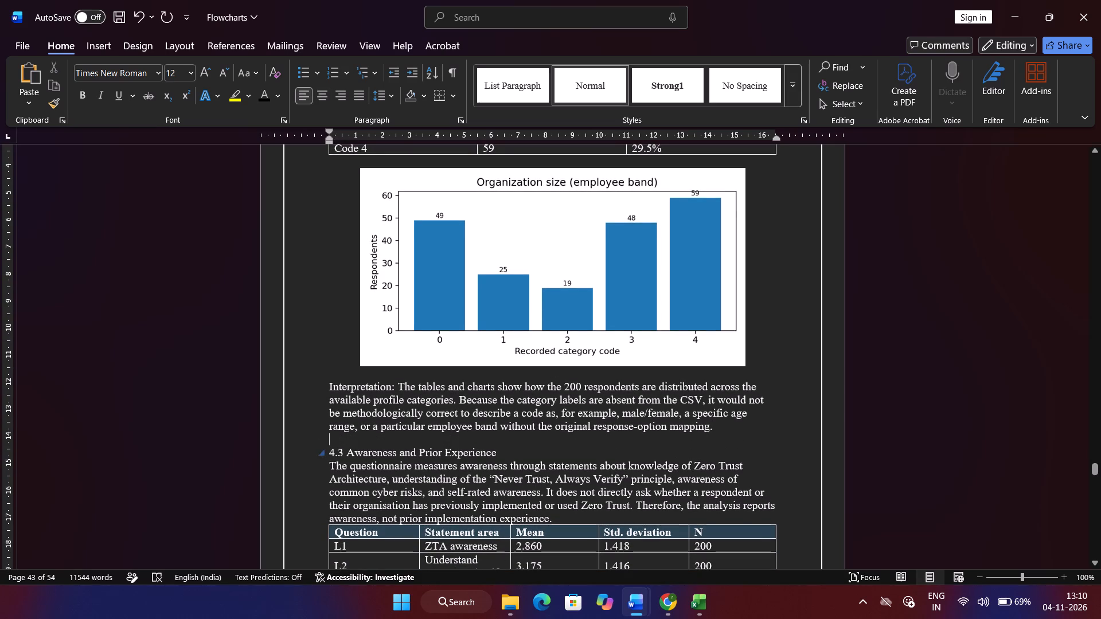
pyautogui.click(302, 452)
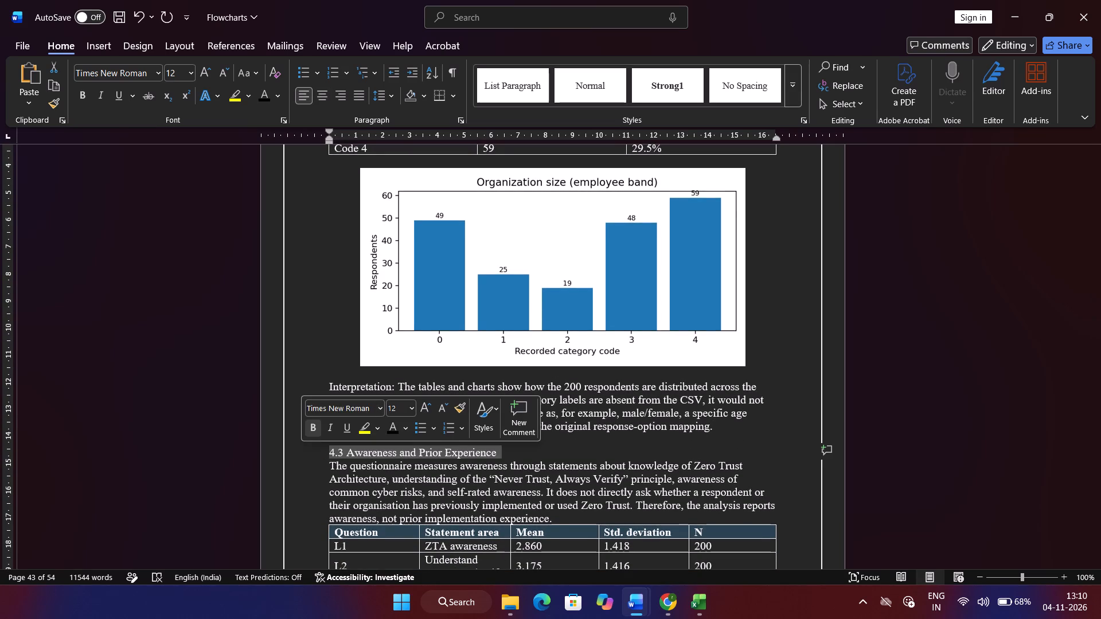
pyautogui.click(311, 428)
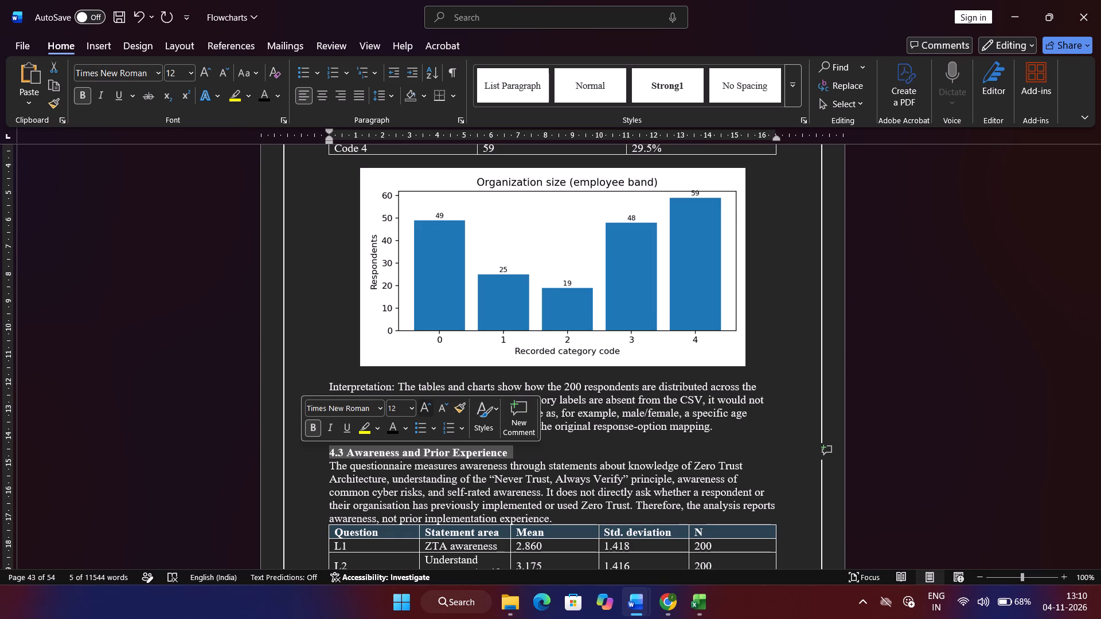
pyautogui.click(430, 411)
# Insert a blank line between the section 4.3 introductory paragraph and the awareness question table.
pyautogui.scroll(-1, 439, 510)
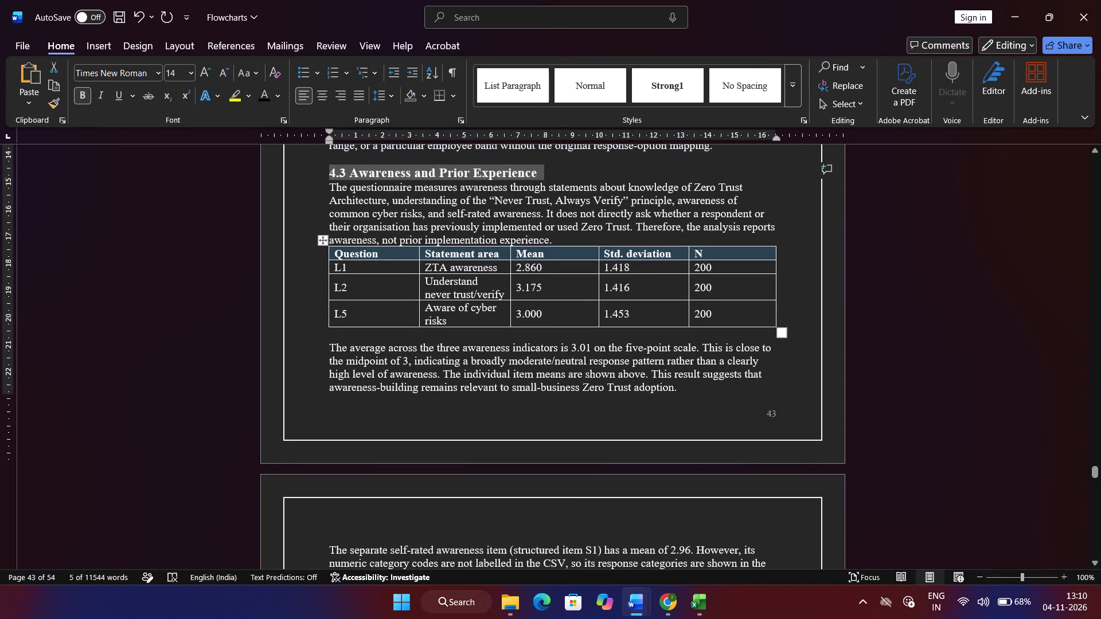
pyautogui.click(770, 234)
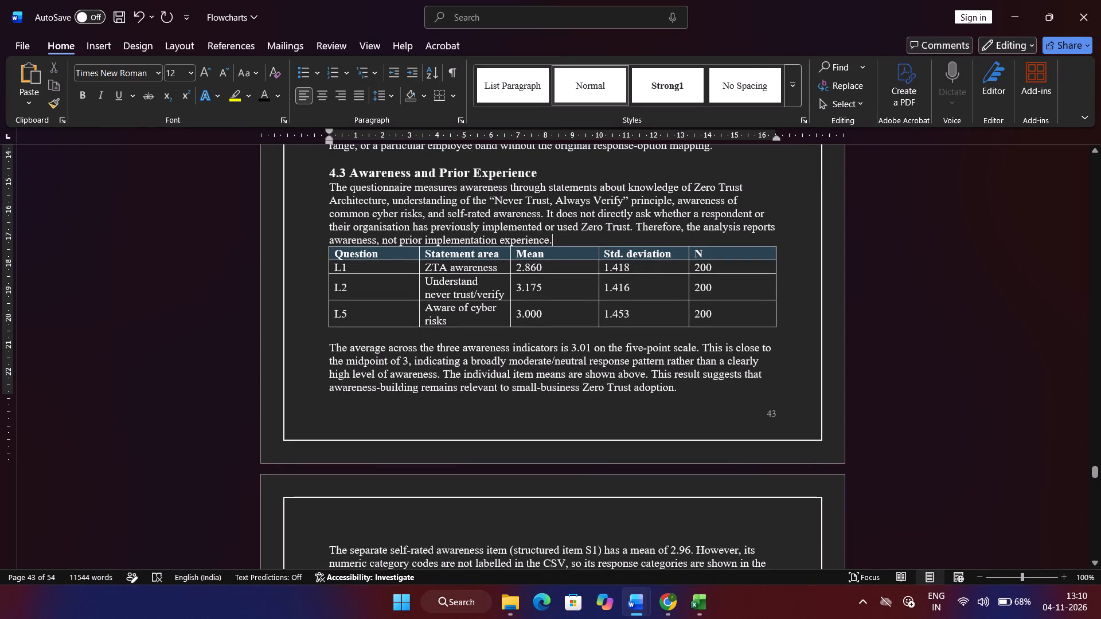
pyautogui.press('Return')
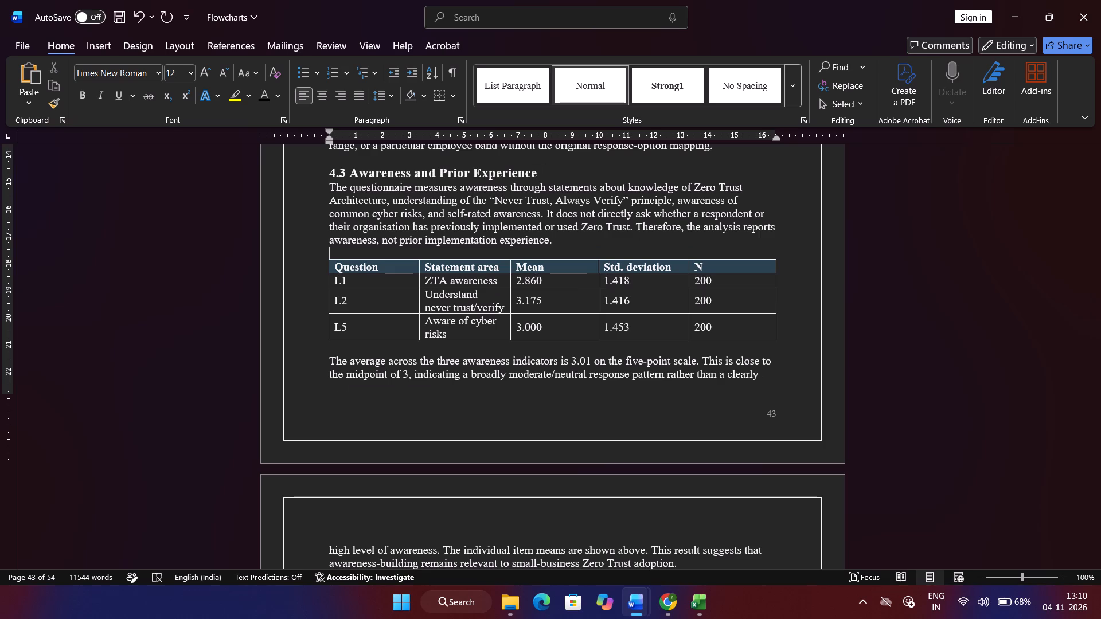
pyautogui.click(770, 234)
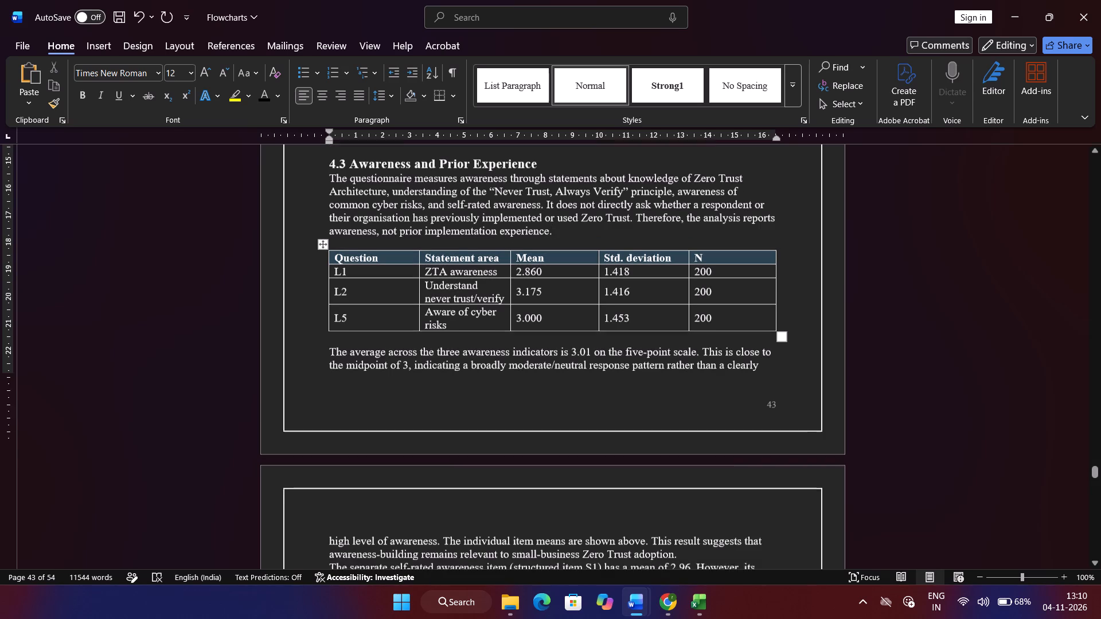
# Insert two blank lines below the awareness question table to move the paragraph on the three awareness indicators to the next page.
pyautogui.click(793, 308)
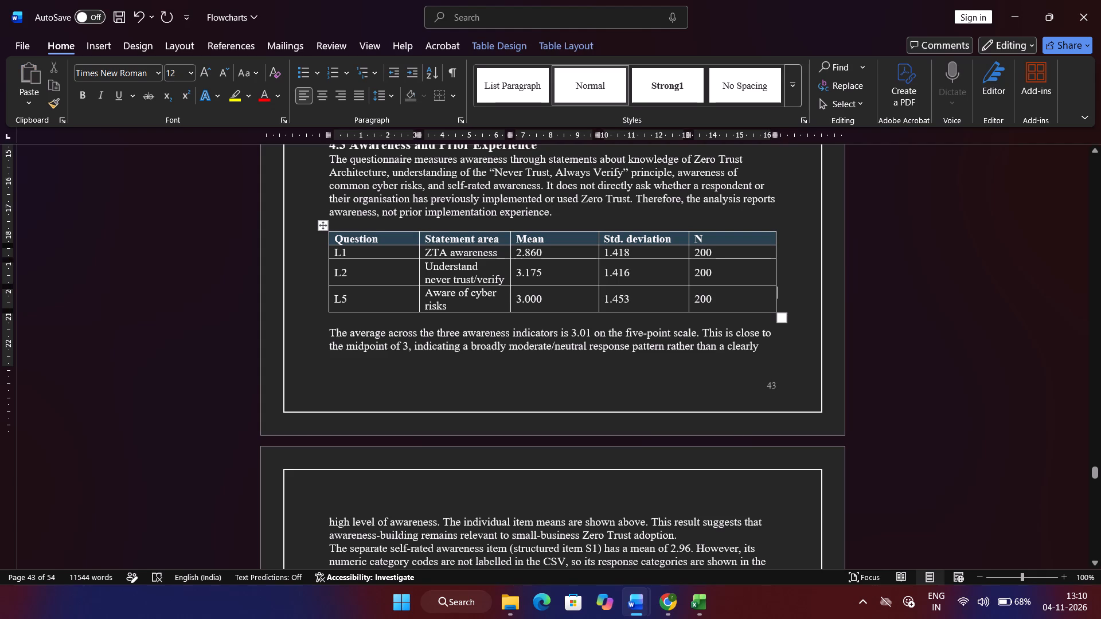
pyautogui.click(330, 334)
pyautogui.press('Return')
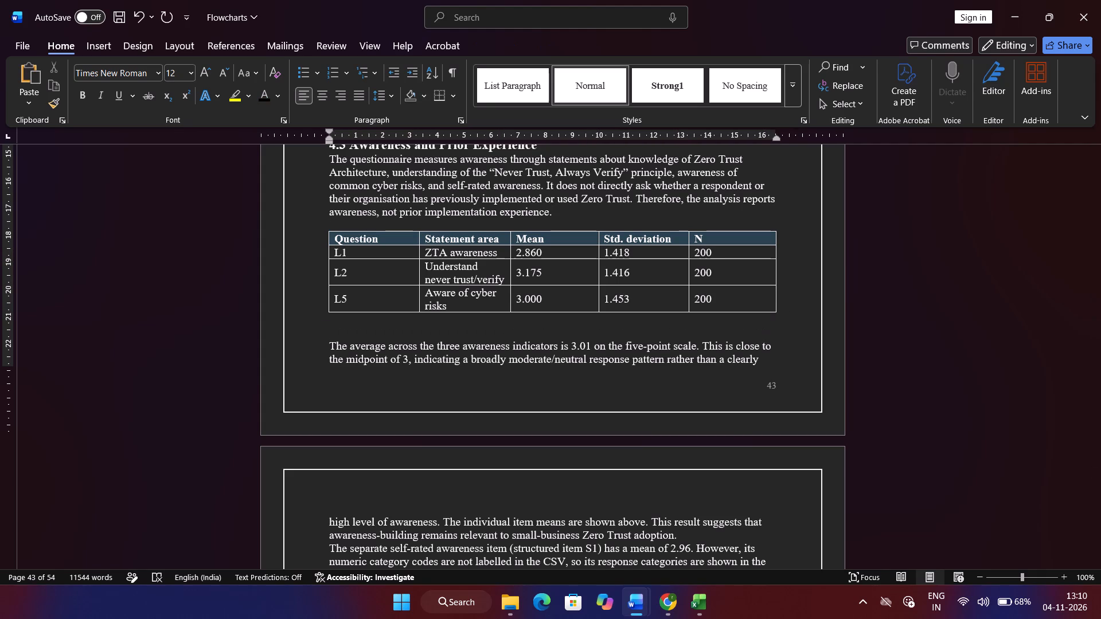
pyautogui.press('Return')
# Make the "4.4 Reliability and Factor Analysis" heading bold at size 14 and insert a blank line above it.
pyautogui.hscroll(2, 330, 334)
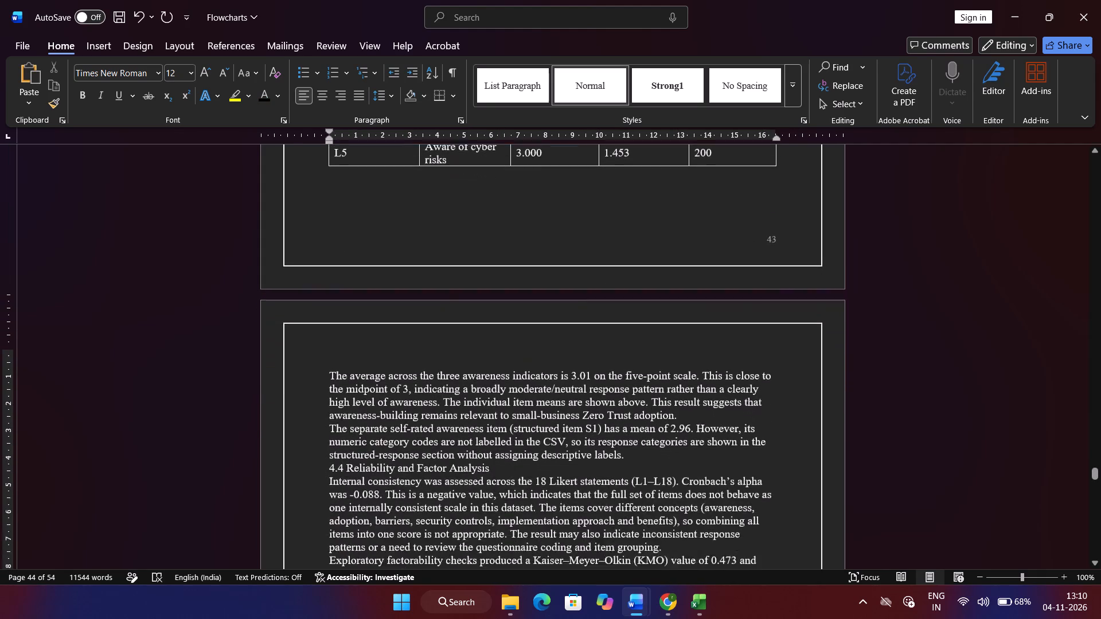
pyautogui.hscroll(3, 330, 334)
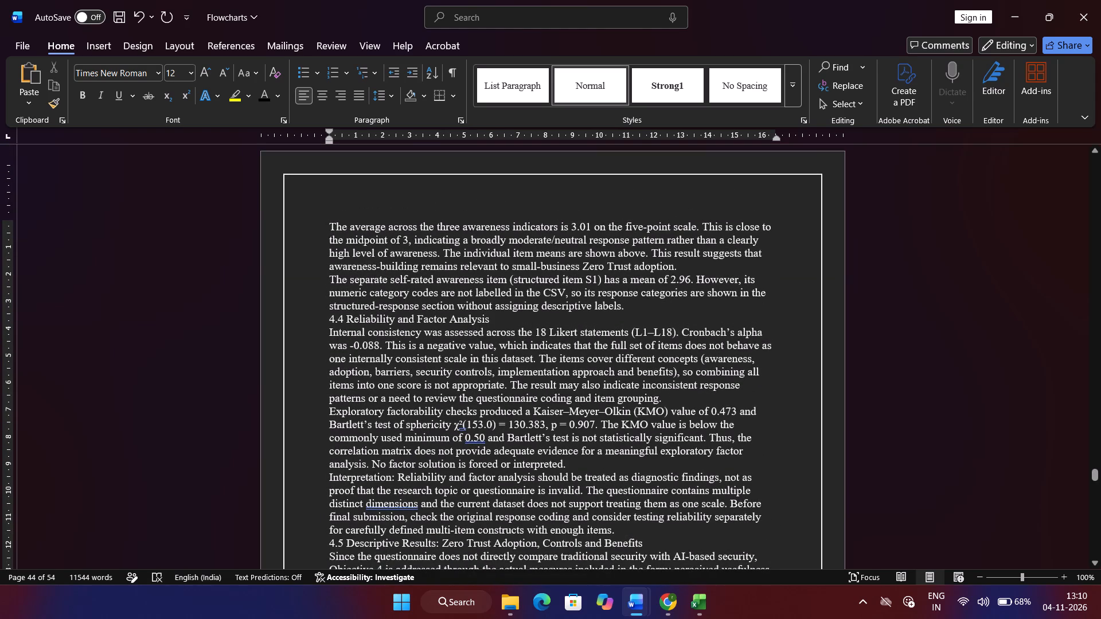
pyautogui.click(304, 323)
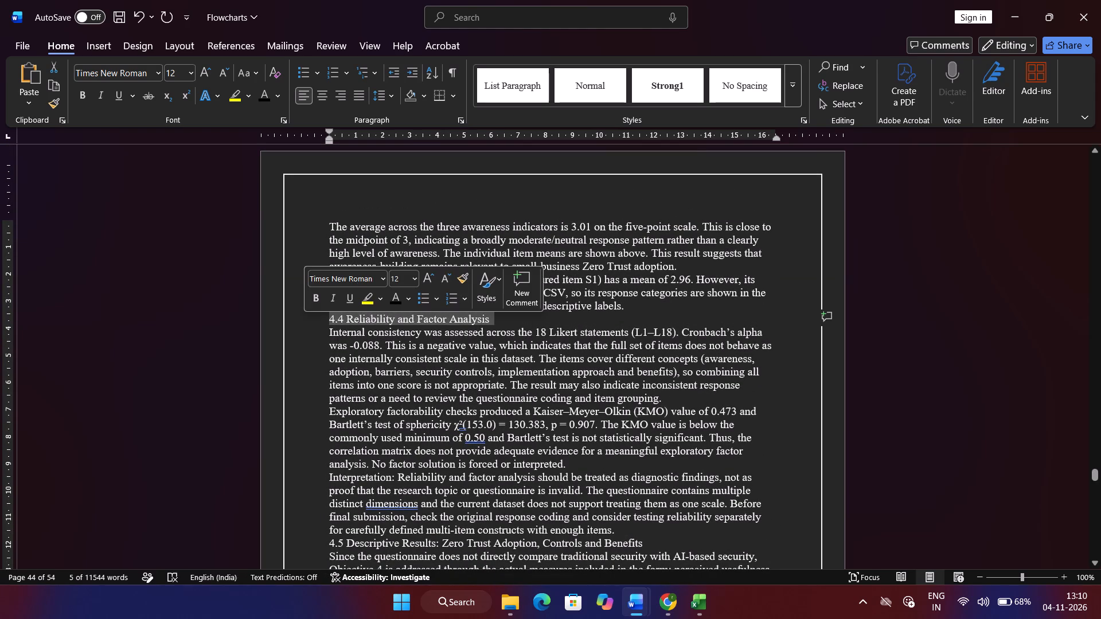
pyautogui.click(315, 299)
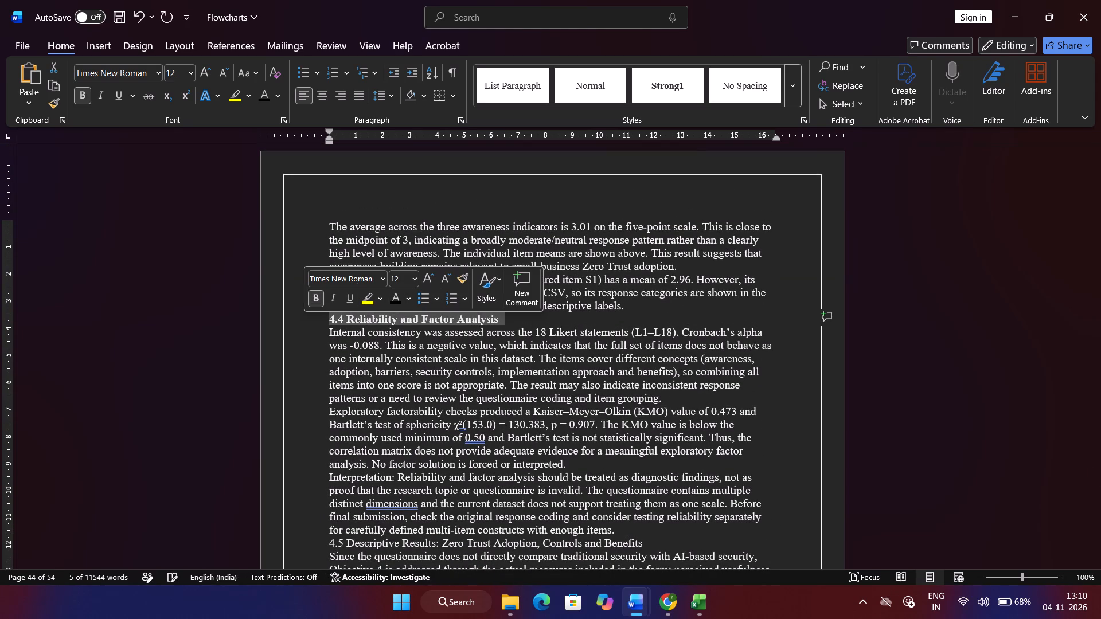
pyautogui.click(427, 281)
pyautogui.click(631, 306)
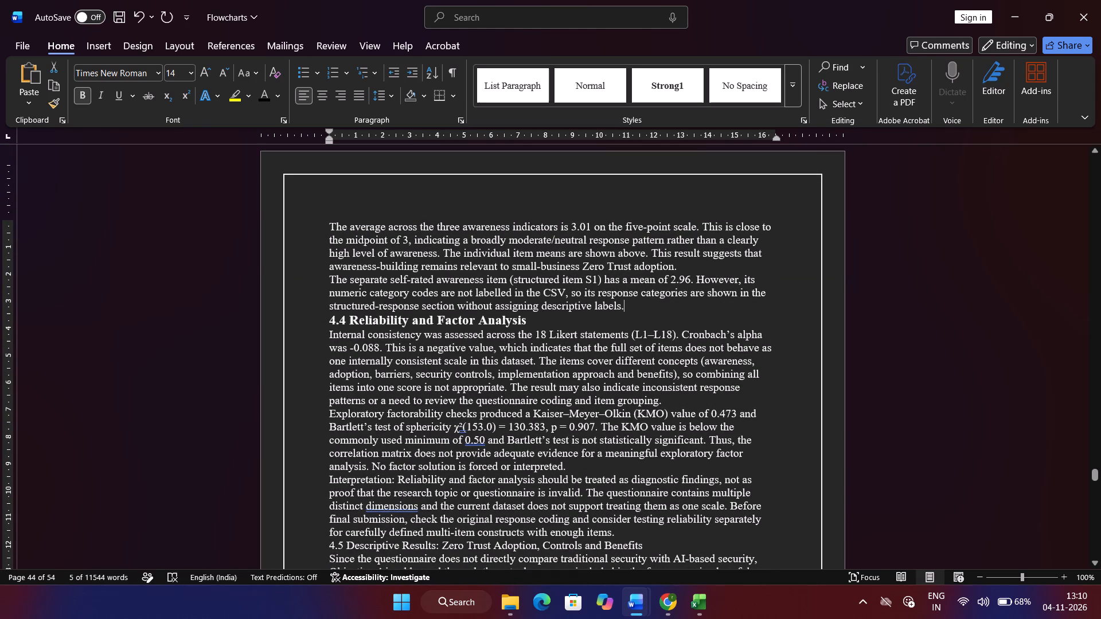
pyautogui.press('Return')
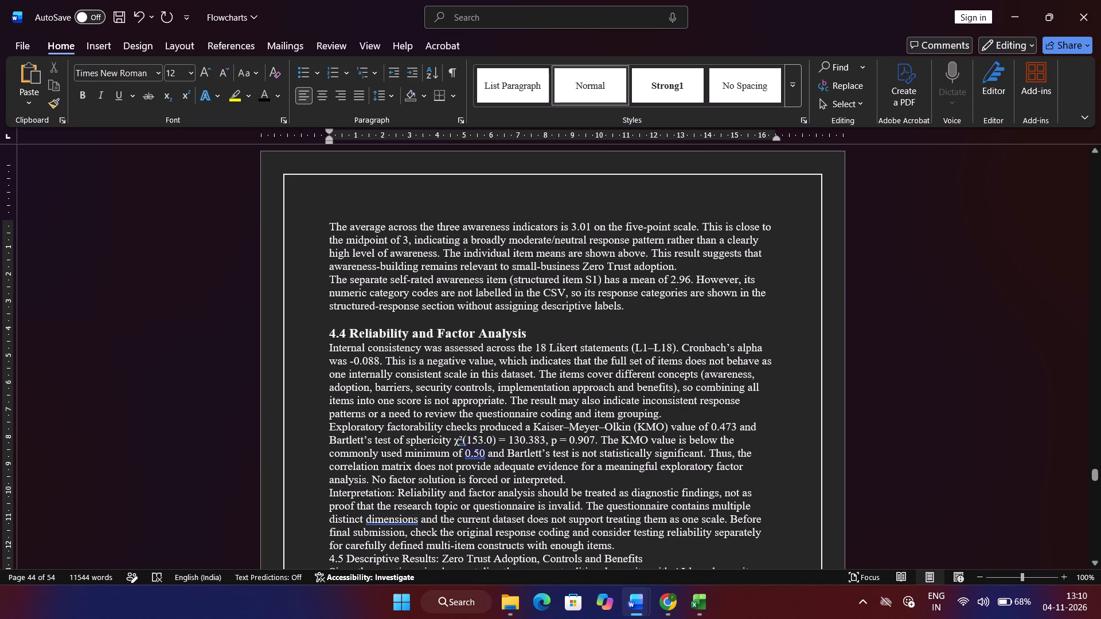
# Make the "4.5 Descriptive Results: Zero Trust Adoption, Controls and Benefits" heading bold at size 14 and insert a blank line above it.
pyautogui.scroll(-1, 357, 475)
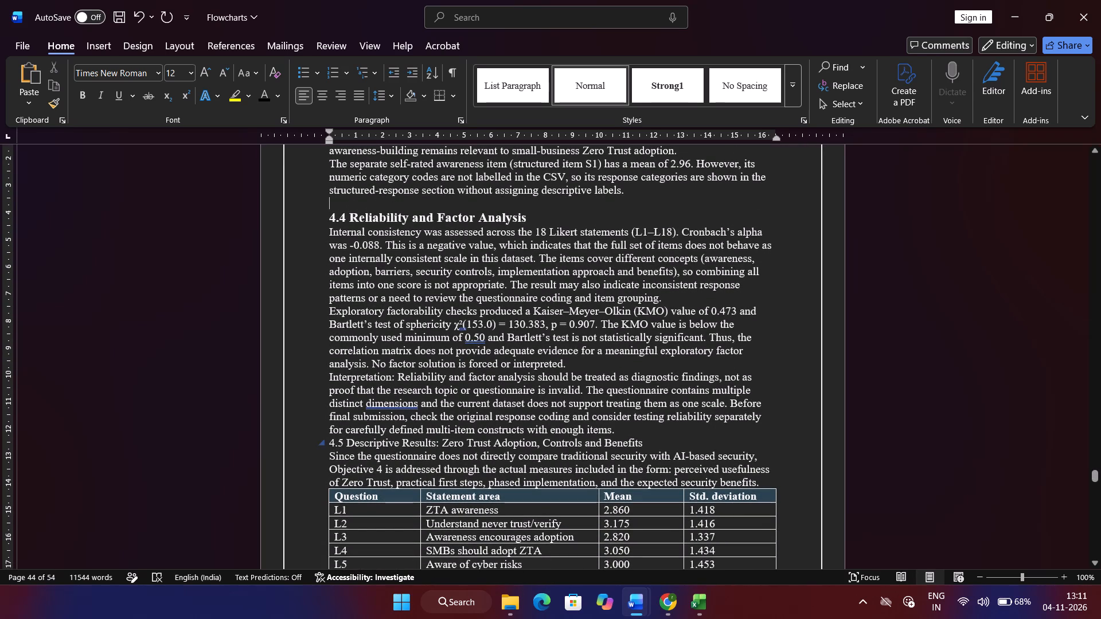
pyautogui.click(313, 449)
pyautogui.click(313, 445)
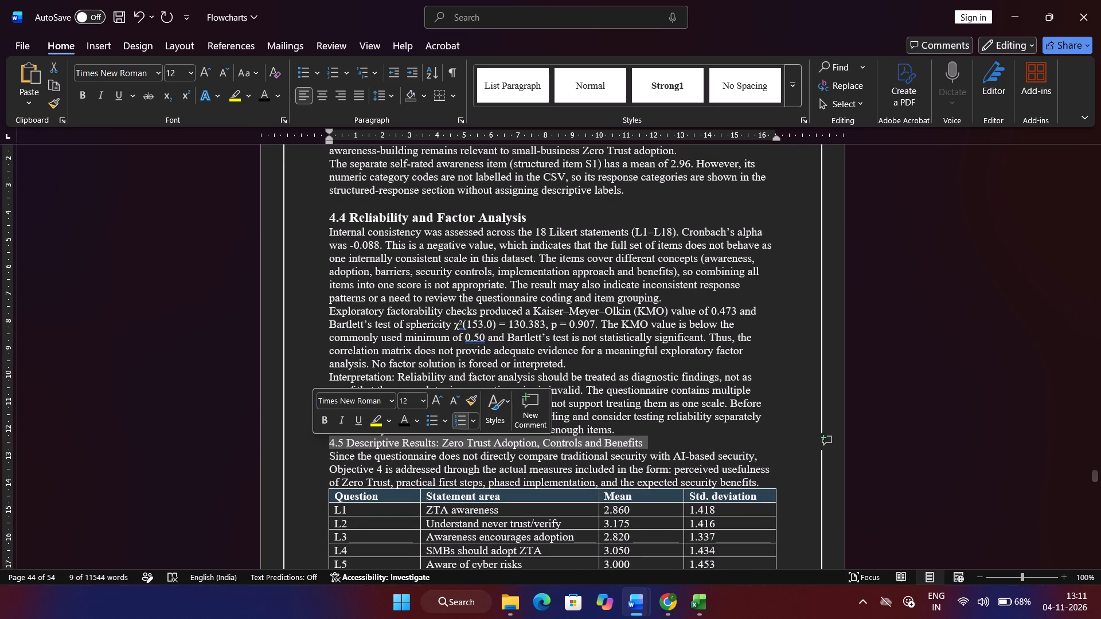
pyautogui.click(325, 425)
pyautogui.click(435, 406)
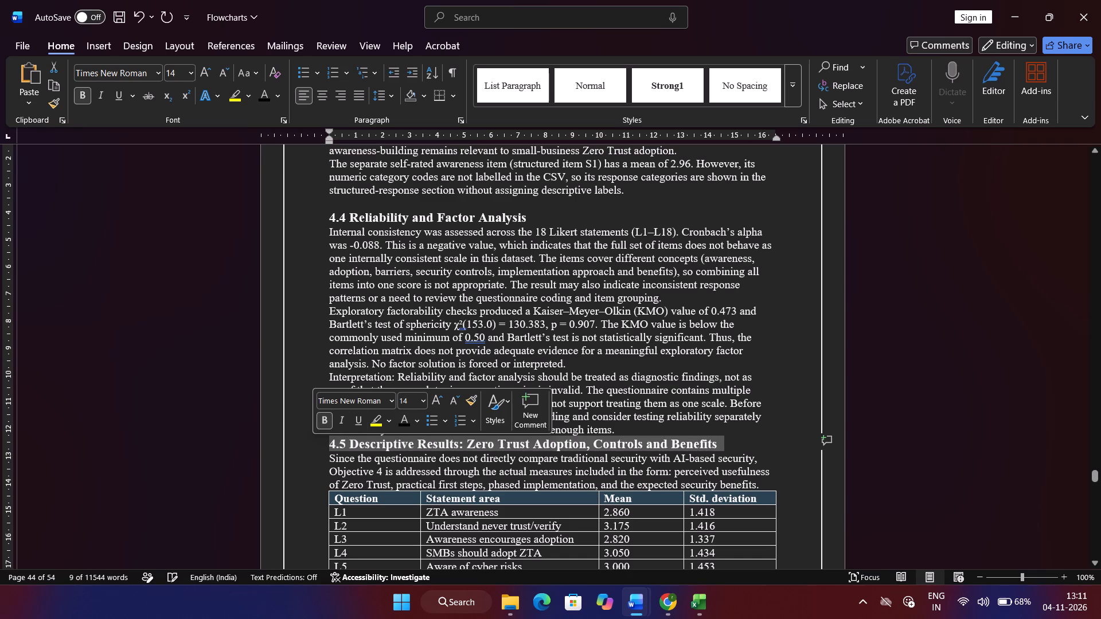
pyautogui.click(617, 426)
pyautogui.press('Return')
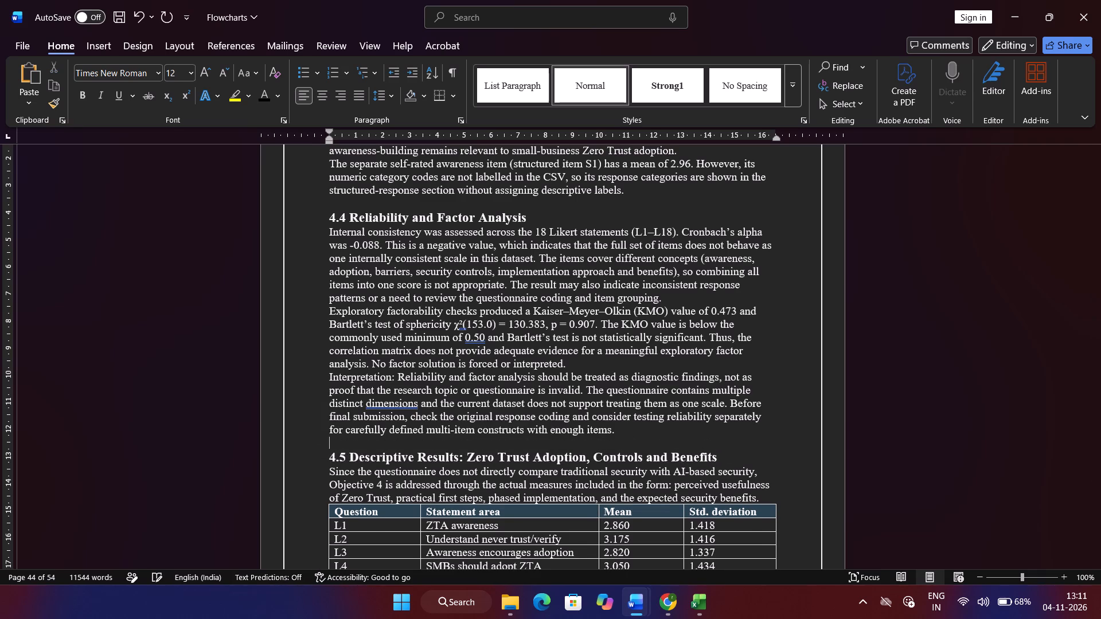
# Insert a blank line between the section 4.5 introductory paragraph and the Likert statement table.
pyautogui.scroll(-1, 617, 426)
pyautogui.click(788, 322)
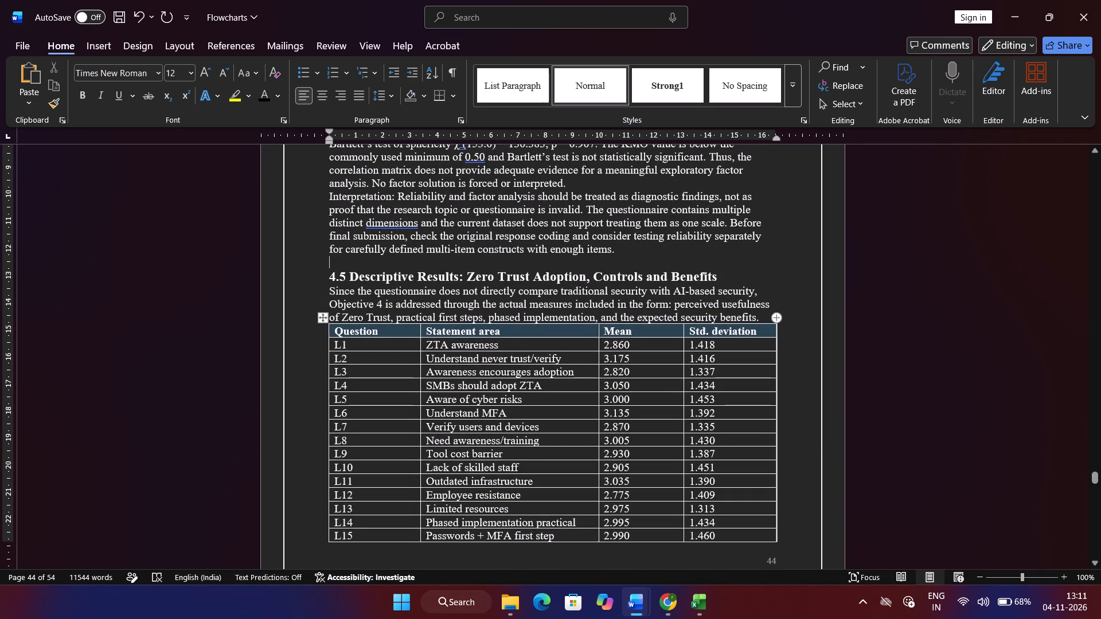
pyautogui.press('Return')
# Insert a blank line between the "Mean score for 18 Likert-scale statements" chart and the overall mean paragraph.
pyautogui.scroll(-1, 788, 322)
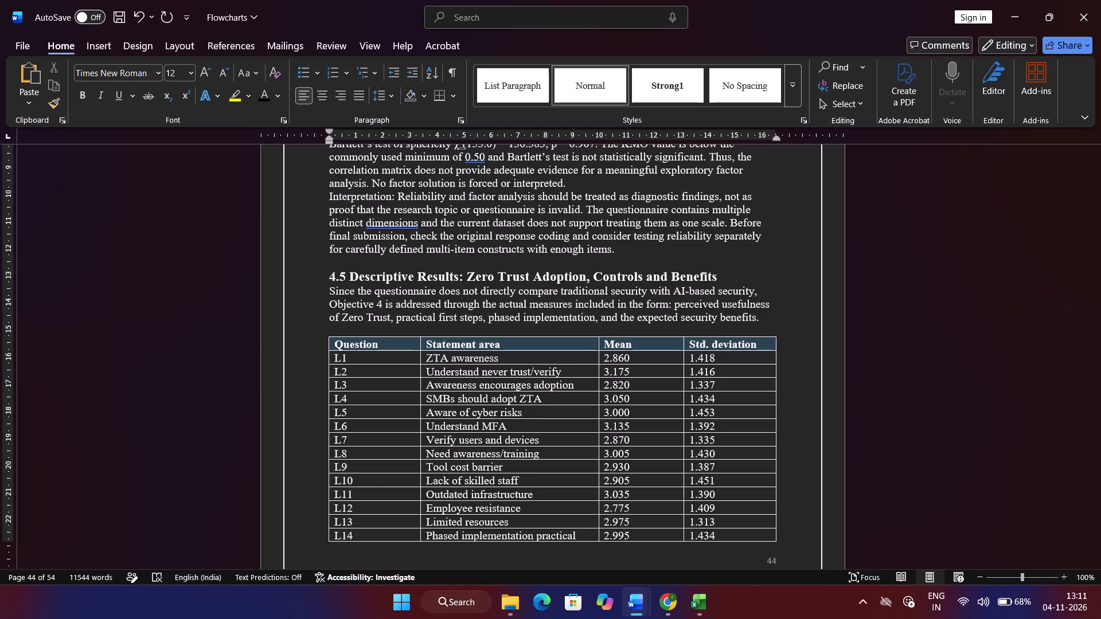
pyautogui.scroll(-2, 788, 322)
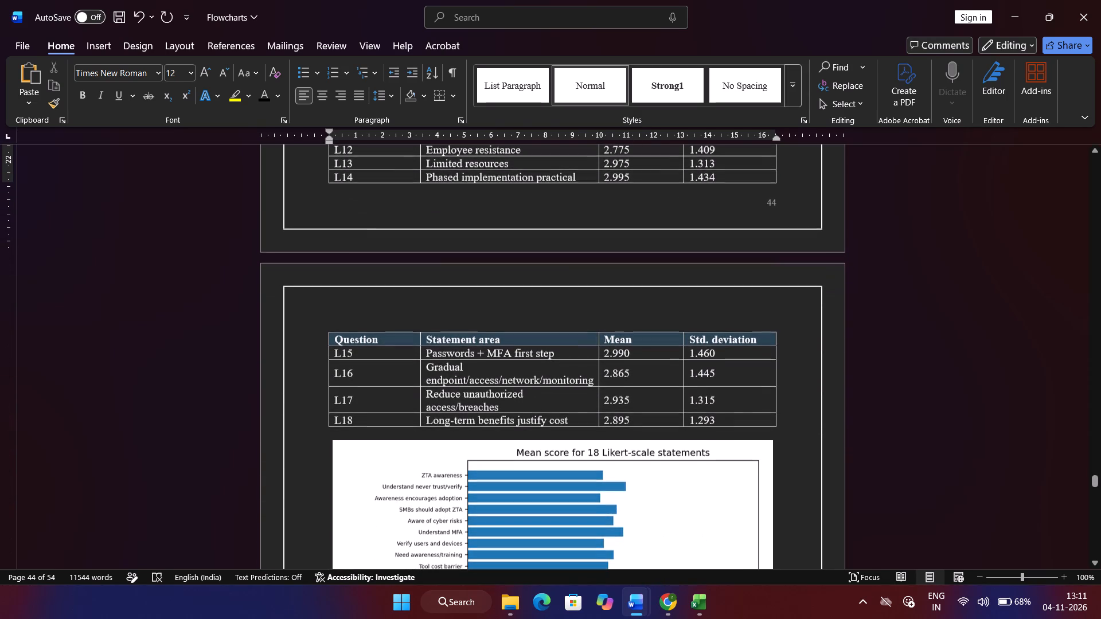
pyautogui.scroll(-2, 788, 322)
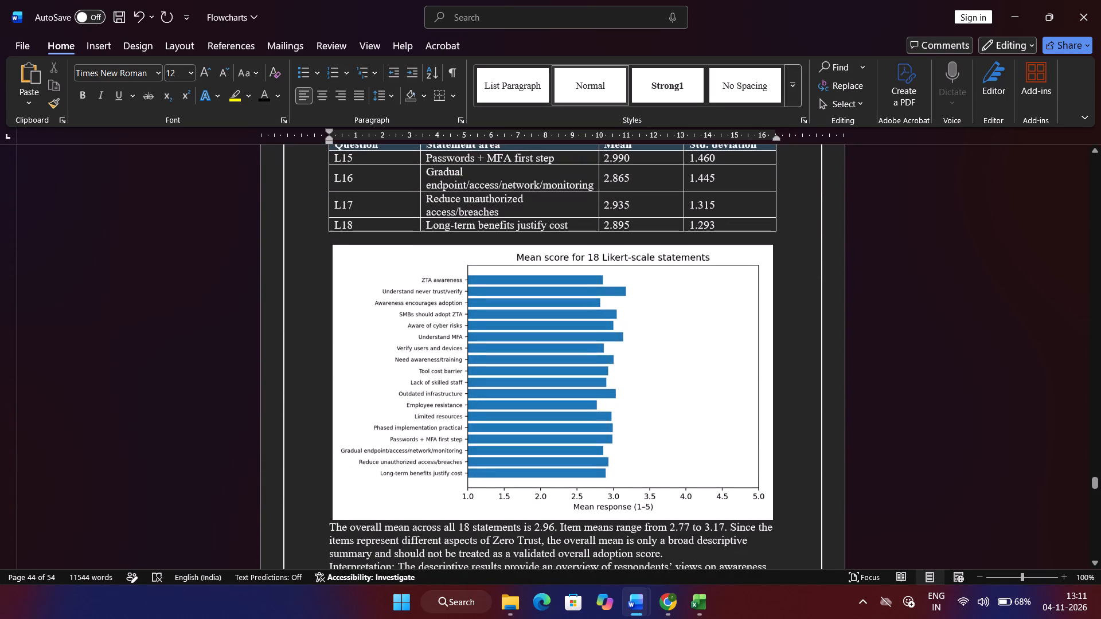
pyautogui.click(779, 512)
pyautogui.press('Return')
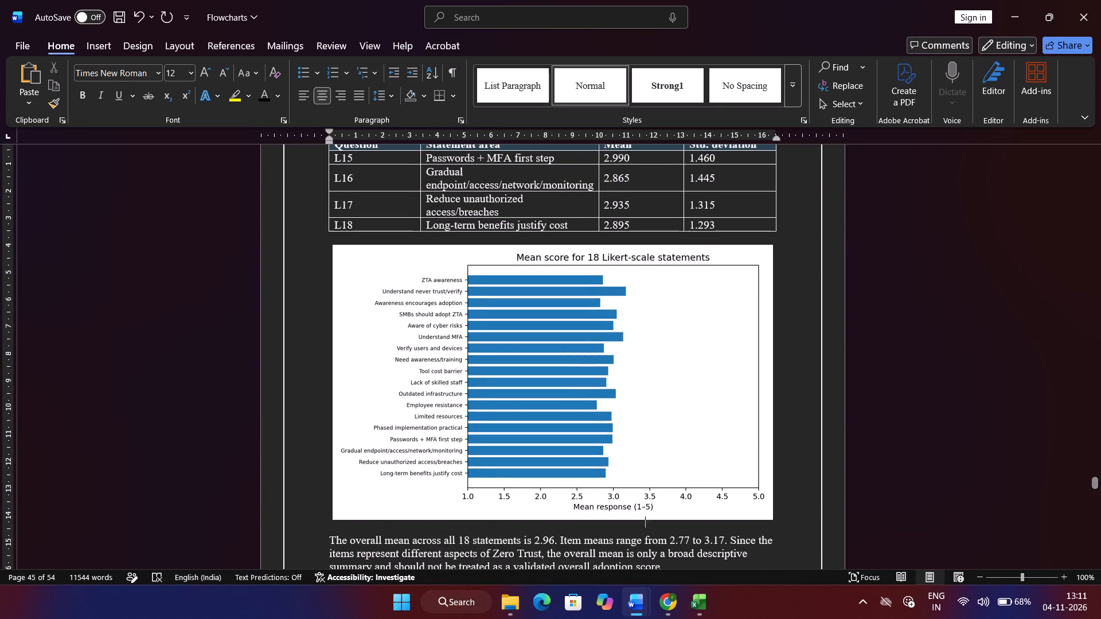
# Make the "4.6 Hypothesis Testing (H1–H3)" heading bold at size 14 and insert a blank line above it.
pyautogui.scroll(-1, 779, 512)
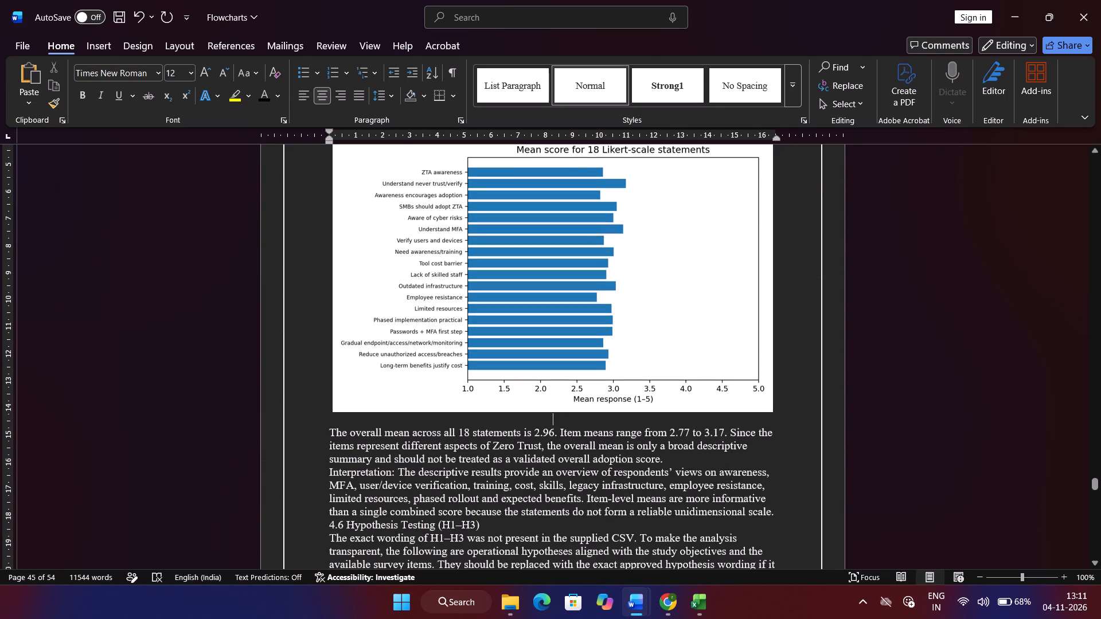
pyautogui.click(302, 524)
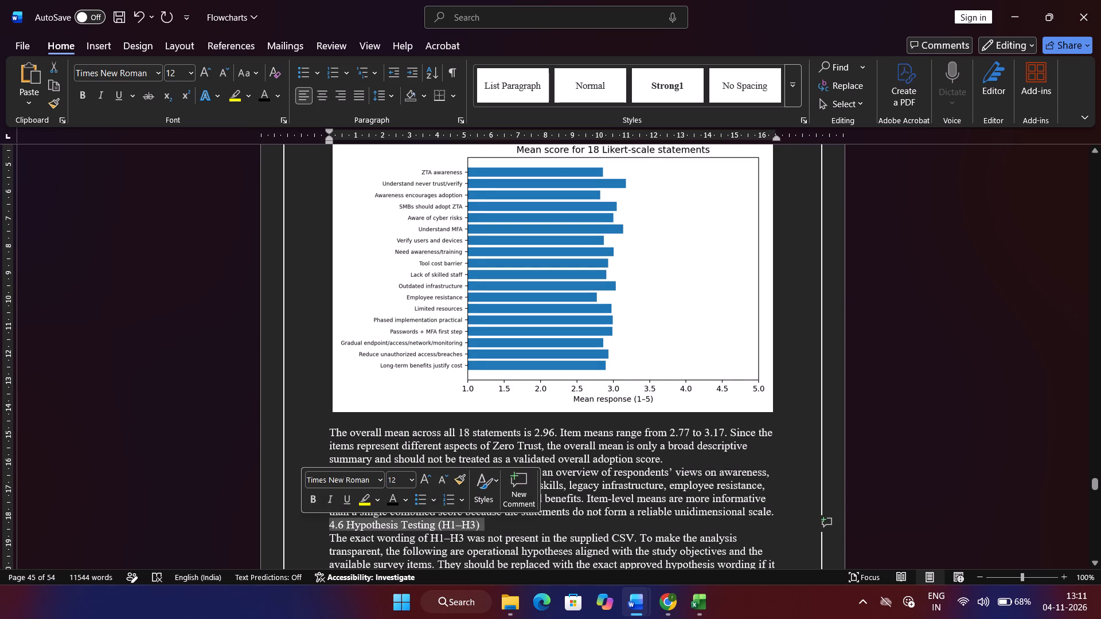
pyautogui.click(308, 497)
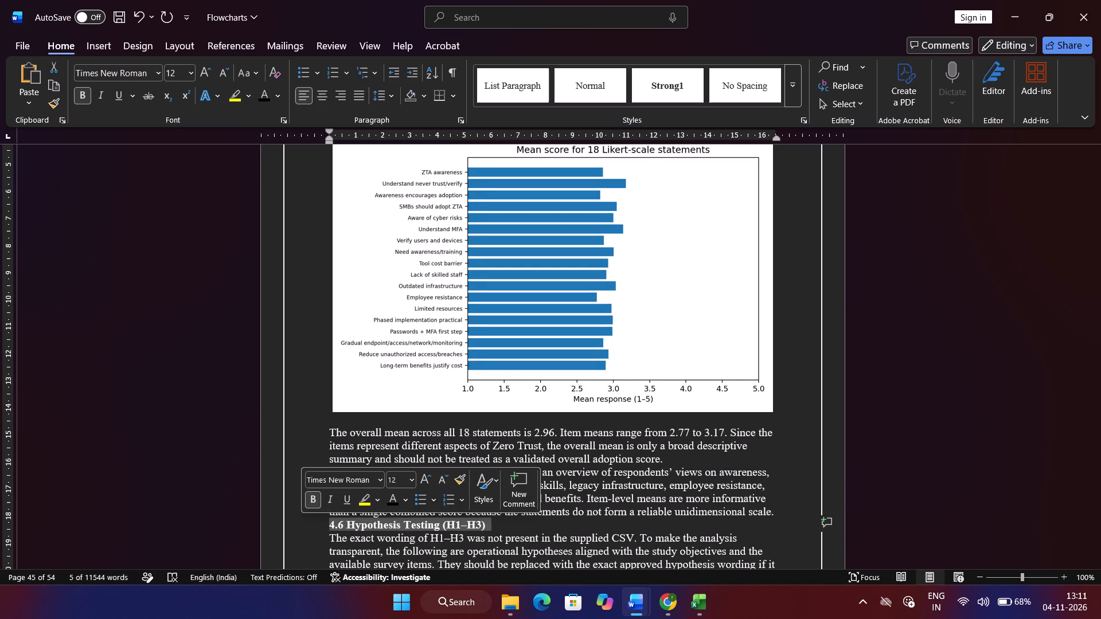
pyautogui.click(427, 477)
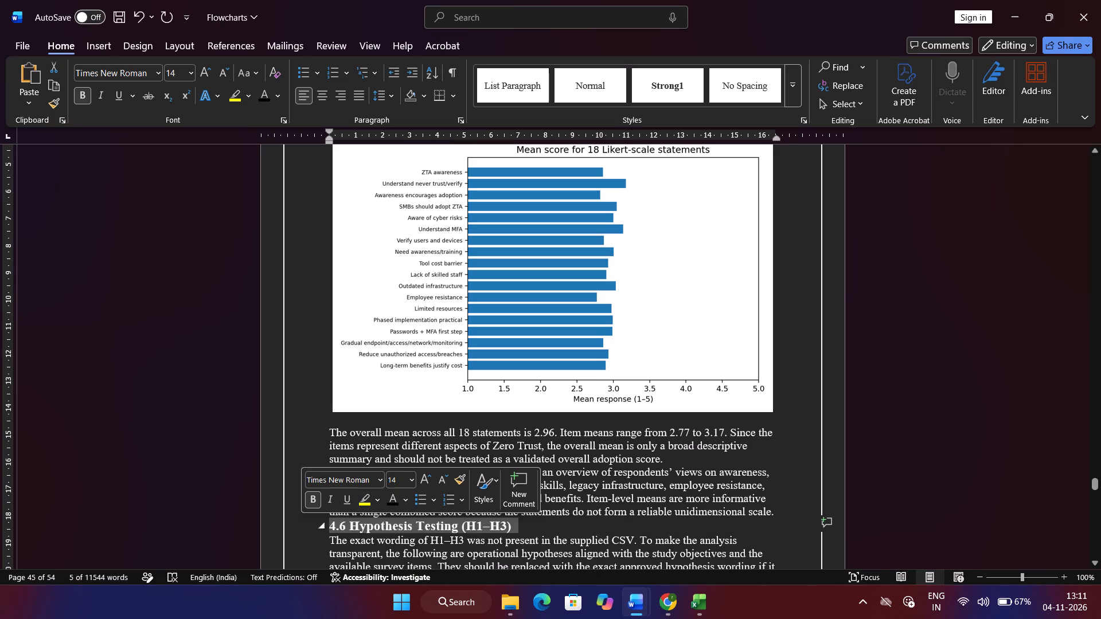
pyautogui.click(782, 518)
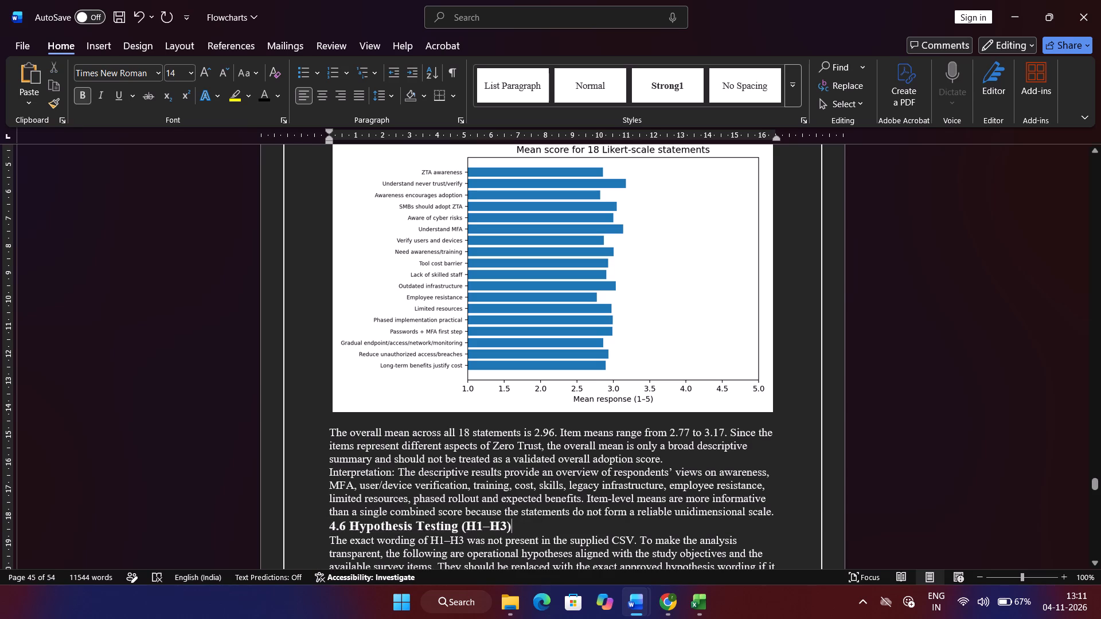
pyautogui.click(781, 514)
pyautogui.press('Return')
# Insert three blank lines before the H1 hypothesis in section 4.6 to move it to the next page.
pyautogui.scroll(-1, 781, 514)
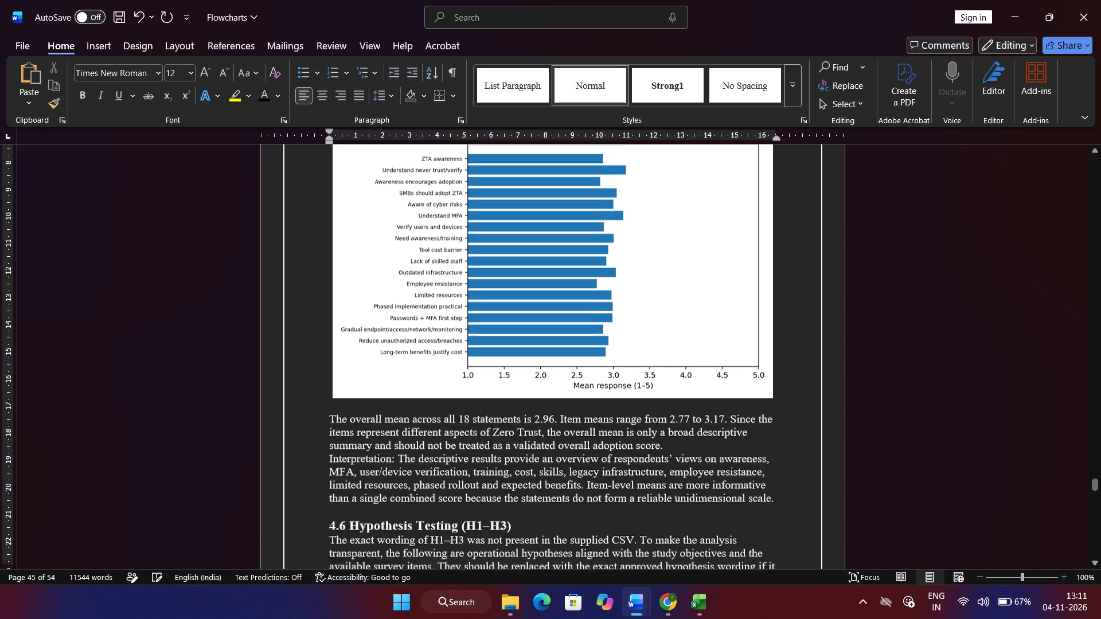
pyautogui.scroll(-1, 781, 514)
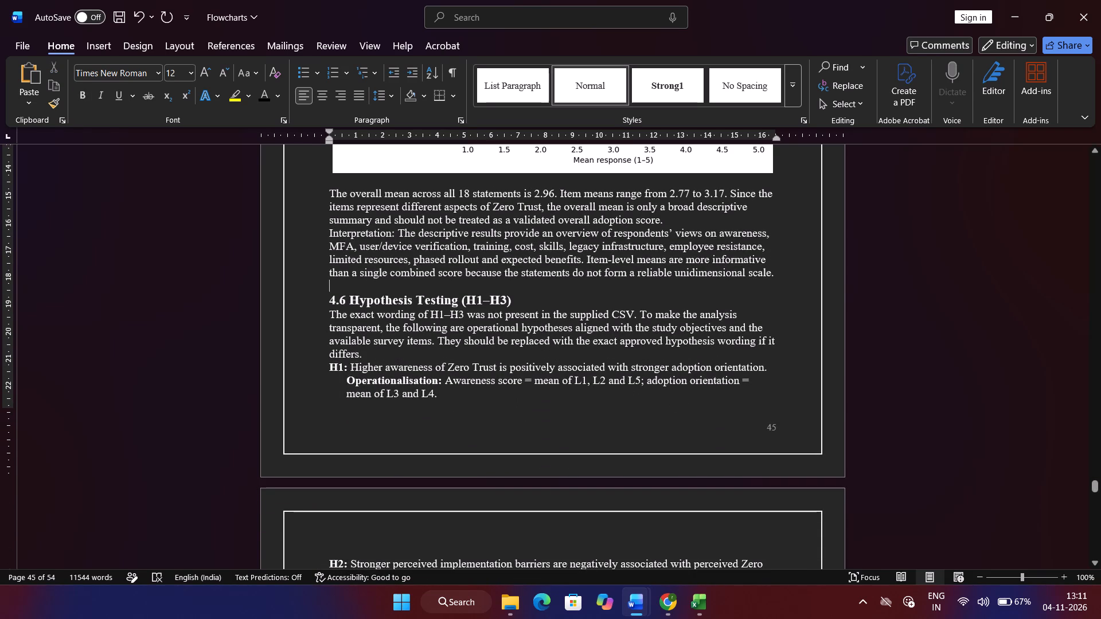
pyautogui.click(320, 369)
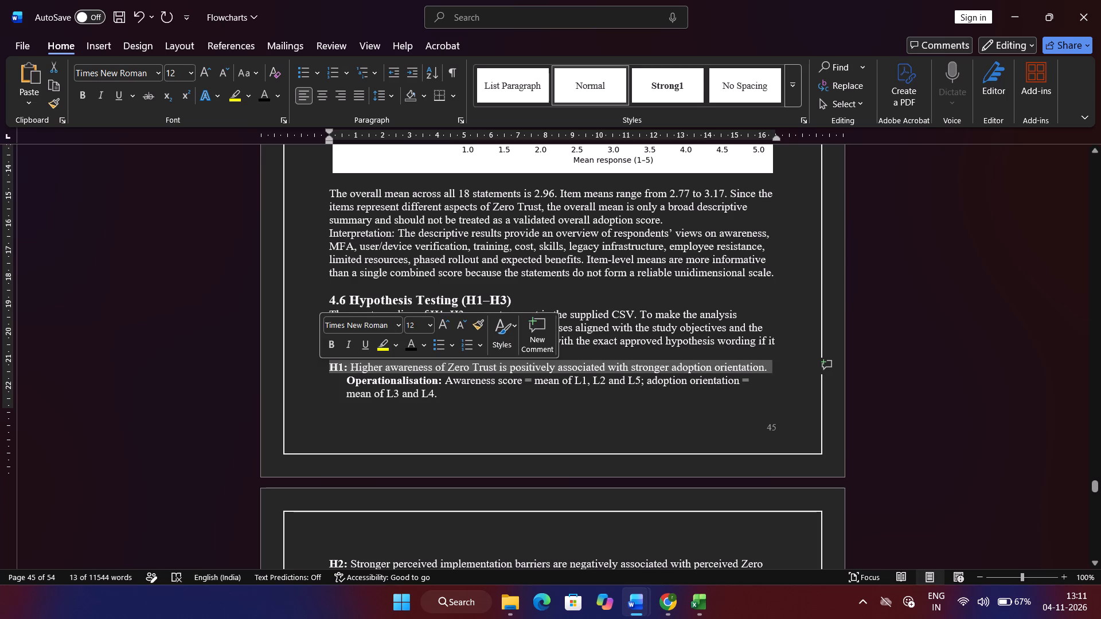
pyautogui.click(320, 369)
pyautogui.click(320, 369)
pyautogui.click(328, 369)
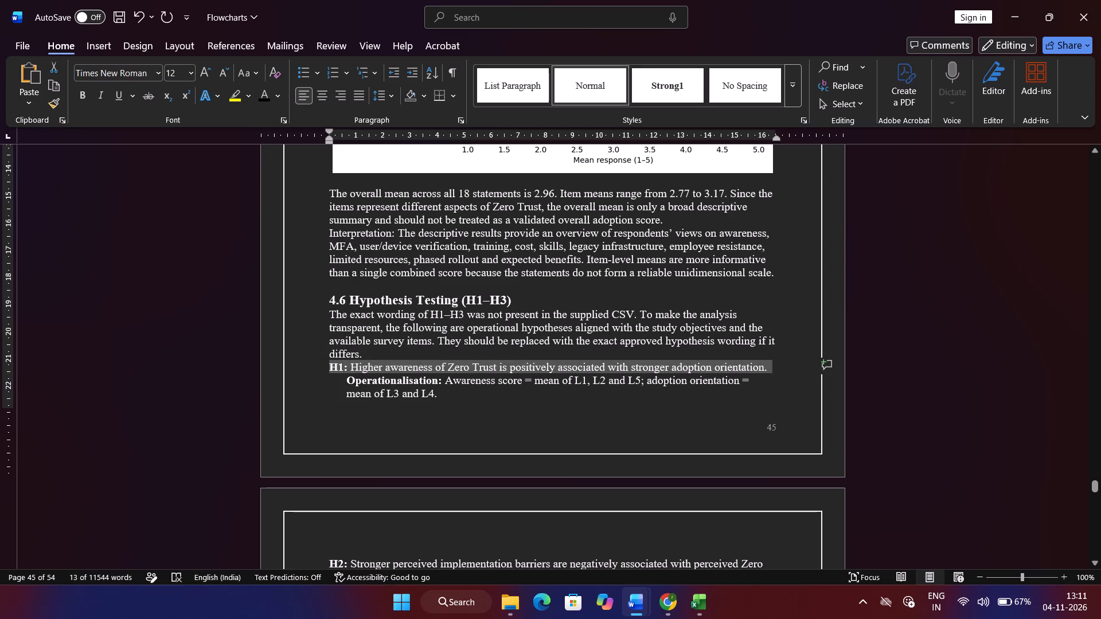
pyautogui.press('Return')
pyautogui.press('Return')
pyautogui.press('Return')
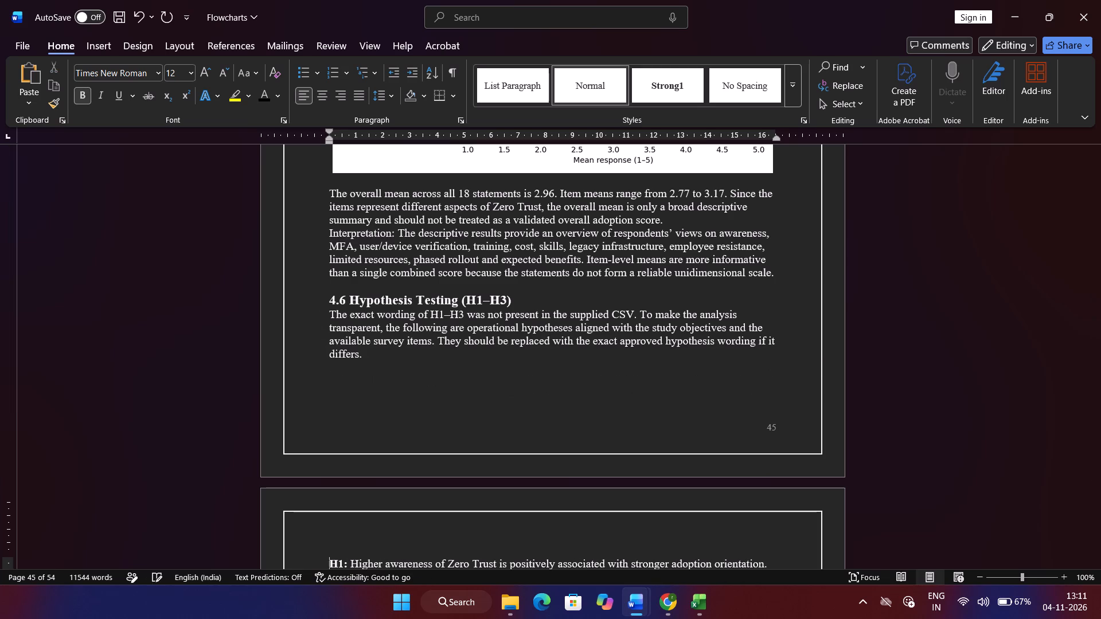
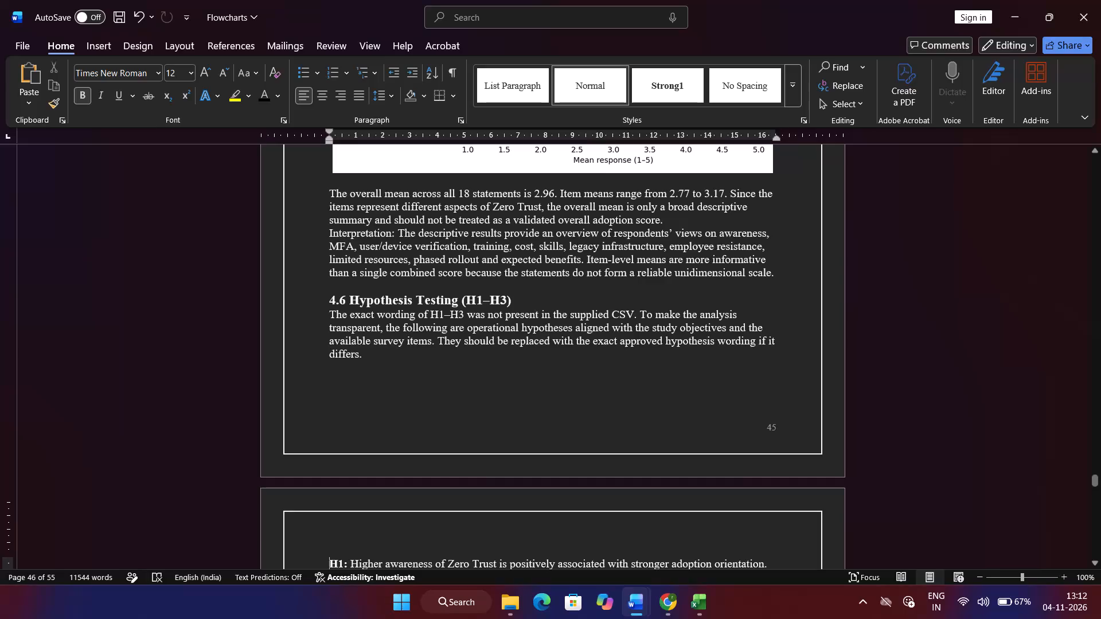
# Insert a blank line between the H3 operationalisation paragraph and the "Relationship tested" table in section 4.6.
pyautogui.scroll(-3, 389, 478)
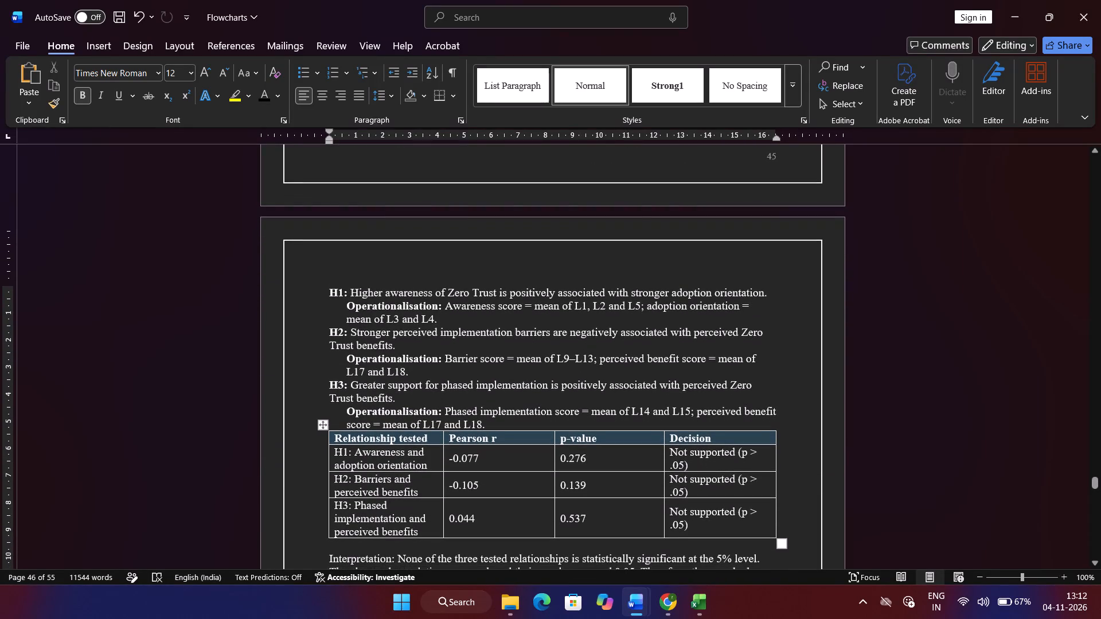
pyautogui.click(494, 424)
pyautogui.press('Return')
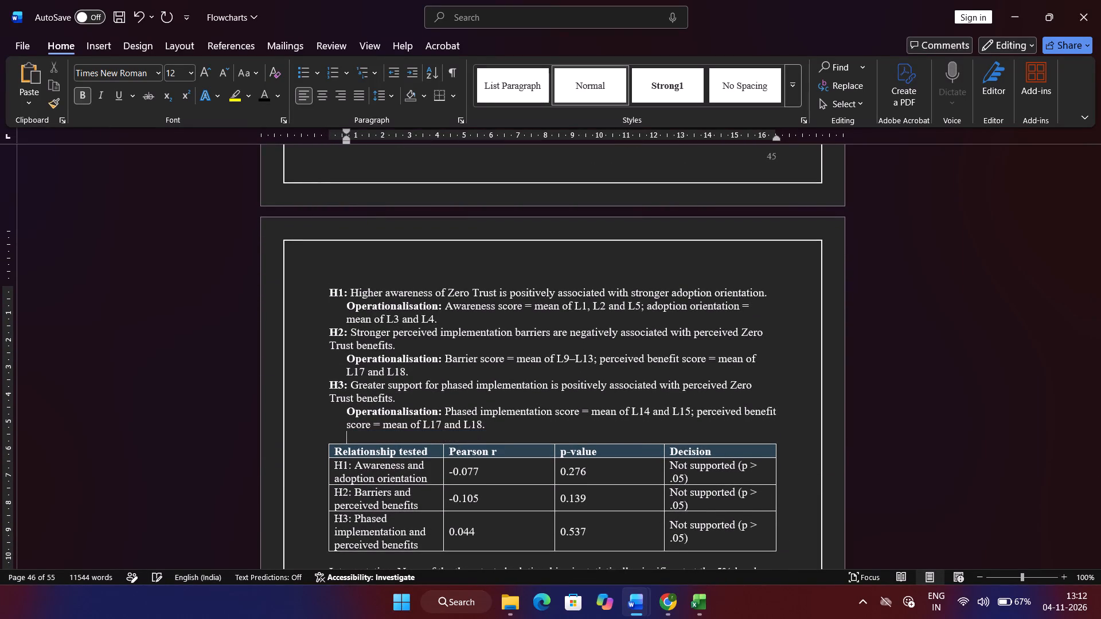
# Make the "4.7 Multiple Regression Analysis" heading bold at size 14.
pyautogui.scroll(-1, 494, 424)
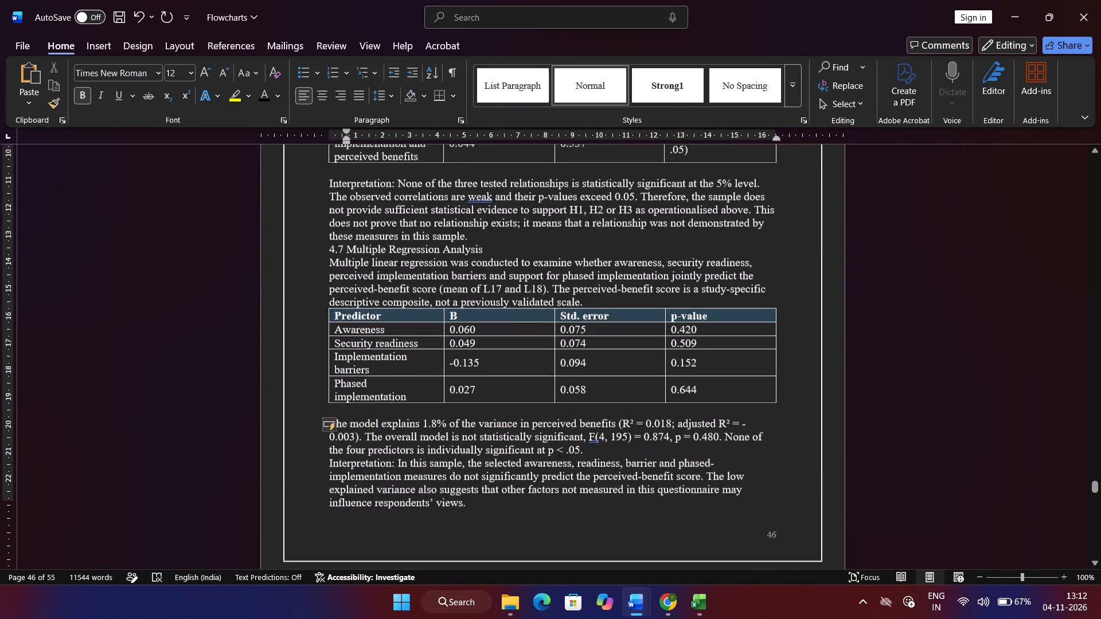
pyautogui.scroll(-1, 494, 424)
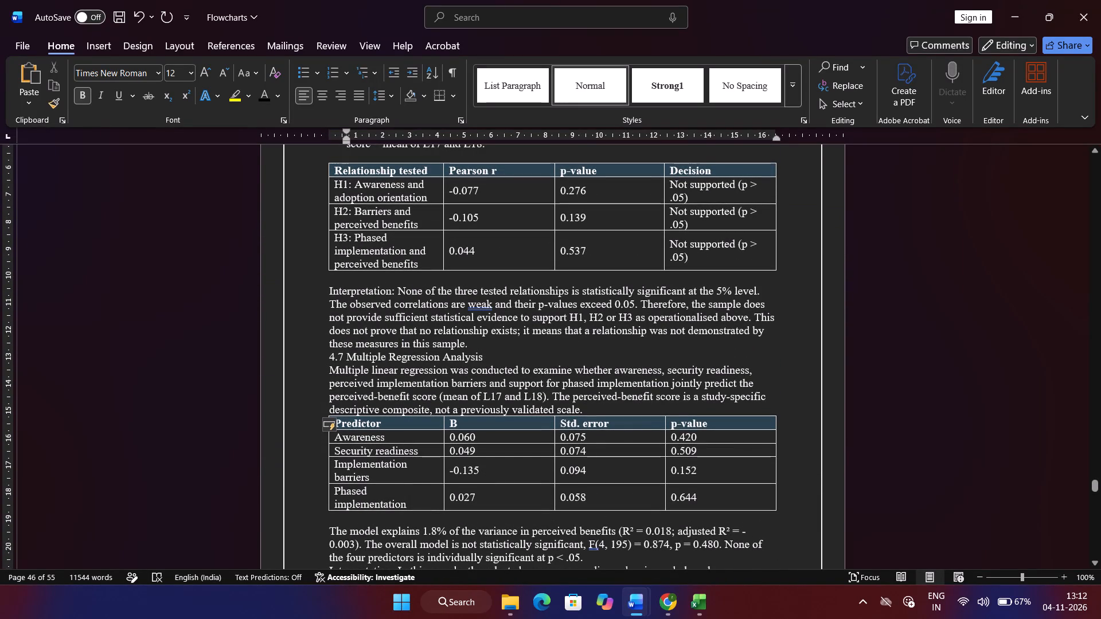
pyautogui.click(309, 361)
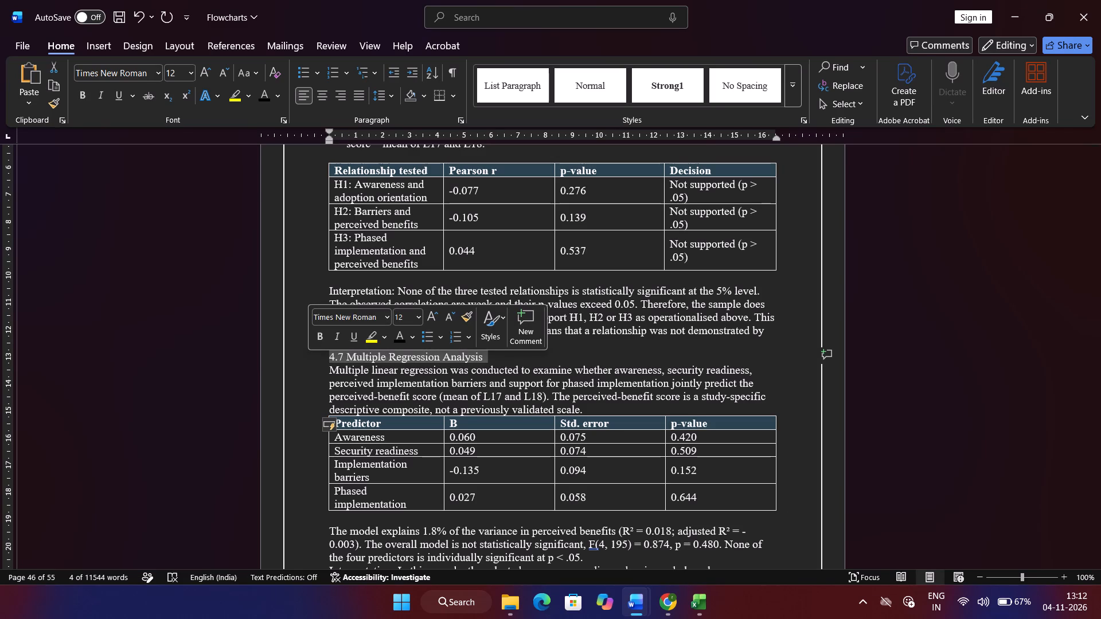
pyautogui.click(323, 334)
pyautogui.click(431, 319)
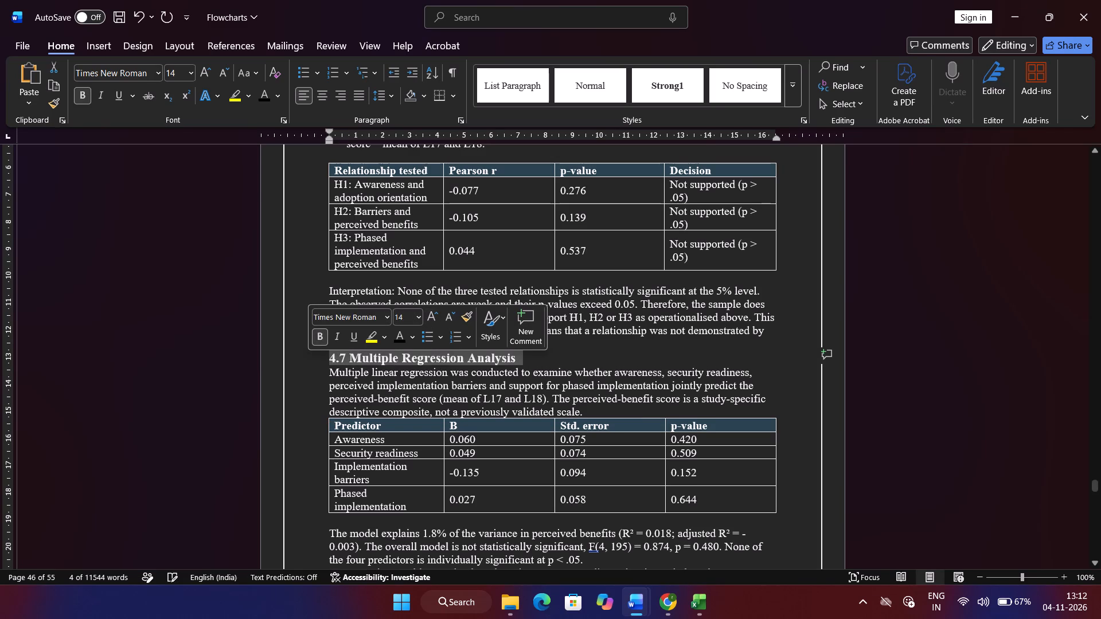
pyautogui.click(603, 352)
# Insert a blank line between the section 4.7 introductory paragraph and the Predictor table.
pyautogui.scroll(-1, 603, 352)
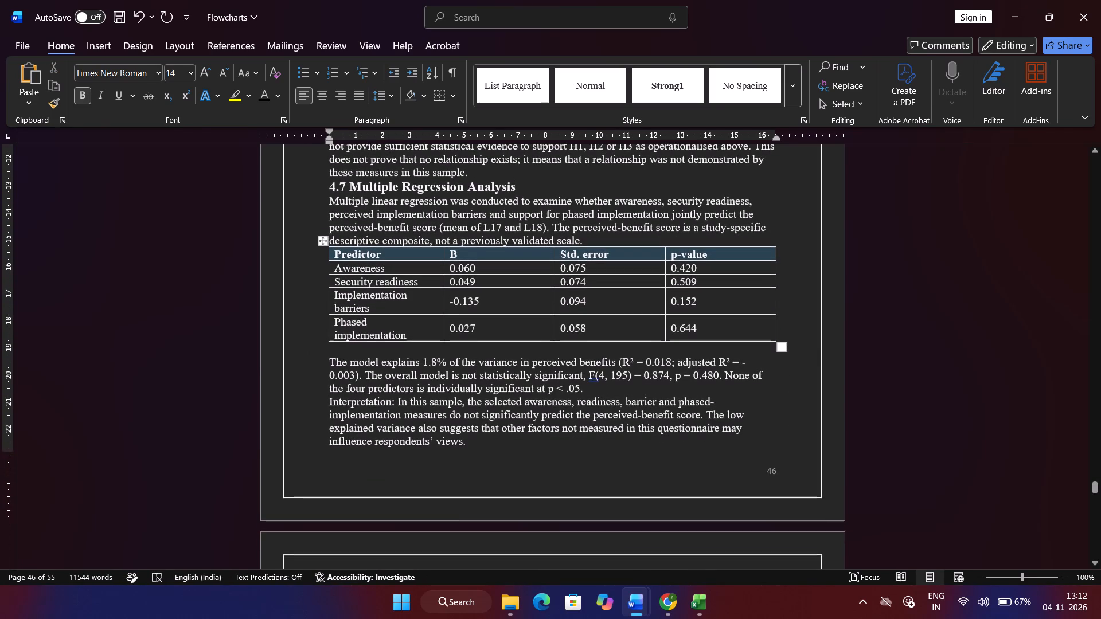
pyautogui.click(602, 242)
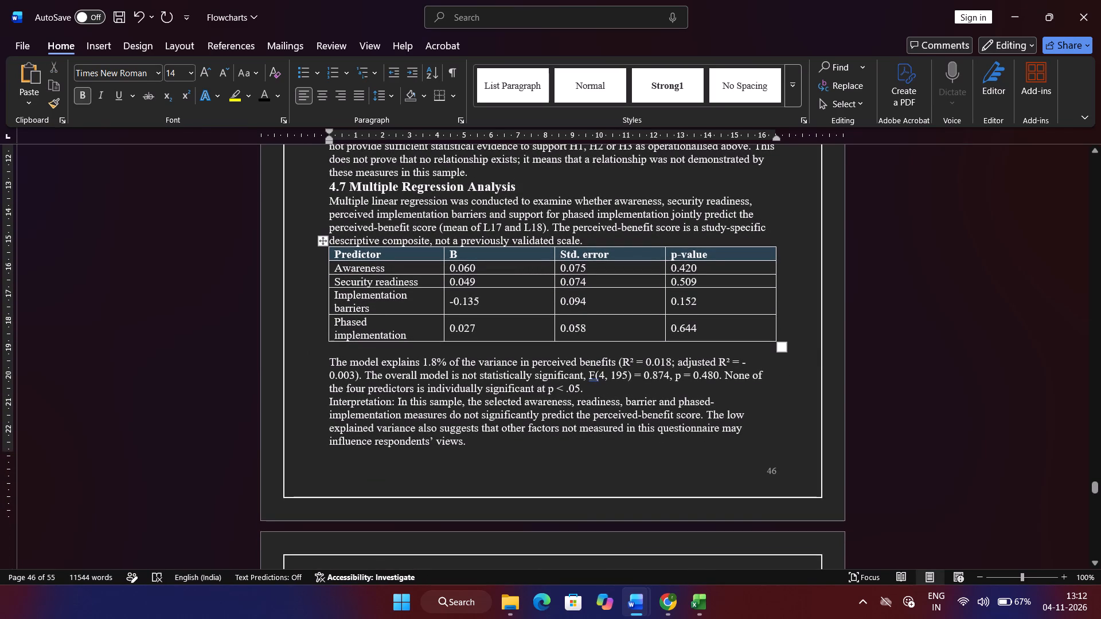
pyautogui.press('Return')
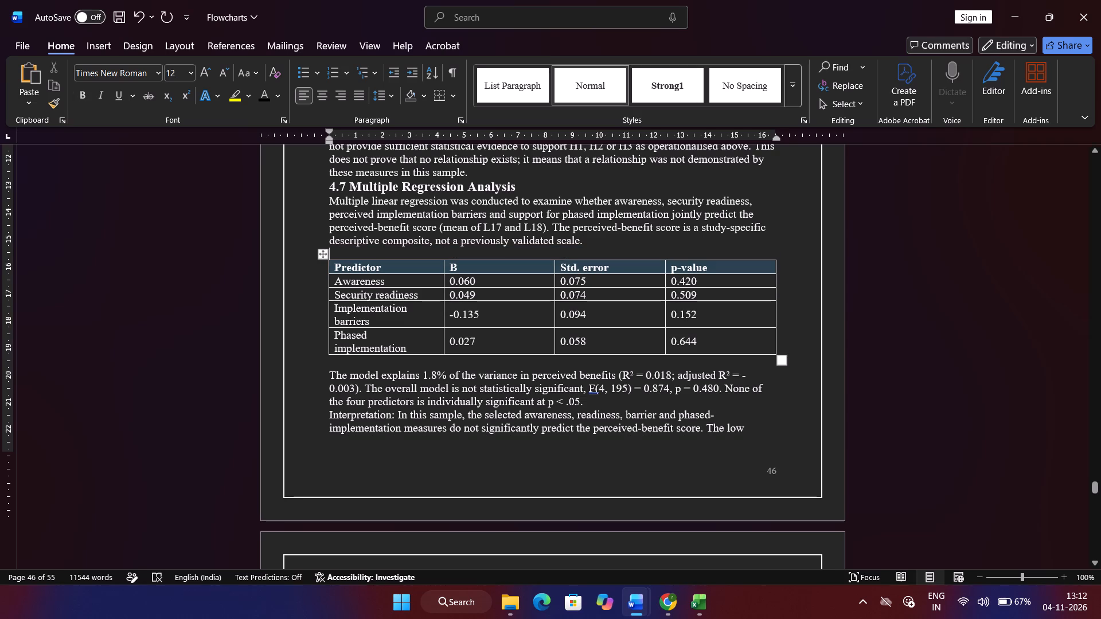
# Insert two blank lines after the paragraph on variance explained by the model to move the section 4.7 Interpretation to the next page.
pyautogui.click(599, 401)
pyautogui.press('Return')
pyautogui.press('Return')
# Insert a blank line above the "4.8 Group Differences" heading and make the heading bold at size 14.
pyautogui.scroll(-1, 599, 401)
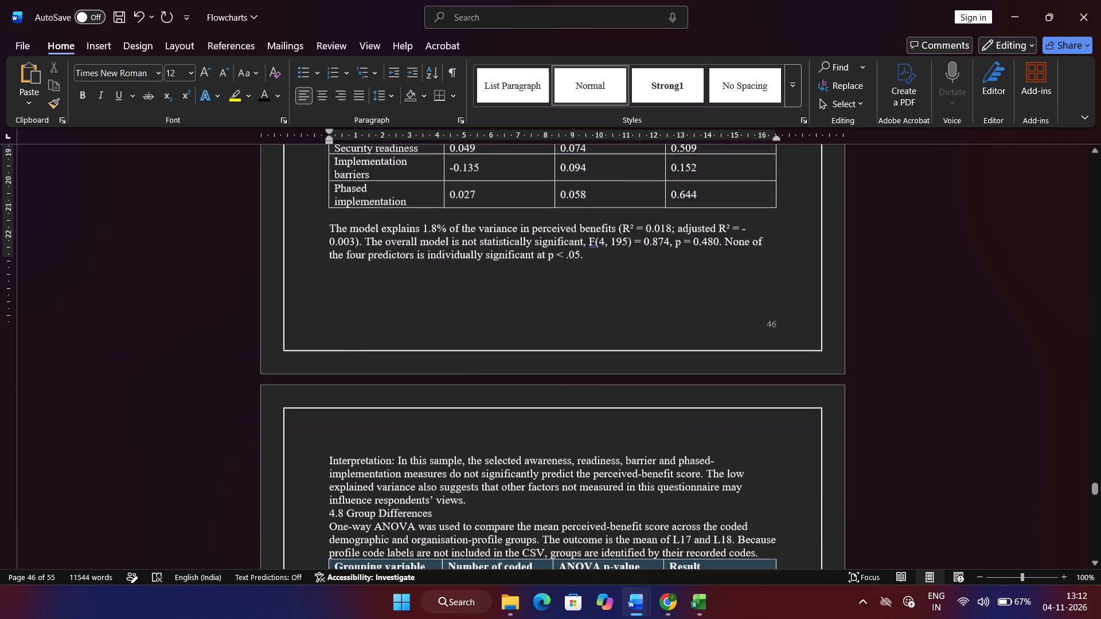
pyautogui.scroll(-1, 599, 401)
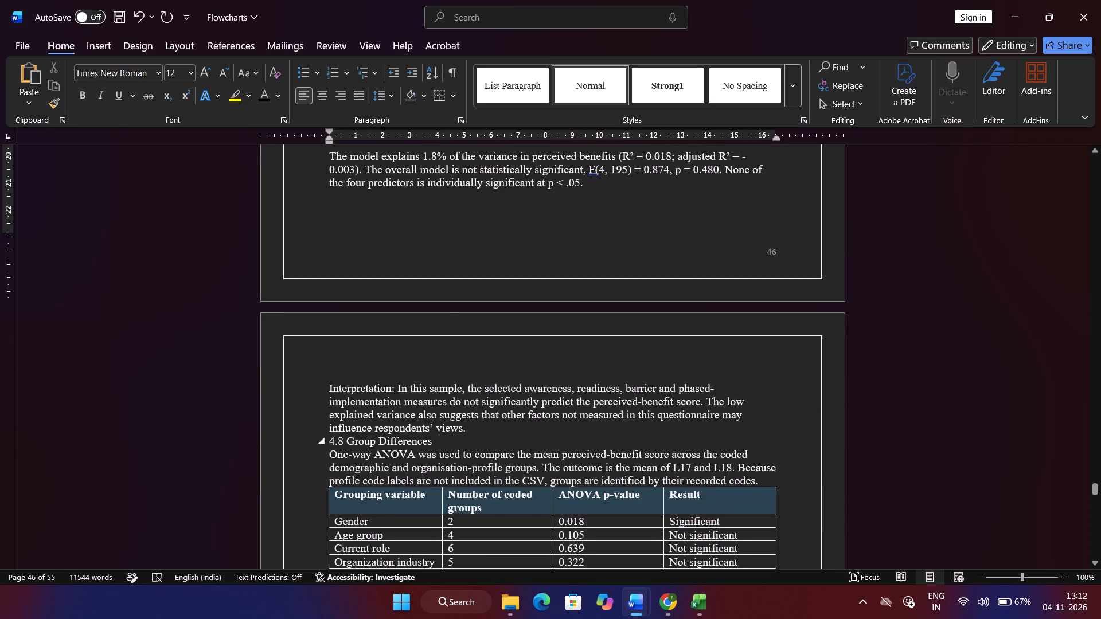
pyautogui.click(477, 430)
pyautogui.press('Return')
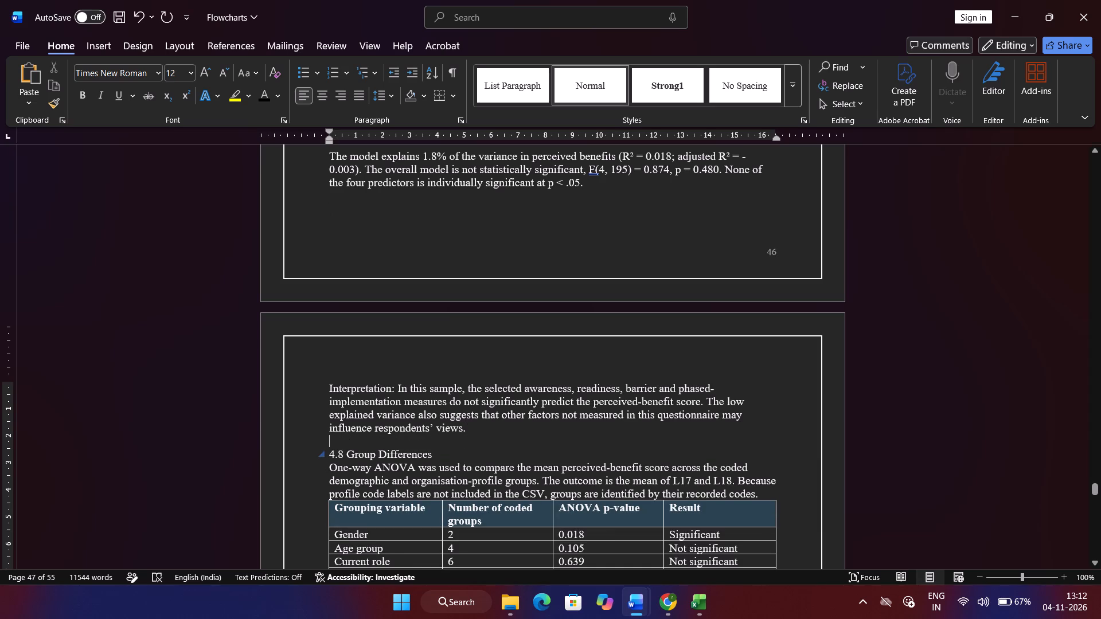
pyautogui.click(314, 456)
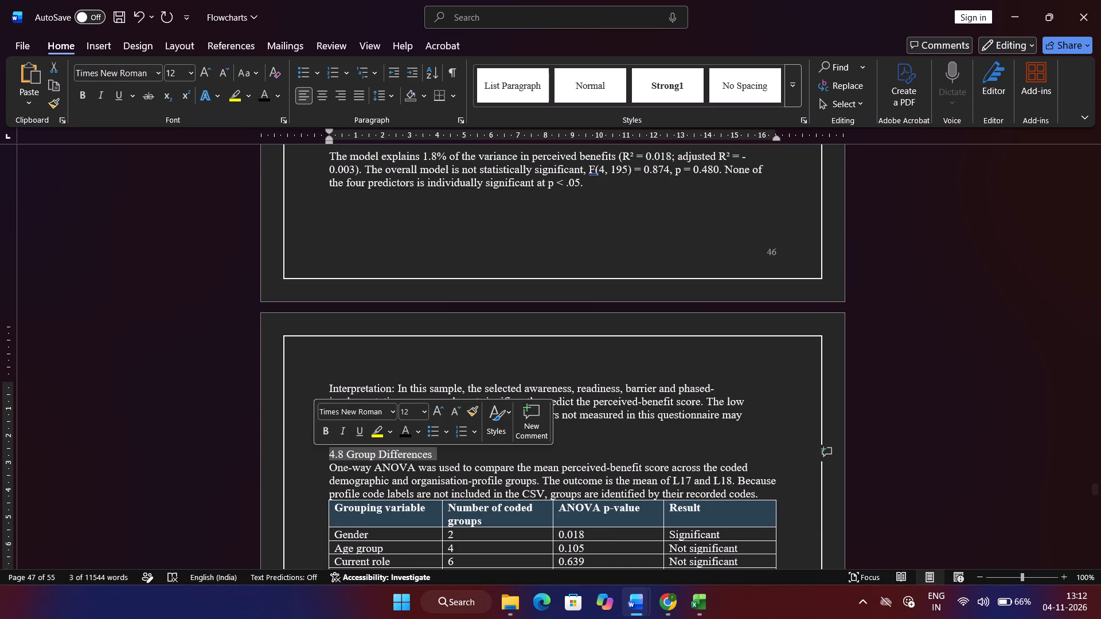
pyautogui.click(328, 435)
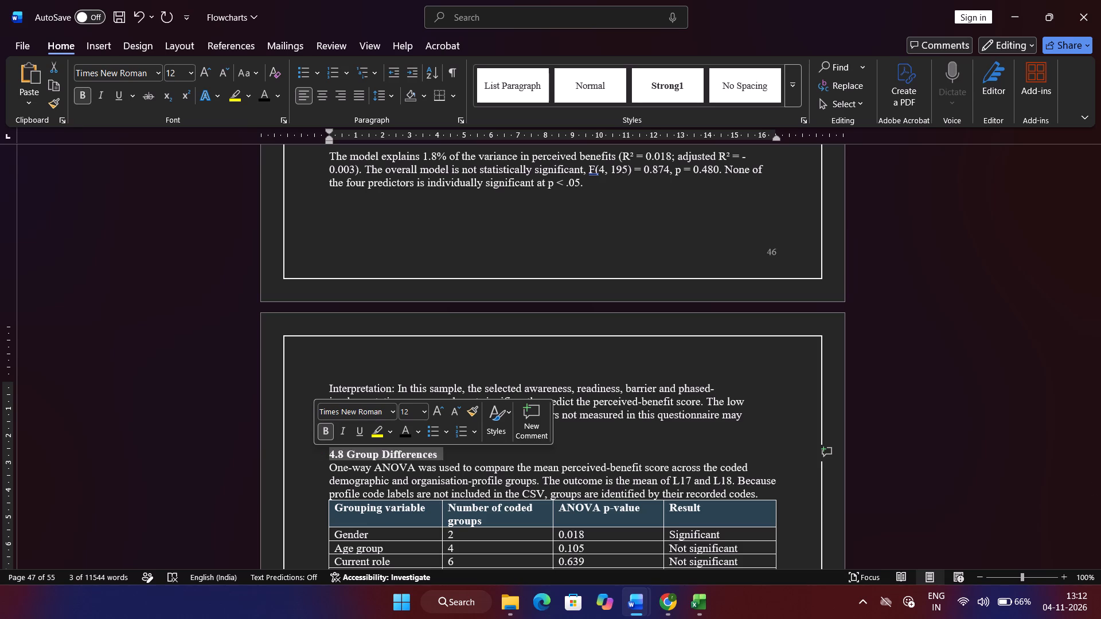
pyautogui.click(436, 410)
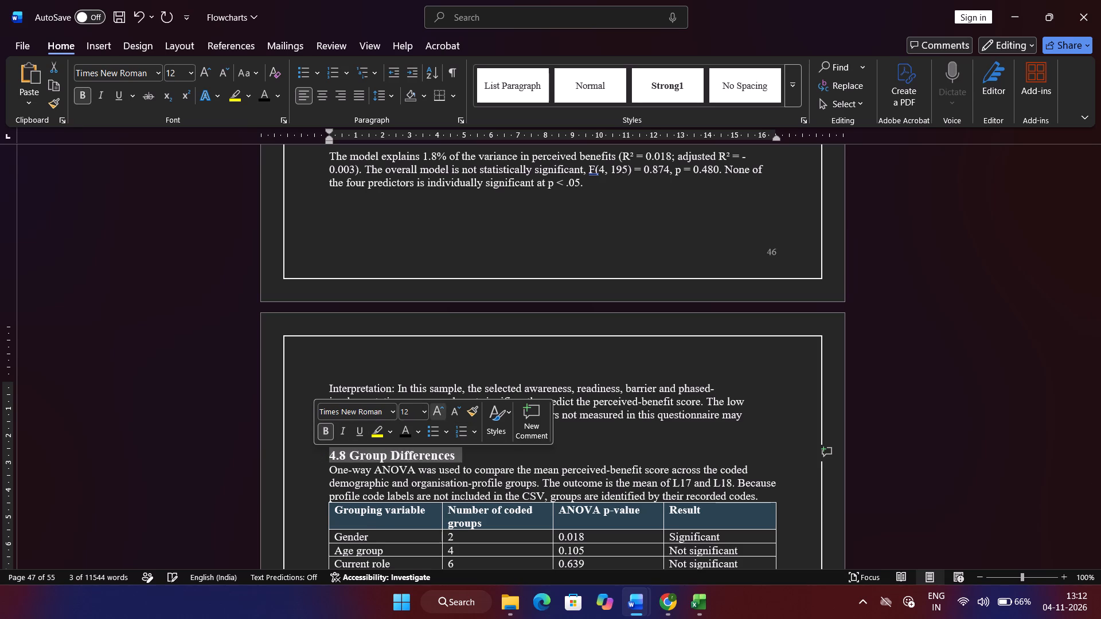
pyautogui.click(470, 456)
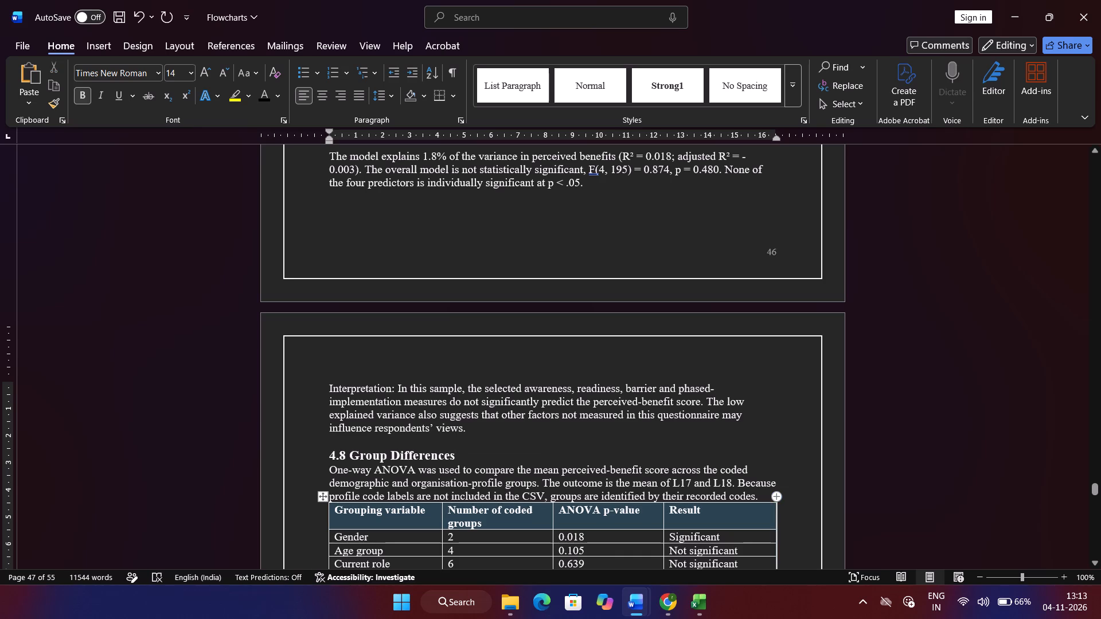
# Insert a blank line between the section 4.8 introductory paragraph and the "Grouping variable" table.
pyautogui.click(792, 495)
pyautogui.press('Return')
# Make the "Interpretation:" label below the ANOVA table in section 4.8 bold.
pyautogui.scroll(-3, 792, 495)
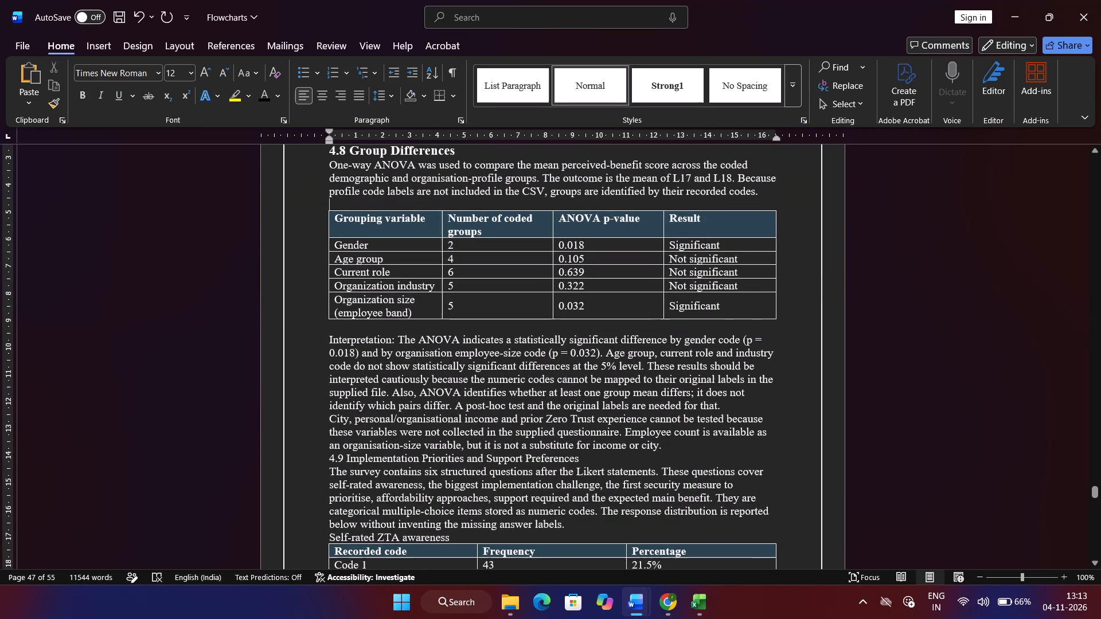
pyautogui.moveTo(395, 342); pyautogui.dragTo(335, 335)
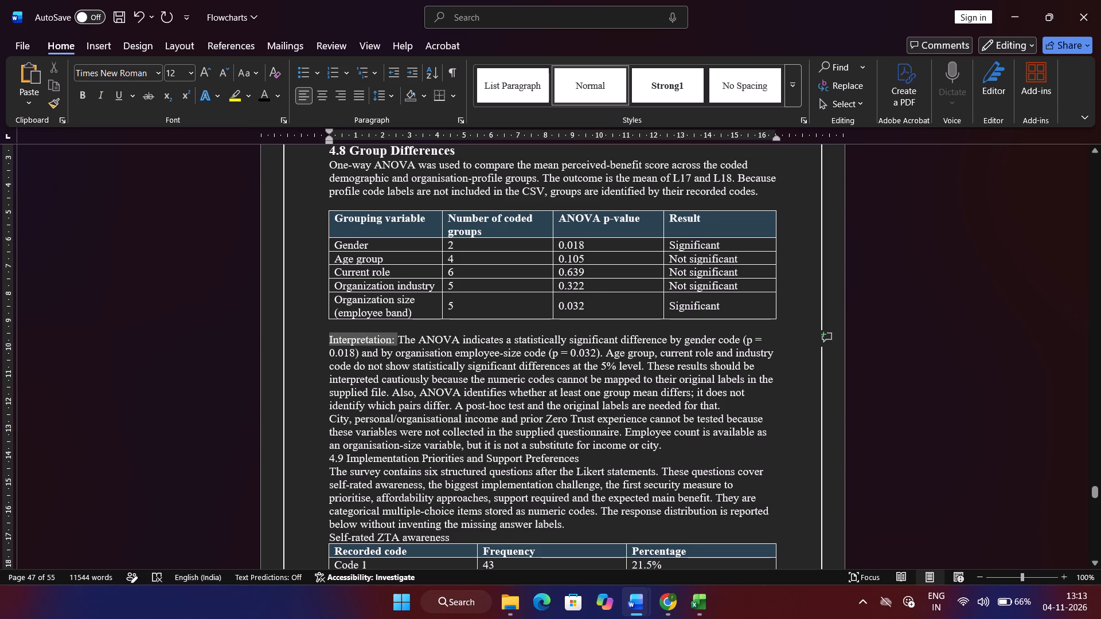
pyautogui.moveTo(335, 335); pyautogui.dragTo(330, 339)
pyautogui.click(338, 312)
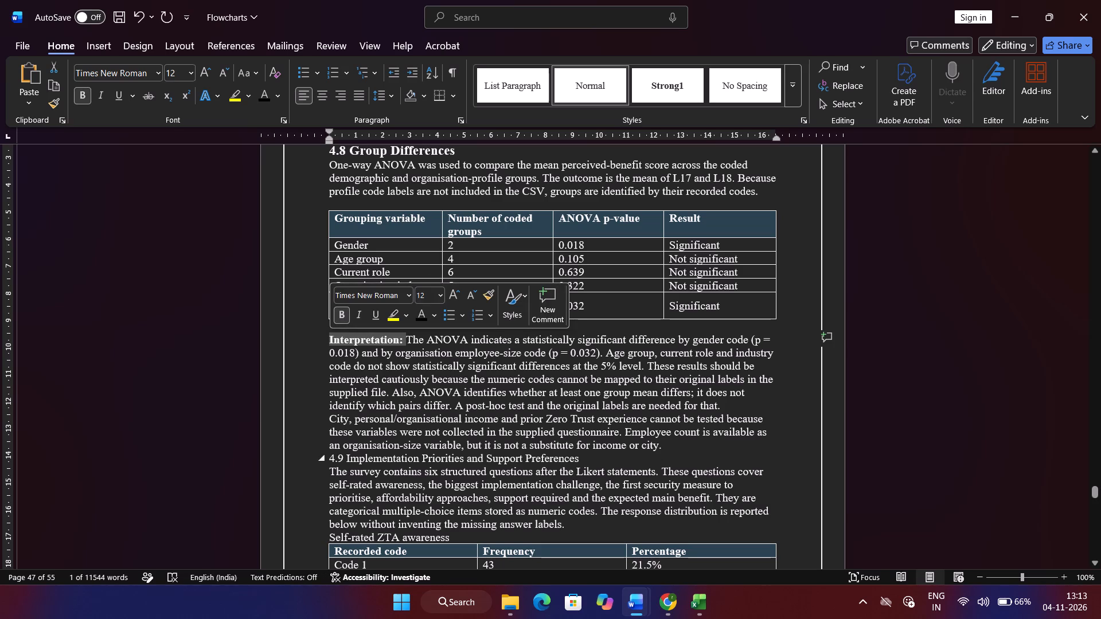
# Insert a blank line above the "4.9 Implementation Priorities and Support Preferences" heading and make the heading bold at size 14.
pyautogui.click(667, 448)
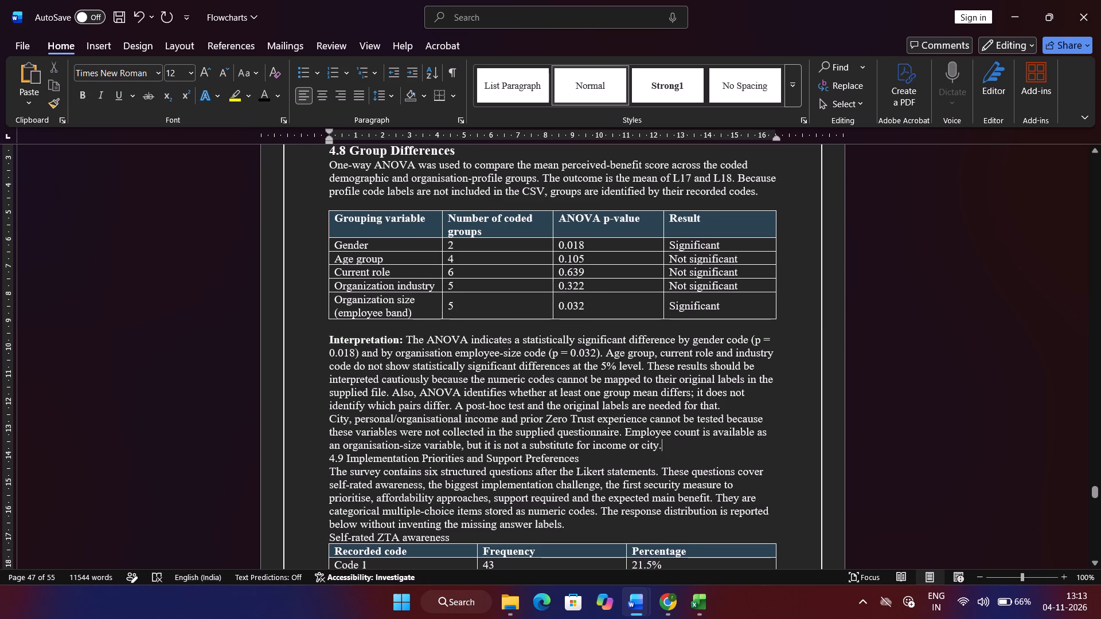
pyautogui.press('Return')
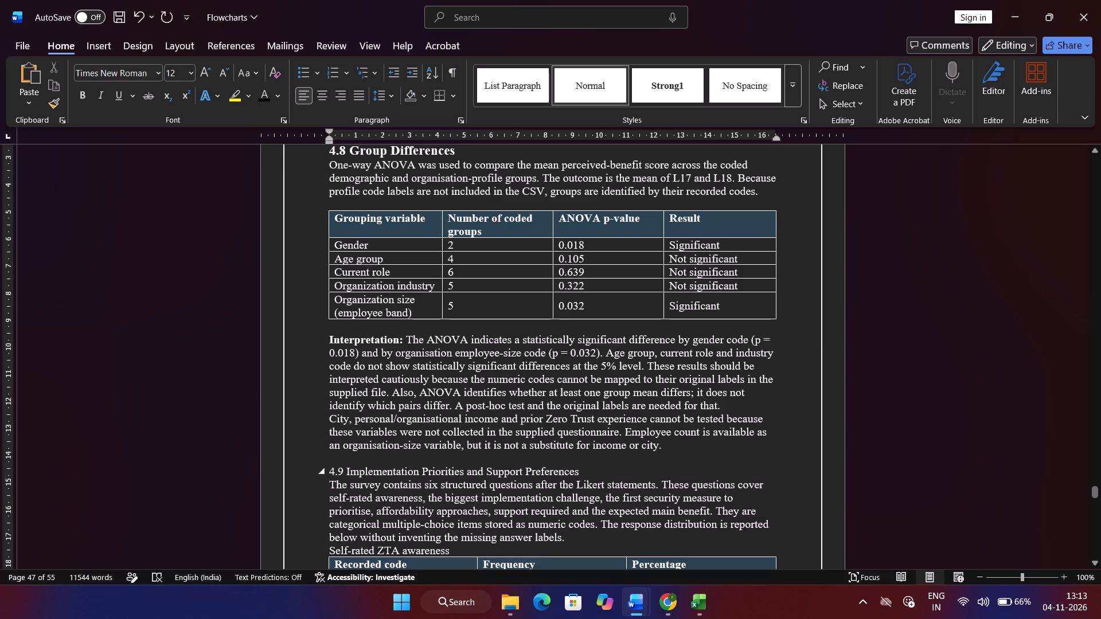
pyautogui.click(304, 473)
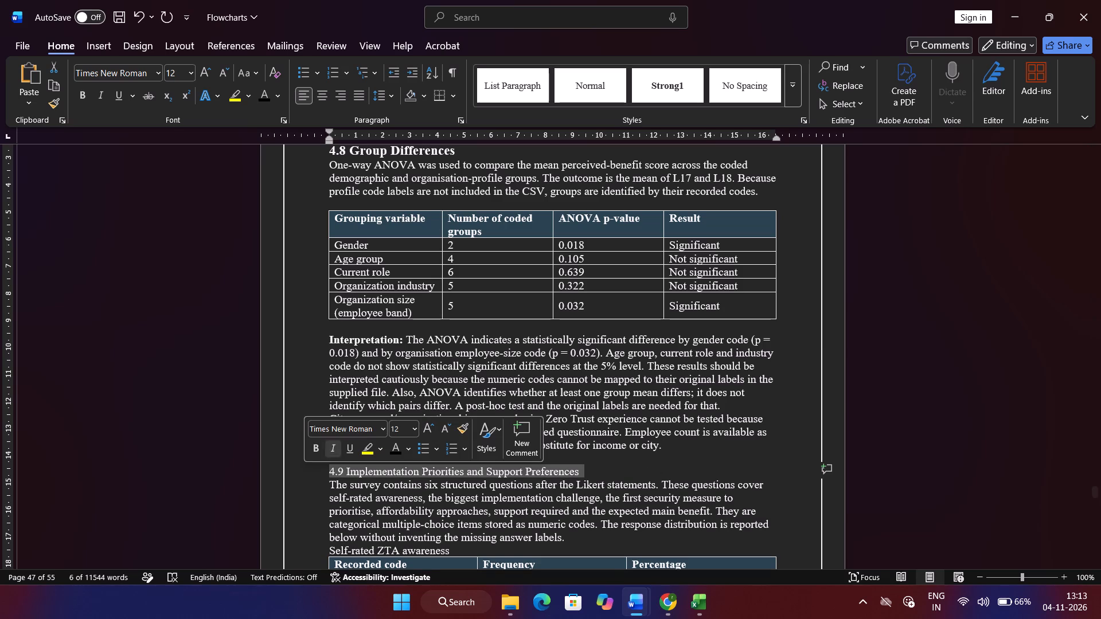
pyautogui.click(317, 446)
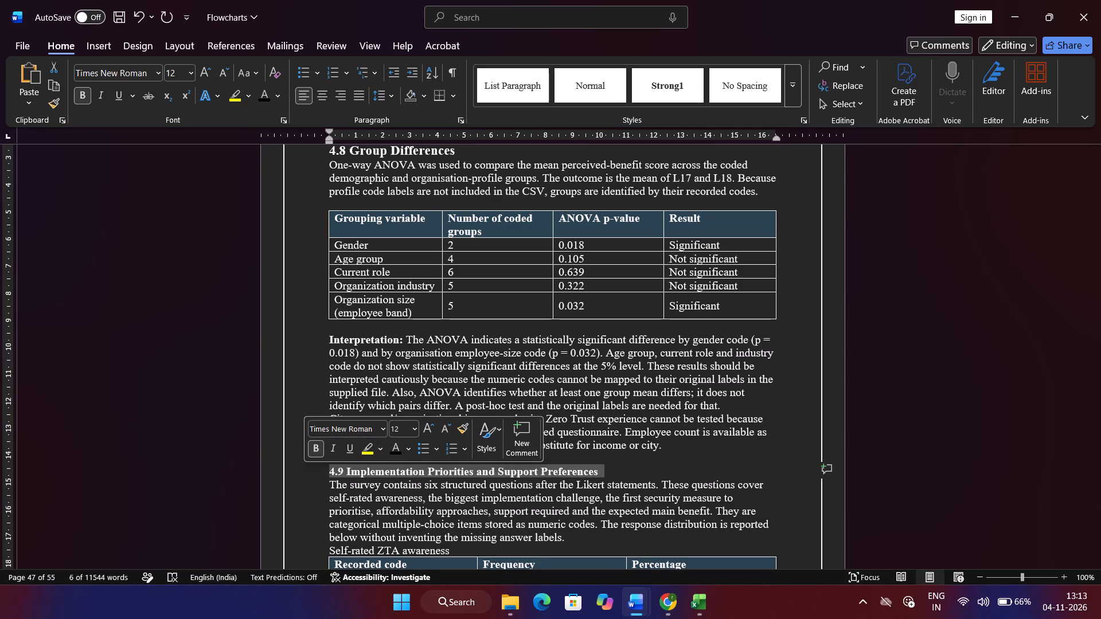
pyautogui.click(432, 426)
# Insert a blank line between the "Self-rated ZTA awareness" subheading and its table in section 4.9.
pyautogui.scroll(-1, 651, 515)
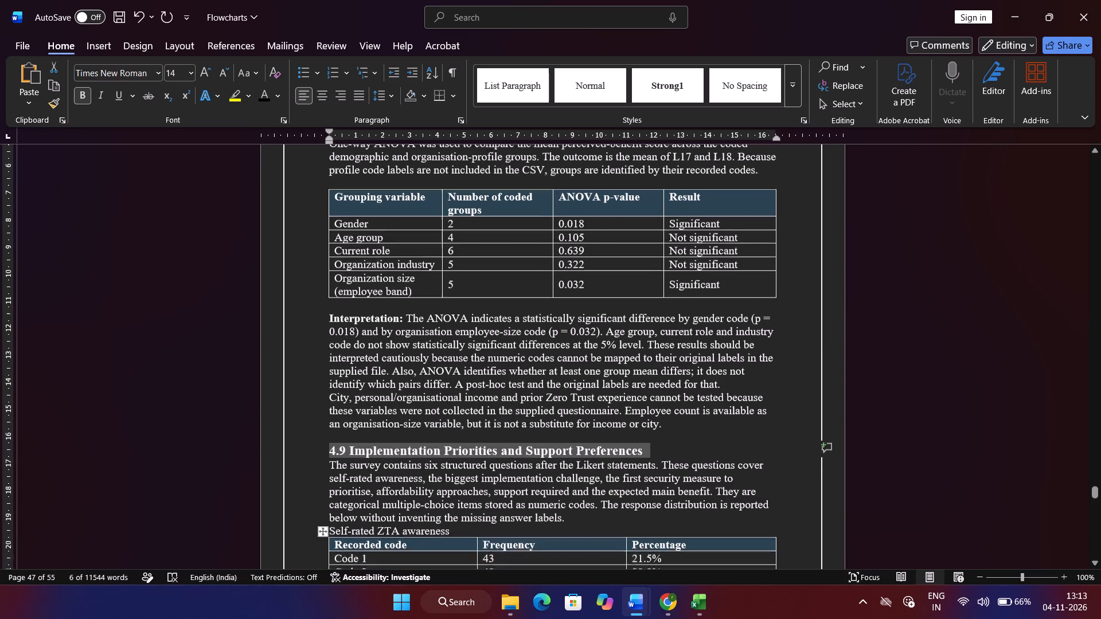
pyautogui.scroll(-1, 651, 515)
pyautogui.click(577, 422)
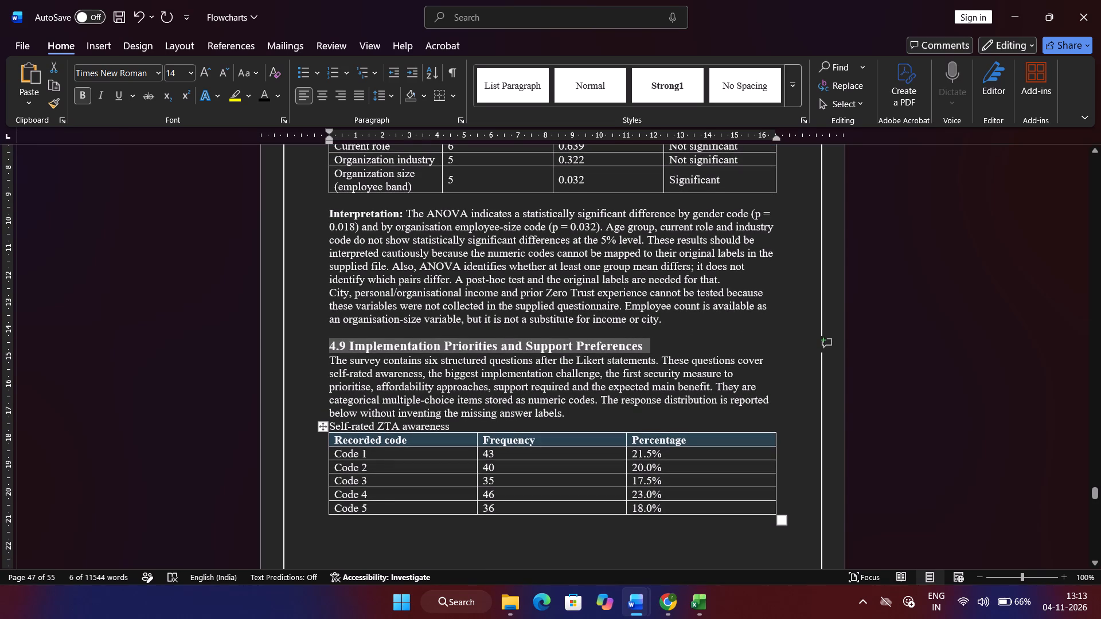
pyautogui.press('Return')
# Insert a blank line above the "Biggest ZTA implementation challenge" subheading and make the subheading bold at size 14.
pyautogui.scroll(-1, 577, 422)
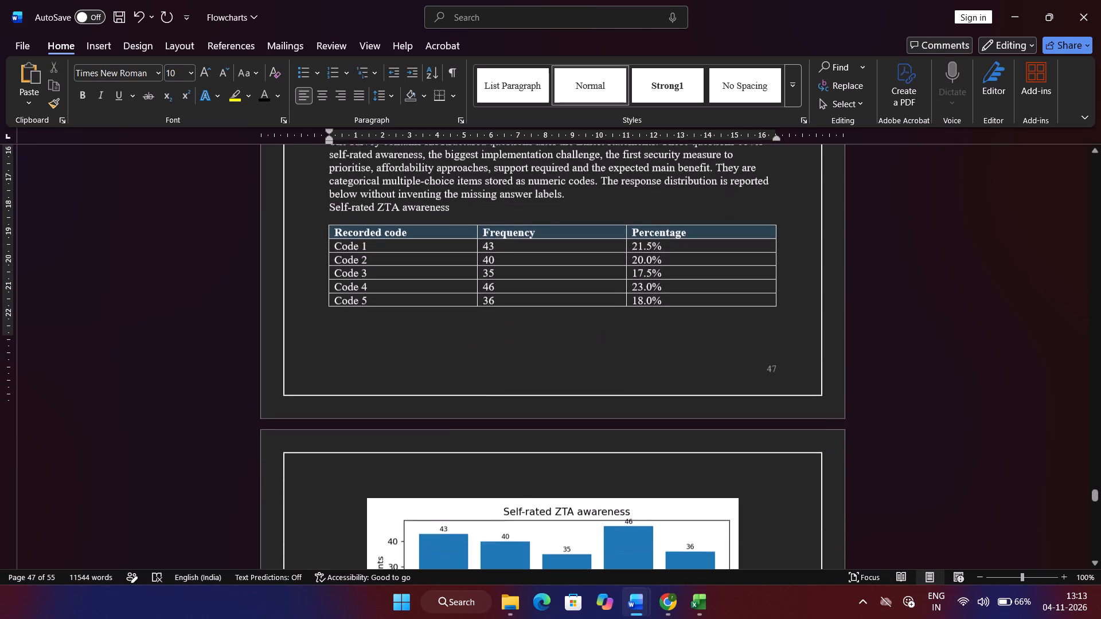
pyautogui.scroll(-1, 577, 422)
pyautogui.scroll(-3, 338, 456)
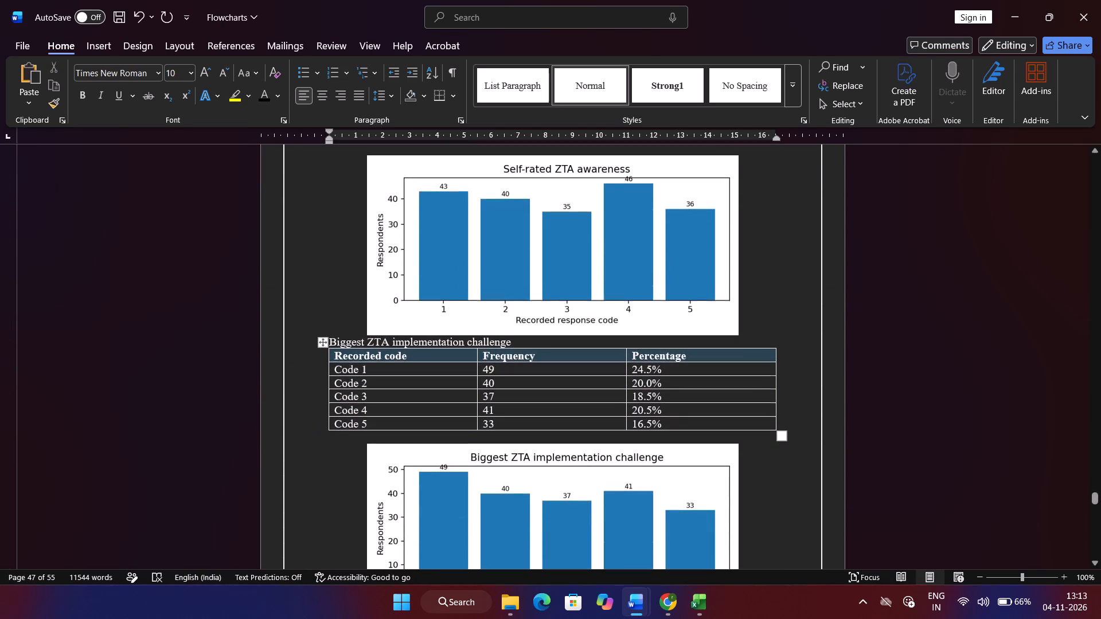
pyautogui.click(759, 328)
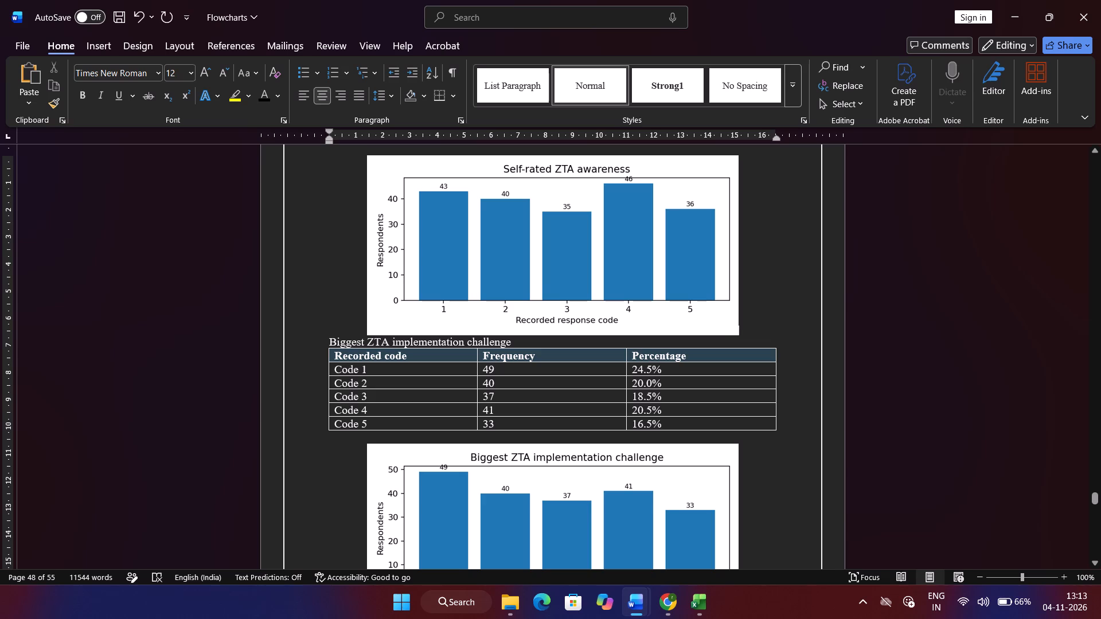
pyautogui.press('Return')
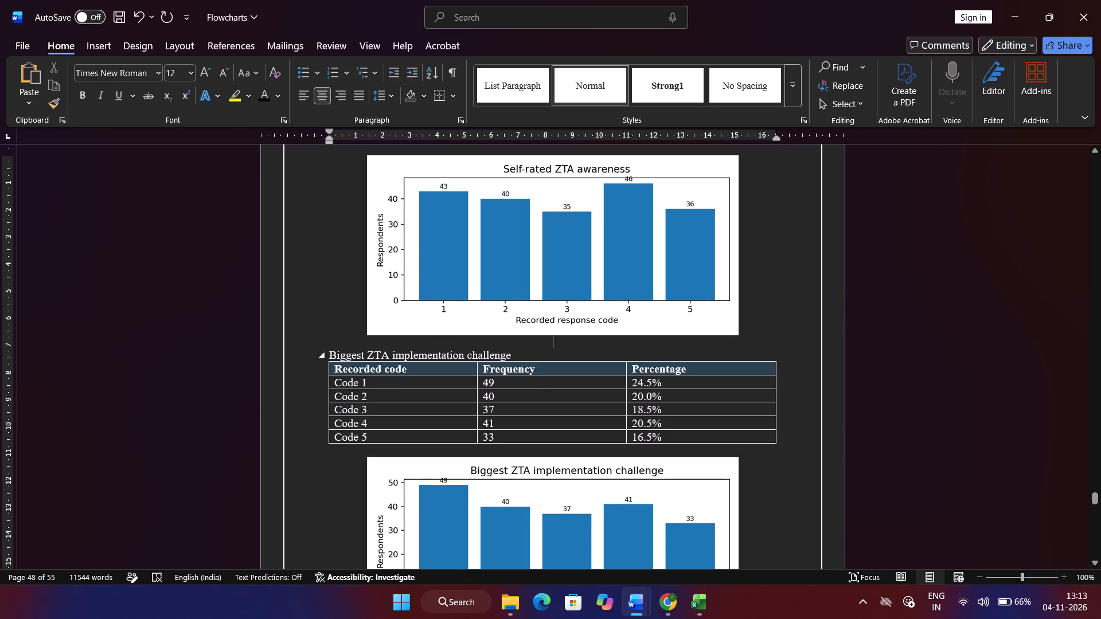
pyautogui.click(299, 351)
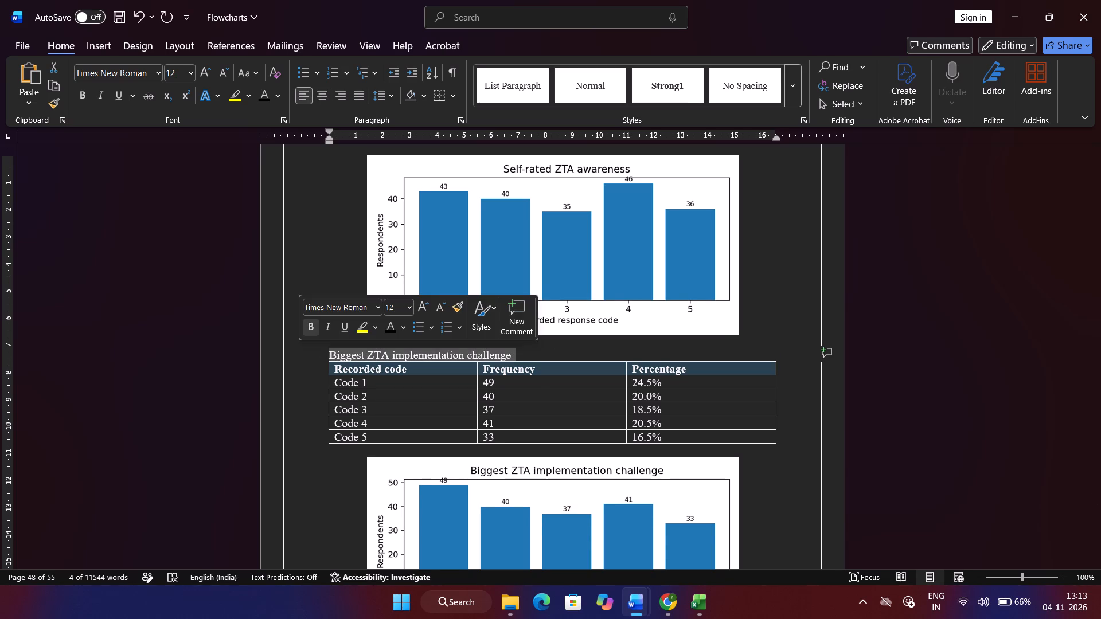
pyautogui.click(311, 330)
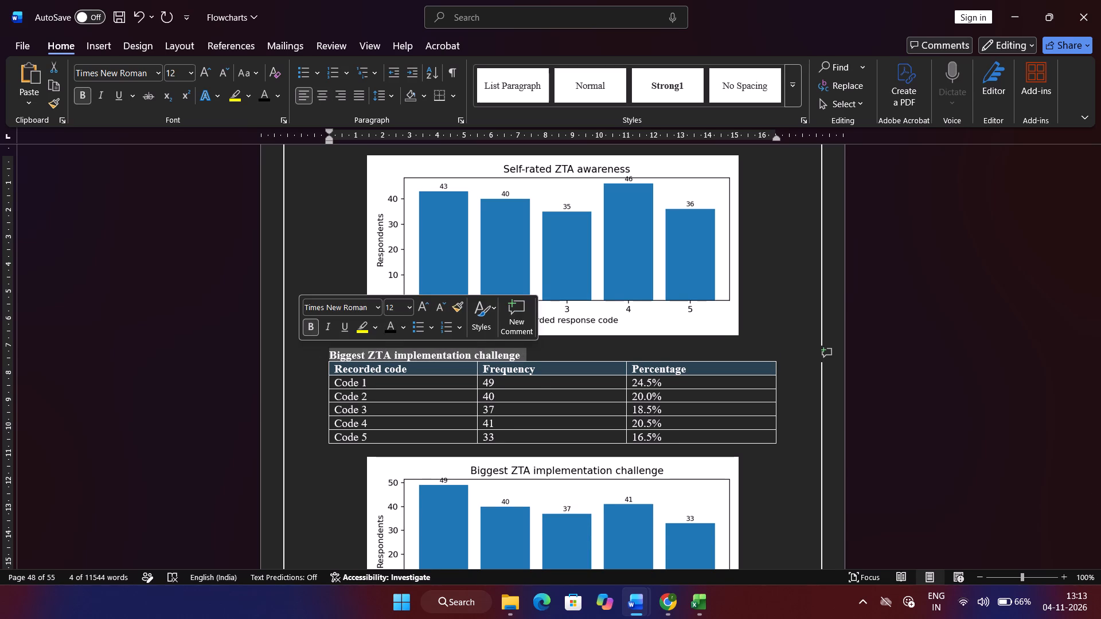
pyautogui.click(425, 301)
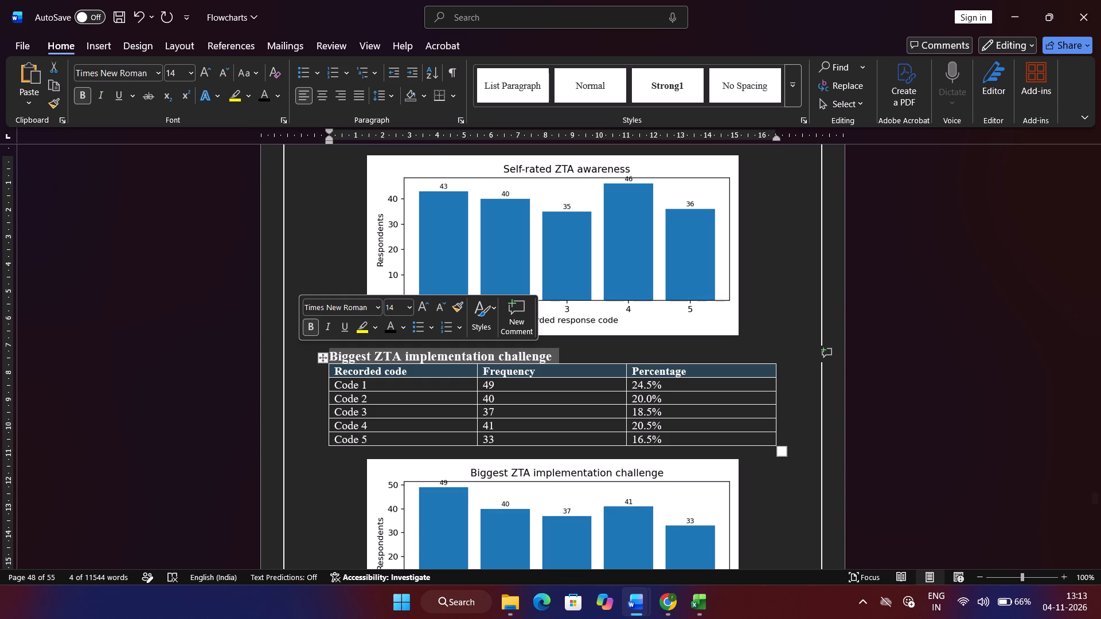
# Insert a blank line above the "First security priority" subheading and make the subheading bold at size 14.
pyautogui.scroll(-2, 362, 513)
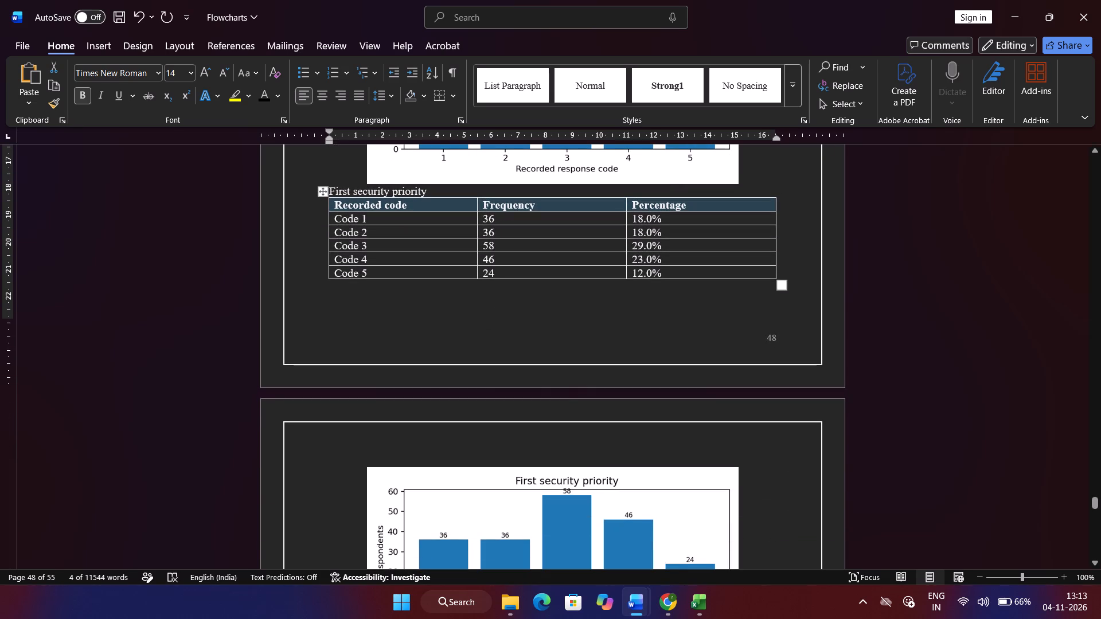
pyautogui.click(755, 179)
pyautogui.press('Return')
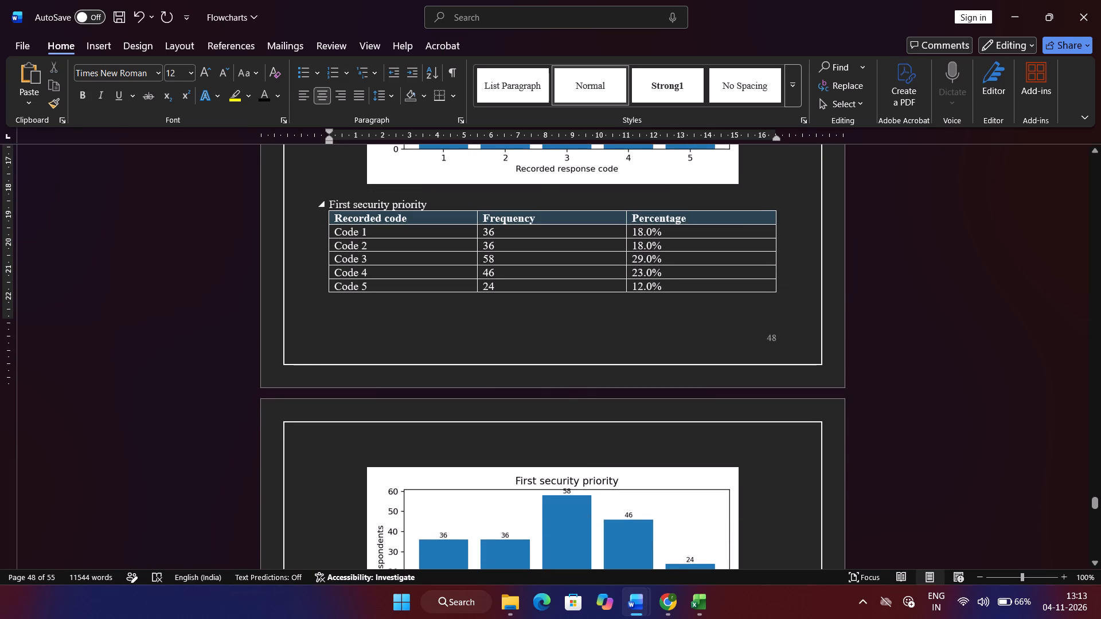
pyautogui.click(309, 204)
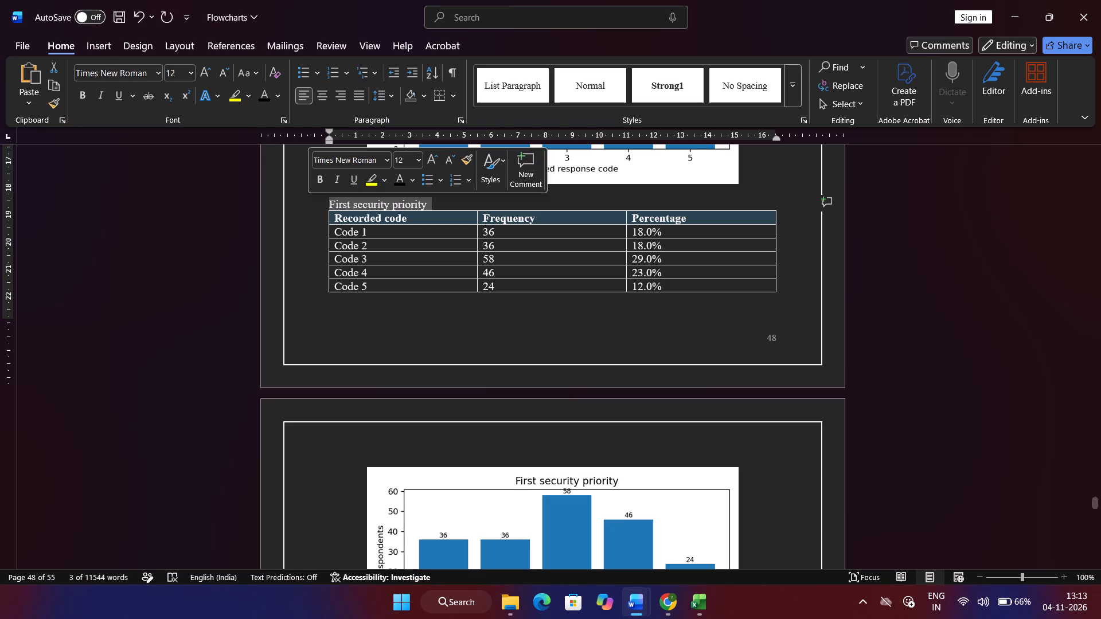
pyautogui.click(322, 179)
pyautogui.click(428, 158)
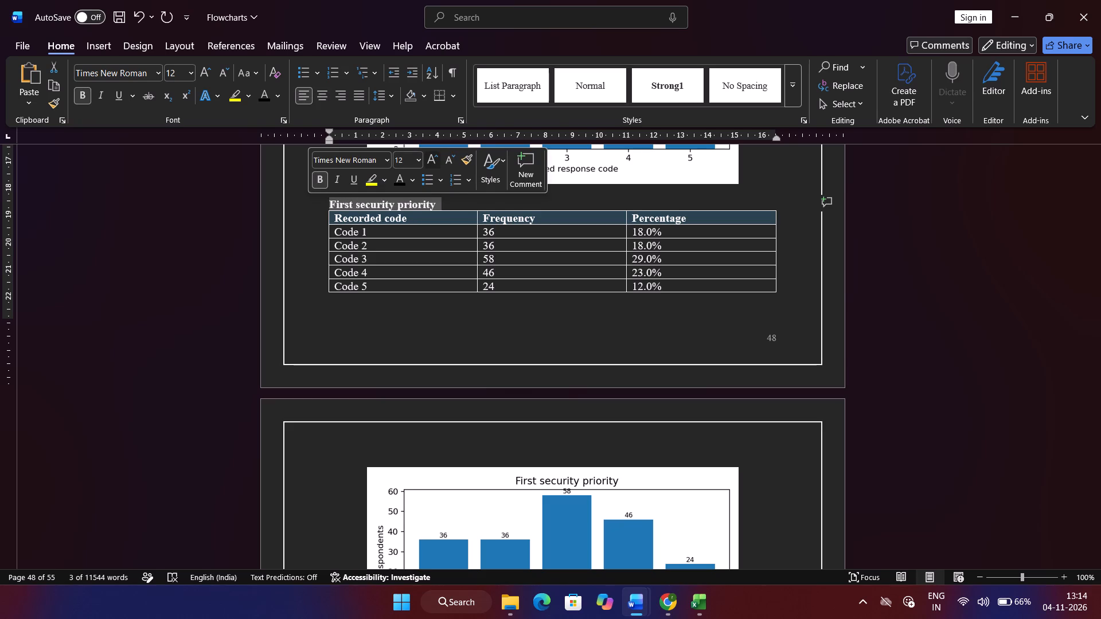
# Insert a blank line above the "Affordability approach" subheading and make the subheading bold at size 14.
pyautogui.scroll(-3, 421, 351)
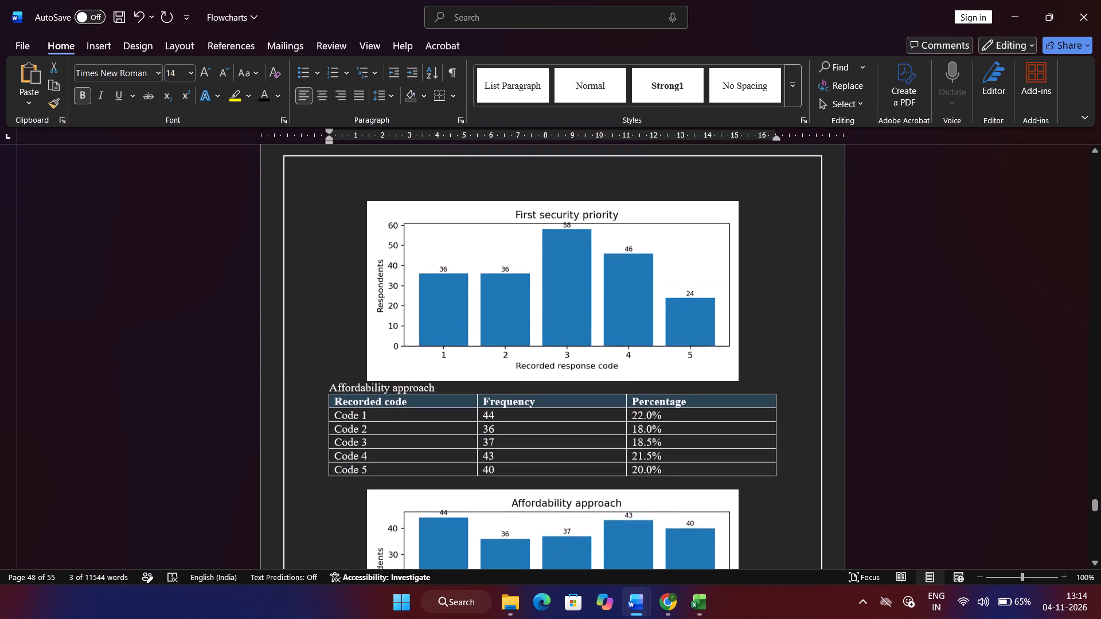
pyautogui.click(744, 358)
pyautogui.press('Return')
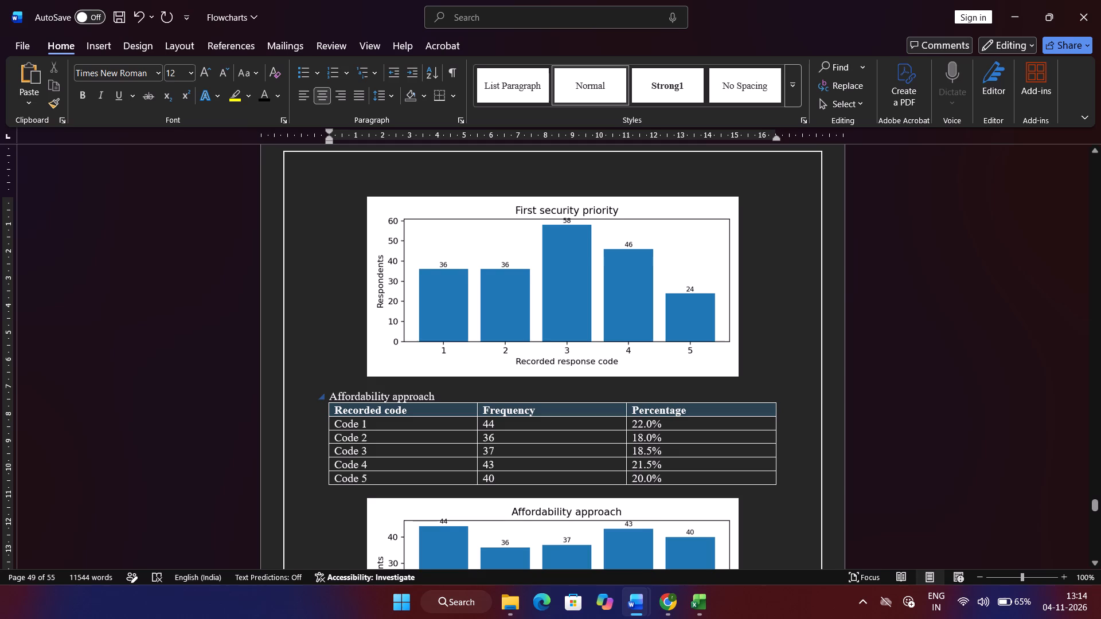
pyautogui.click(310, 394)
pyautogui.click(324, 365)
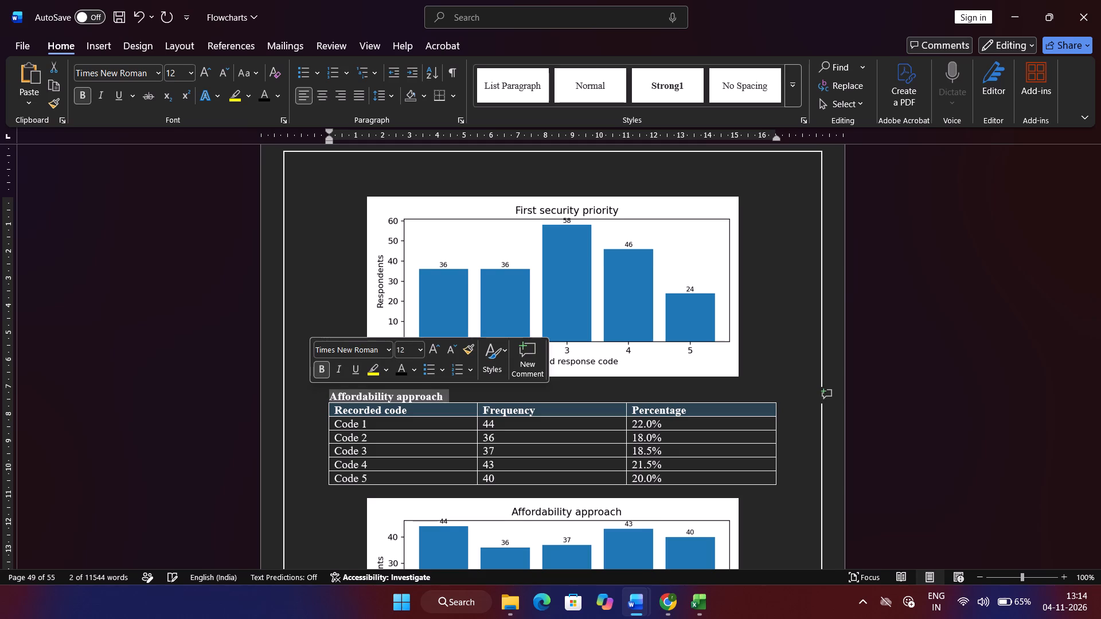
pyautogui.click(432, 347)
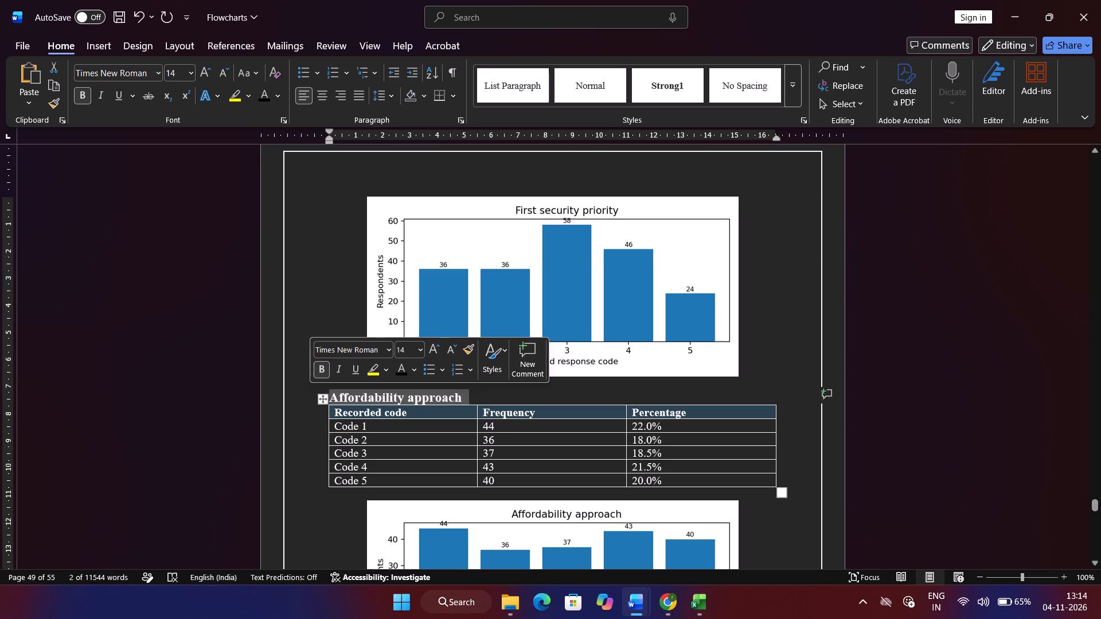
# Insert a blank line above the "Support needed" subheading and make the subheading bold at size 14.
pyautogui.scroll(-2, 399, 488)
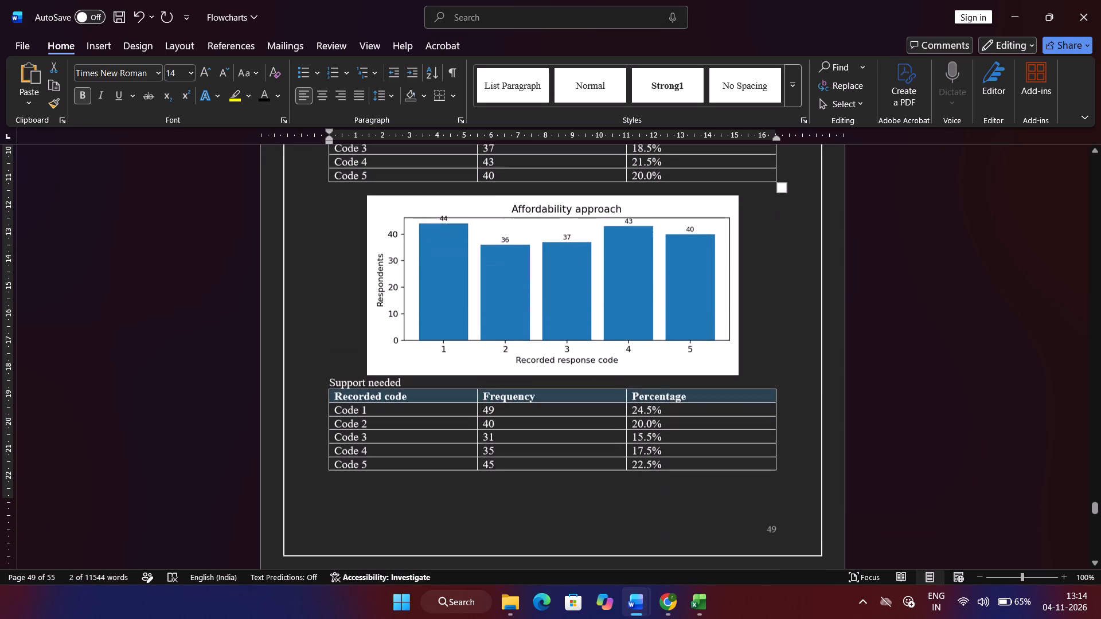
pyautogui.scroll(-1, 399, 488)
pyautogui.click(754, 351)
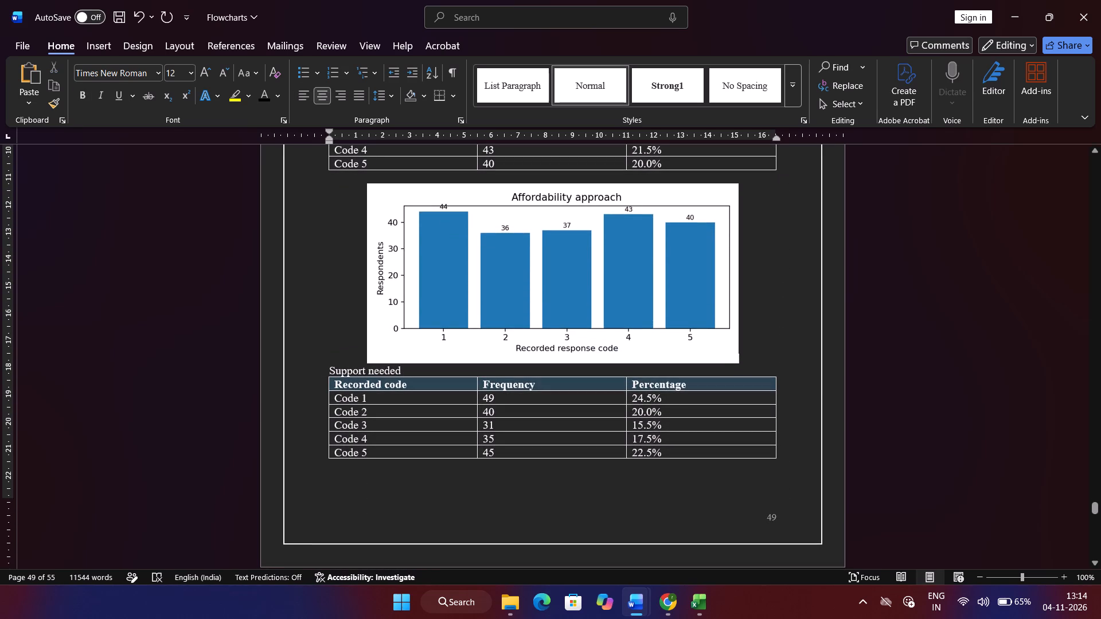
pyautogui.press('Return')
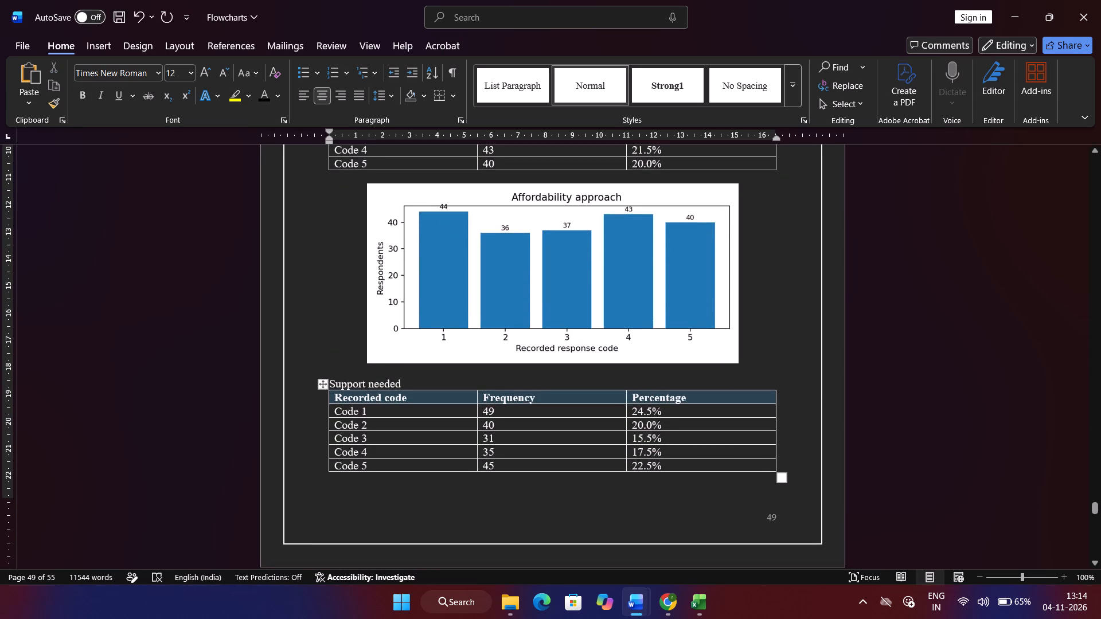
pyautogui.click(301, 388)
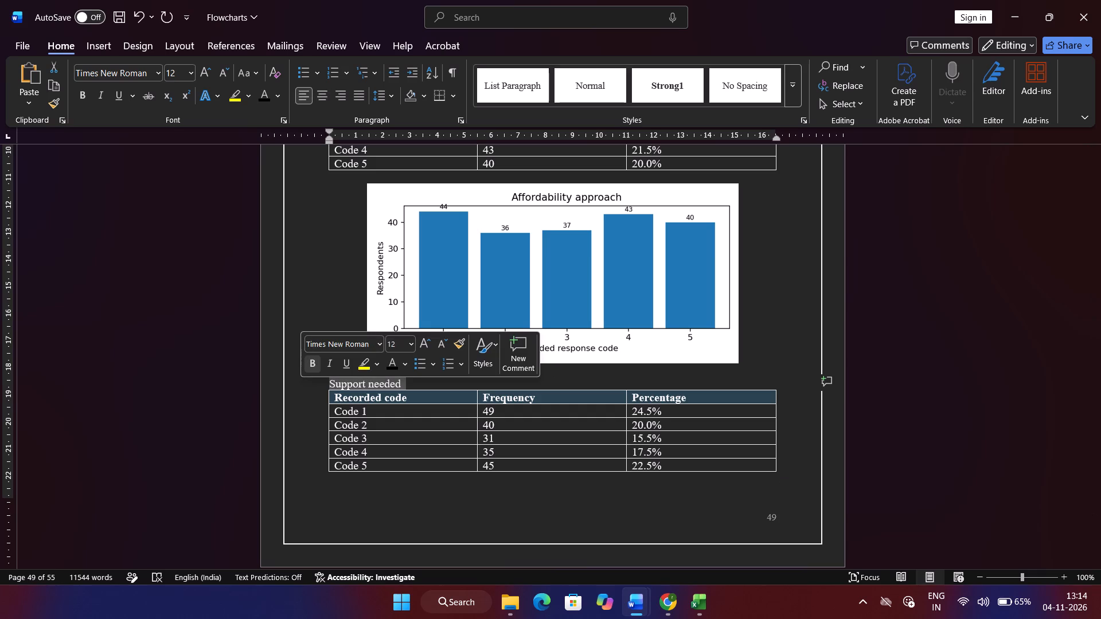
pyautogui.click(309, 359)
pyautogui.click(419, 341)
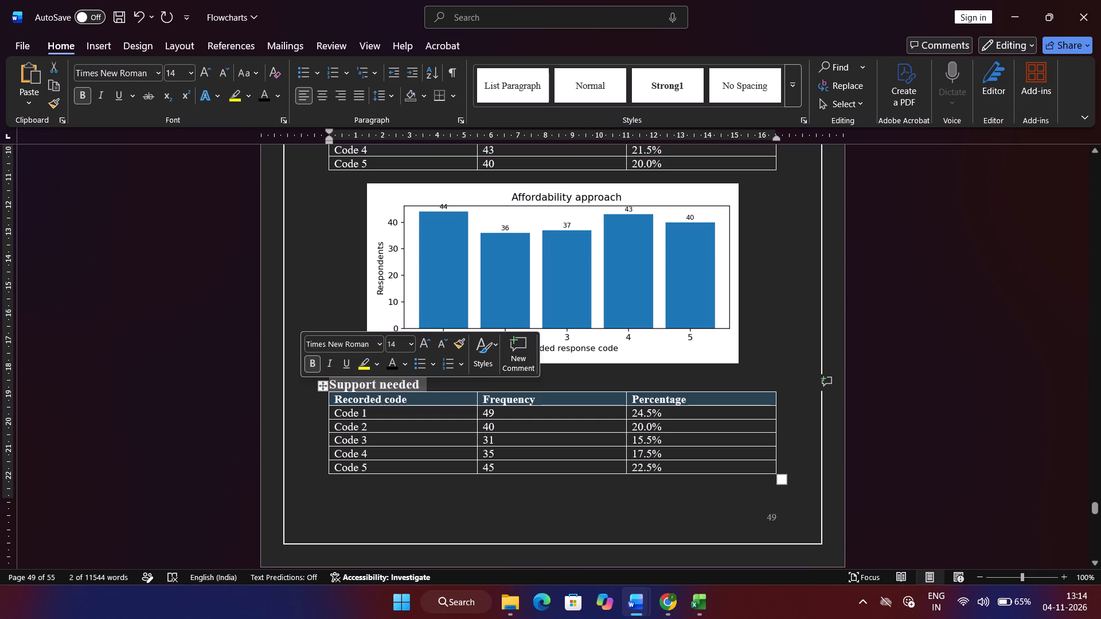
# Insert a blank line above the "Expected main benefit" subheading and make the subheading bold at size 14.
pyautogui.scroll(-5, 366, 446)
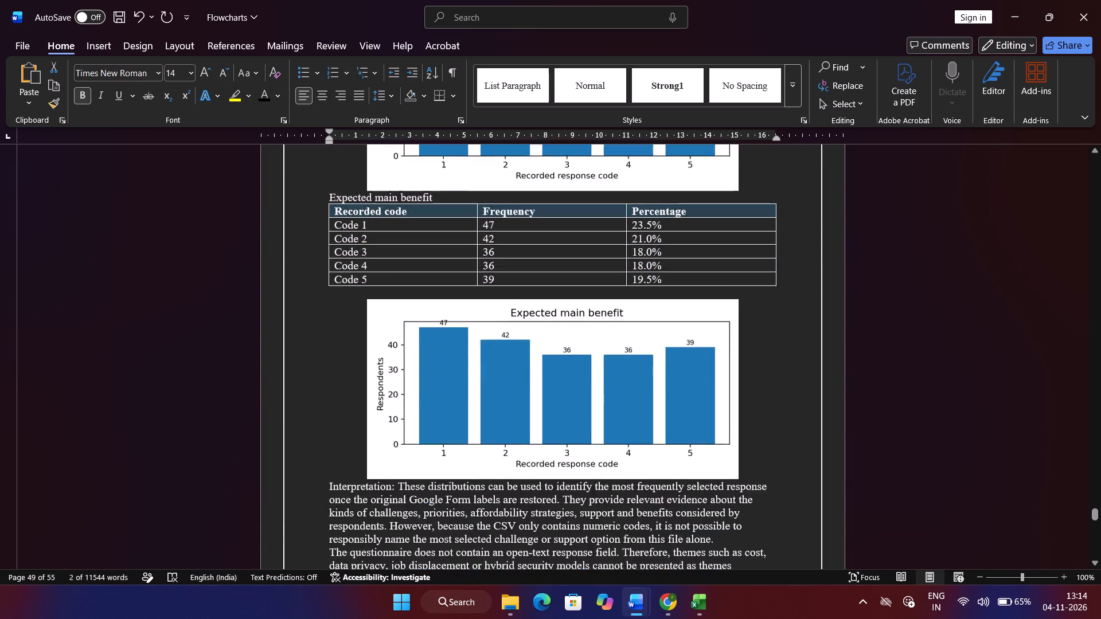
pyautogui.scroll(-1, 366, 446)
pyautogui.scroll(1, 366, 446)
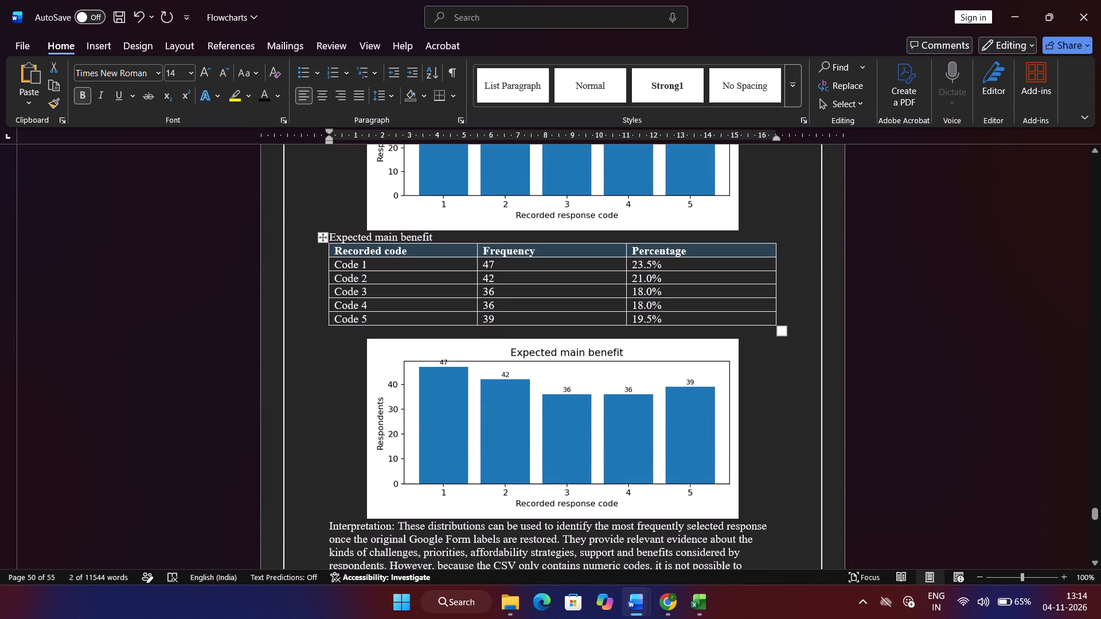
pyautogui.click(764, 222)
pyautogui.press('Return')
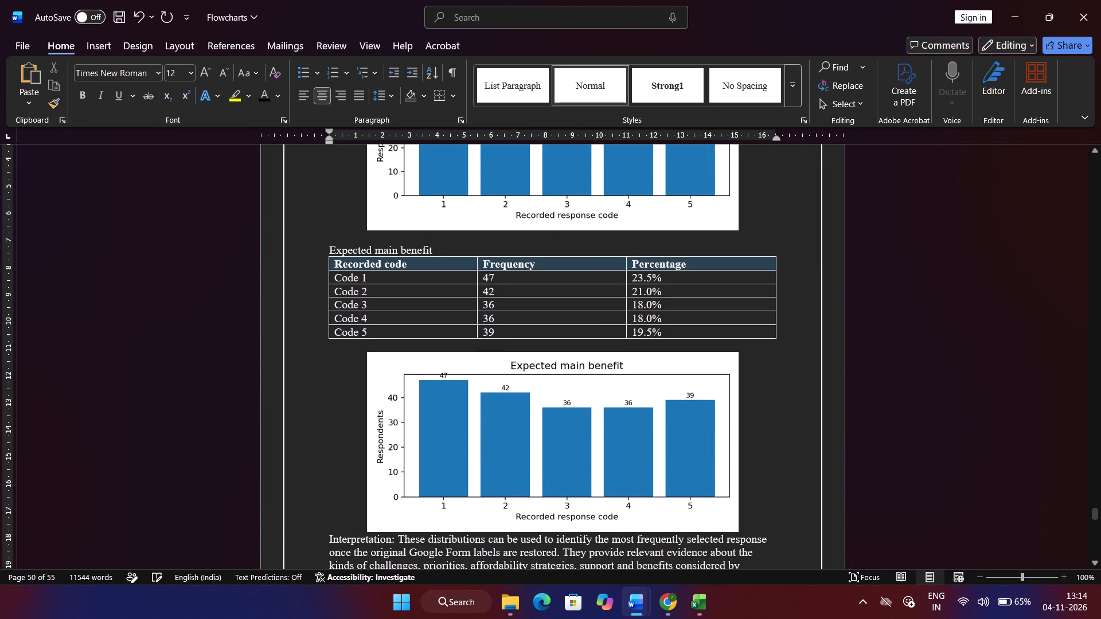
pyautogui.click(309, 256)
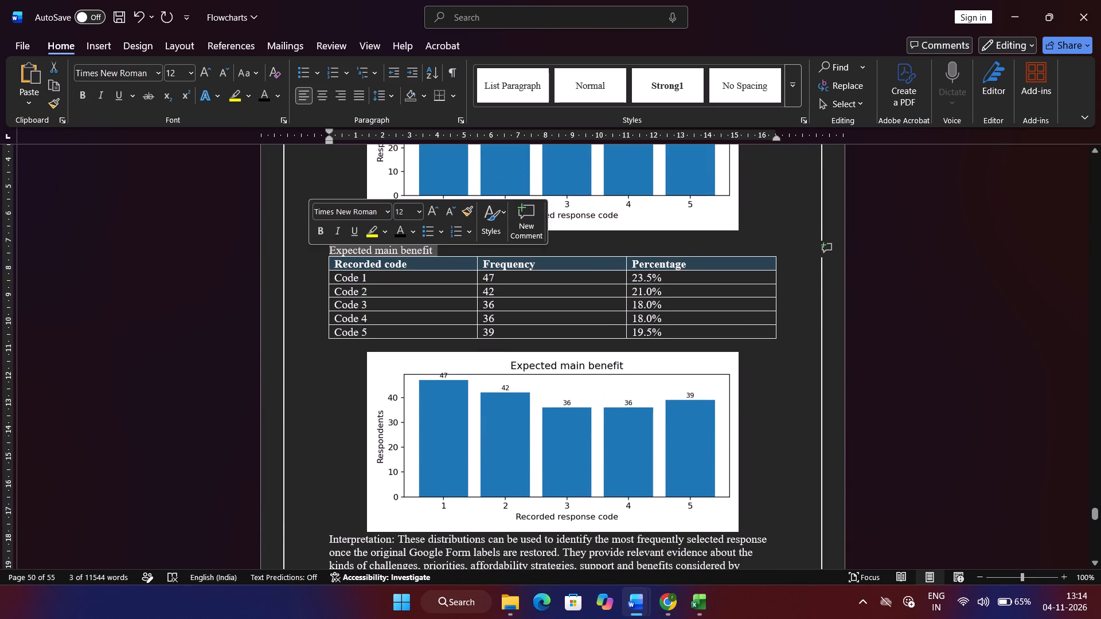
pyautogui.click(319, 235)
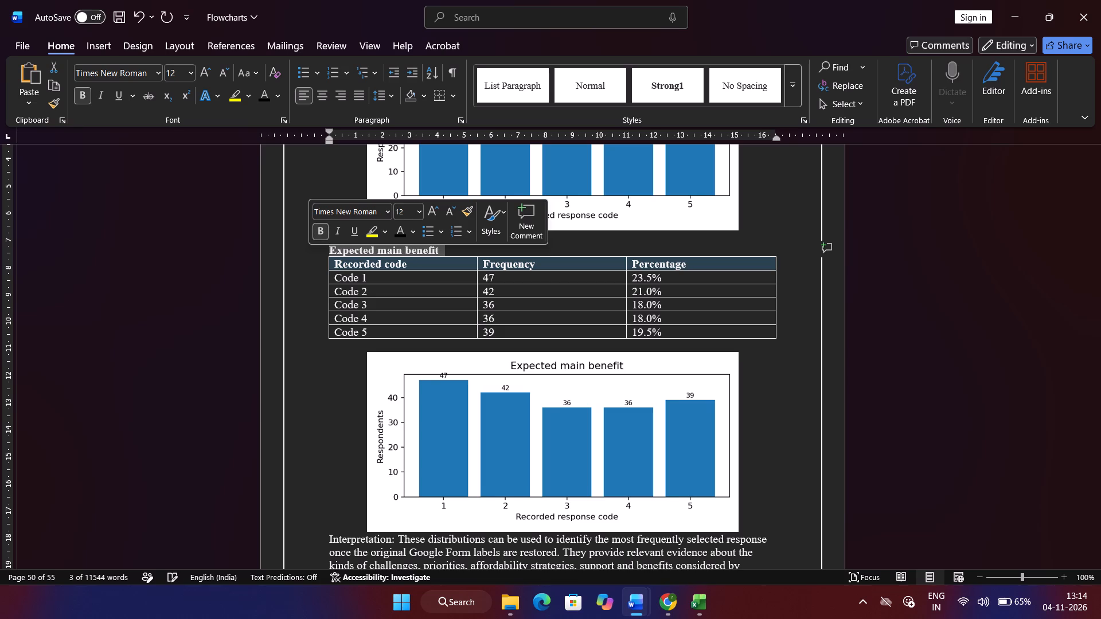
pyautogui.click(435, 214)
# Insert a blank line below the "Expected main benefit" chart and make the following "Interpretation:" label bold at size 14.
pyautogui.scroll(-1, 435, 214)
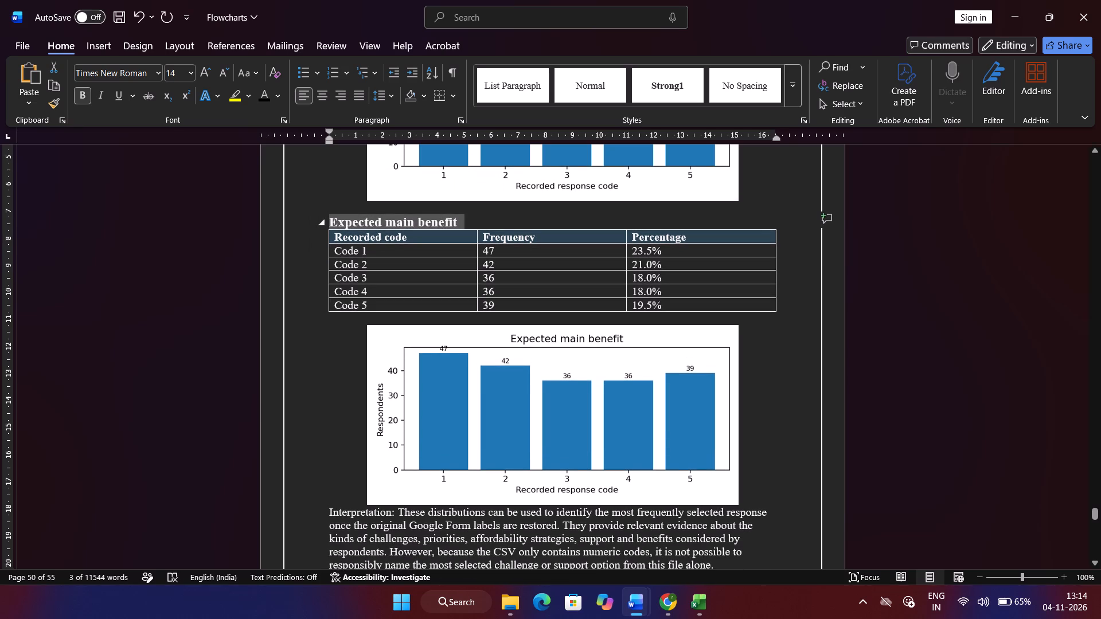
pyautogui.click(749, 500)
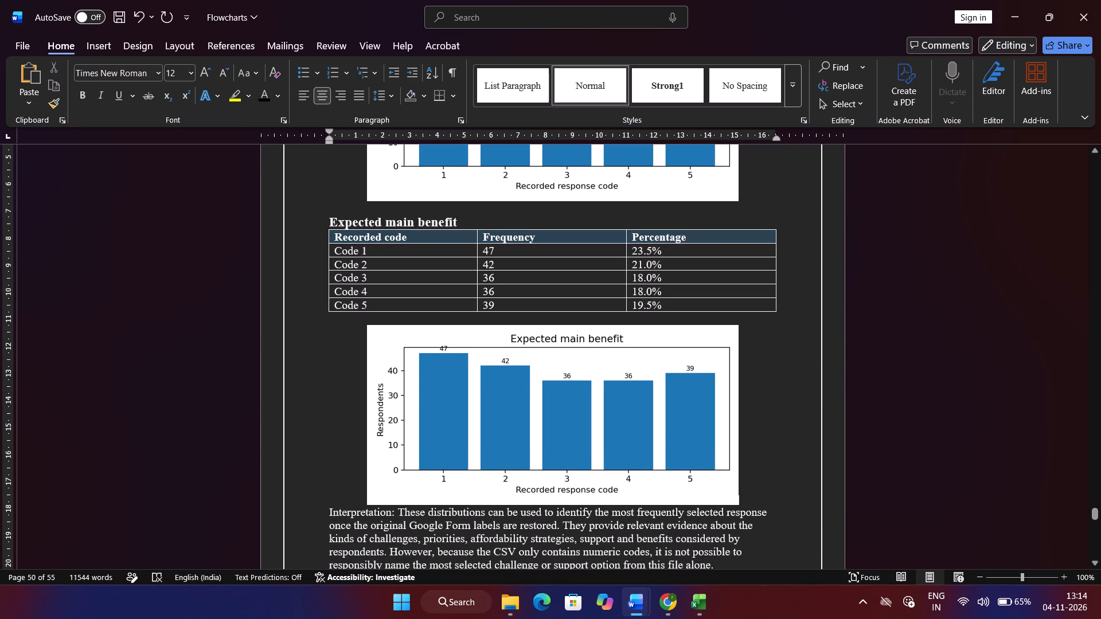
pyautogui.press('Return')
pyautogui.scroll(-1, 749, 500)
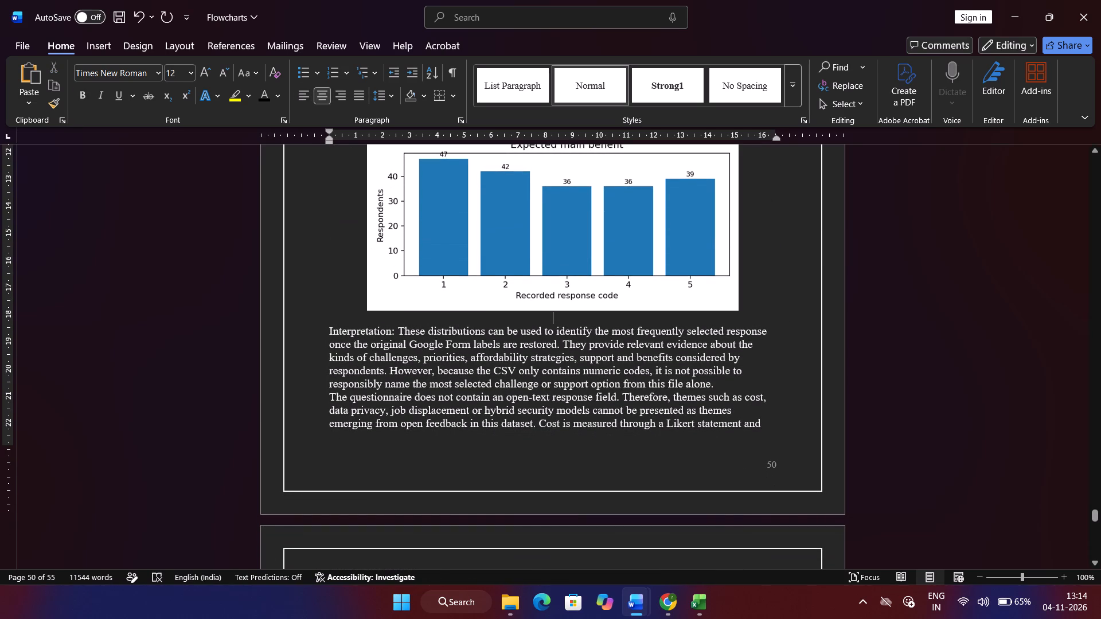
pyautogui.moveTo(394, 331); pyautogui.dragTo(290, 317)
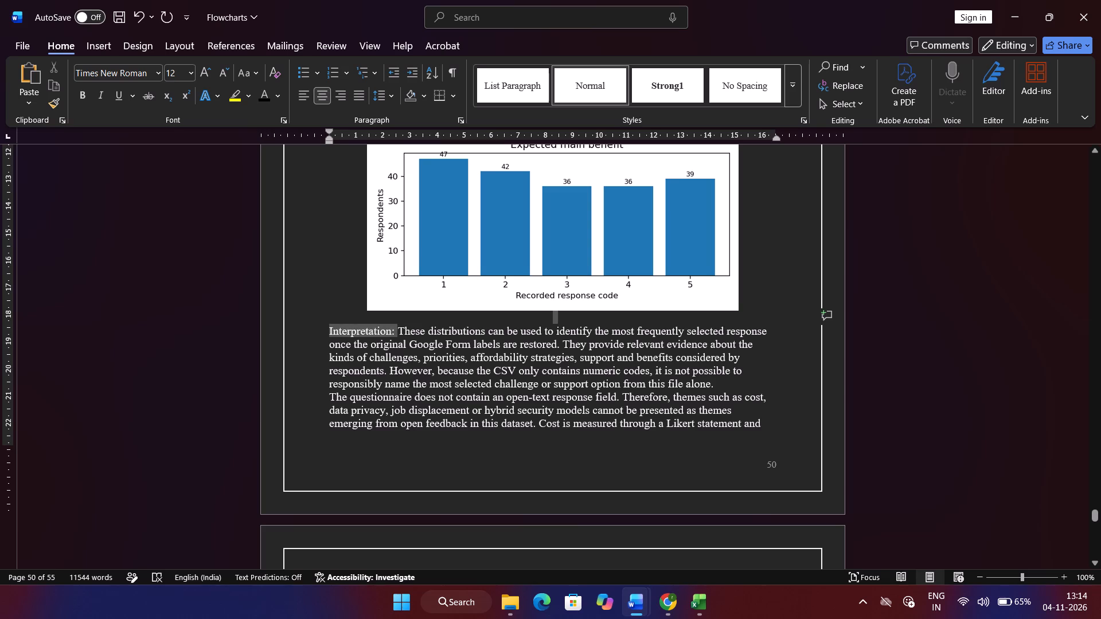
pyautogui.moveTo(290, 317); pyautogui.dragTo(321, 336)
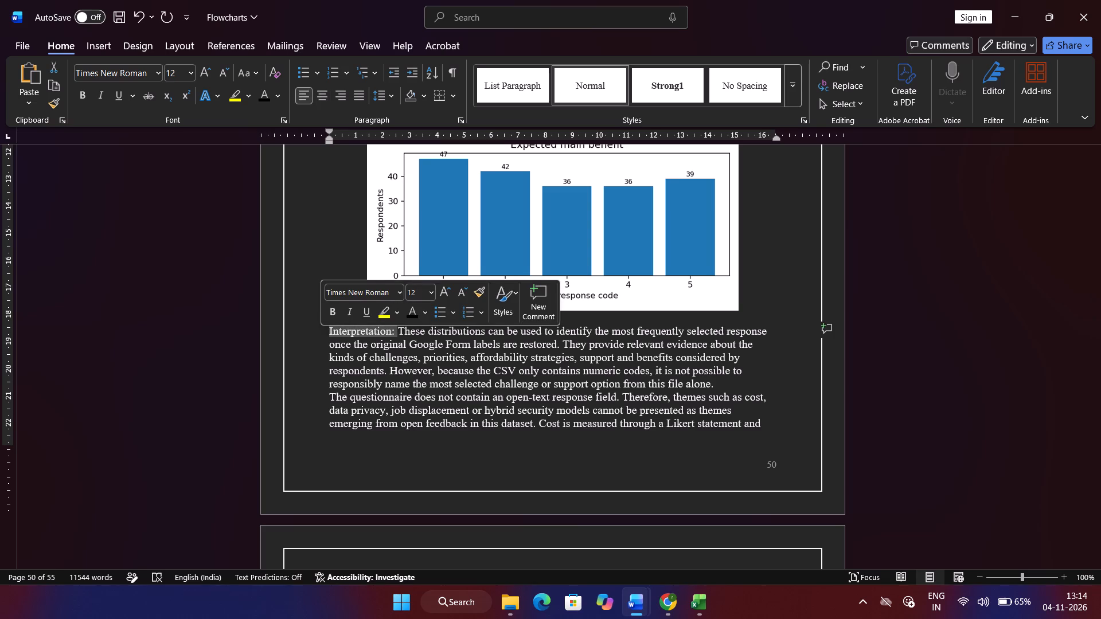
pyautogui.click(333, 311)
pyautogui.click(441, 293)
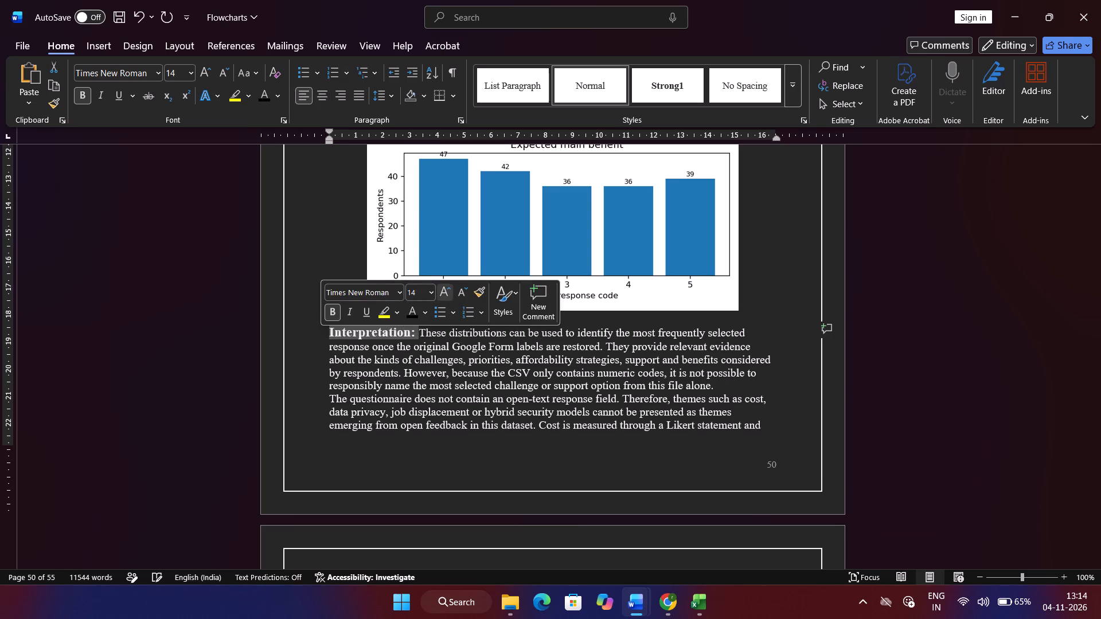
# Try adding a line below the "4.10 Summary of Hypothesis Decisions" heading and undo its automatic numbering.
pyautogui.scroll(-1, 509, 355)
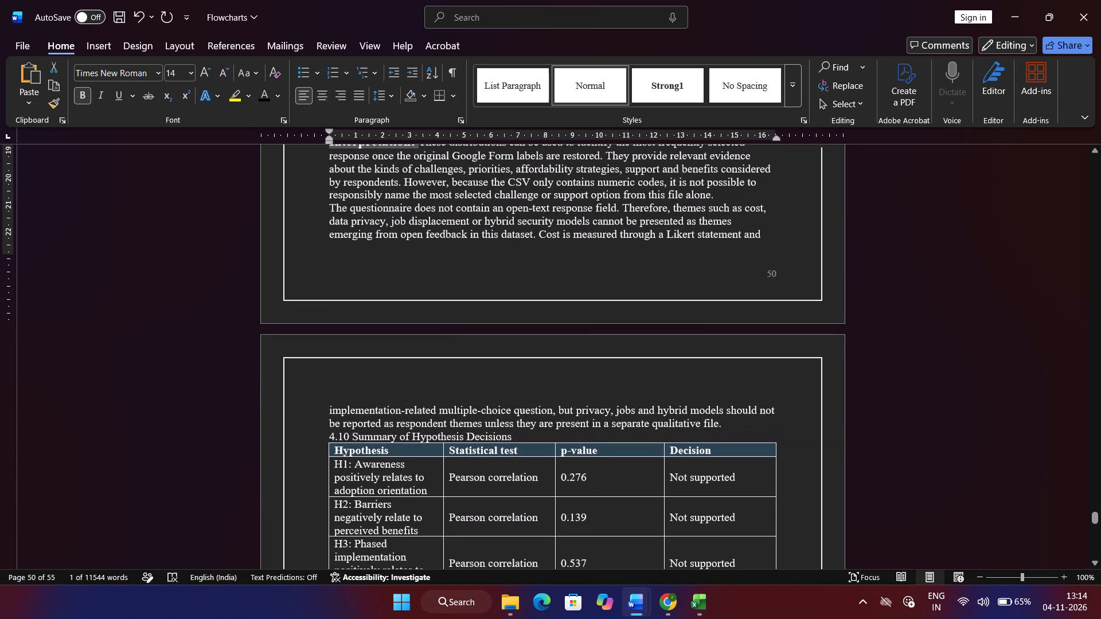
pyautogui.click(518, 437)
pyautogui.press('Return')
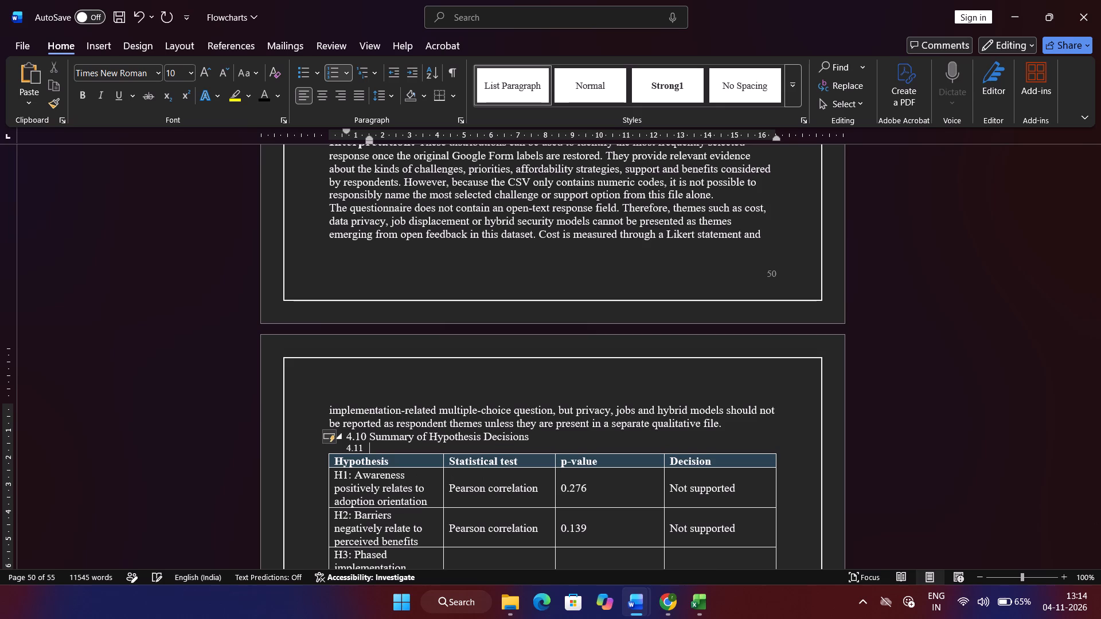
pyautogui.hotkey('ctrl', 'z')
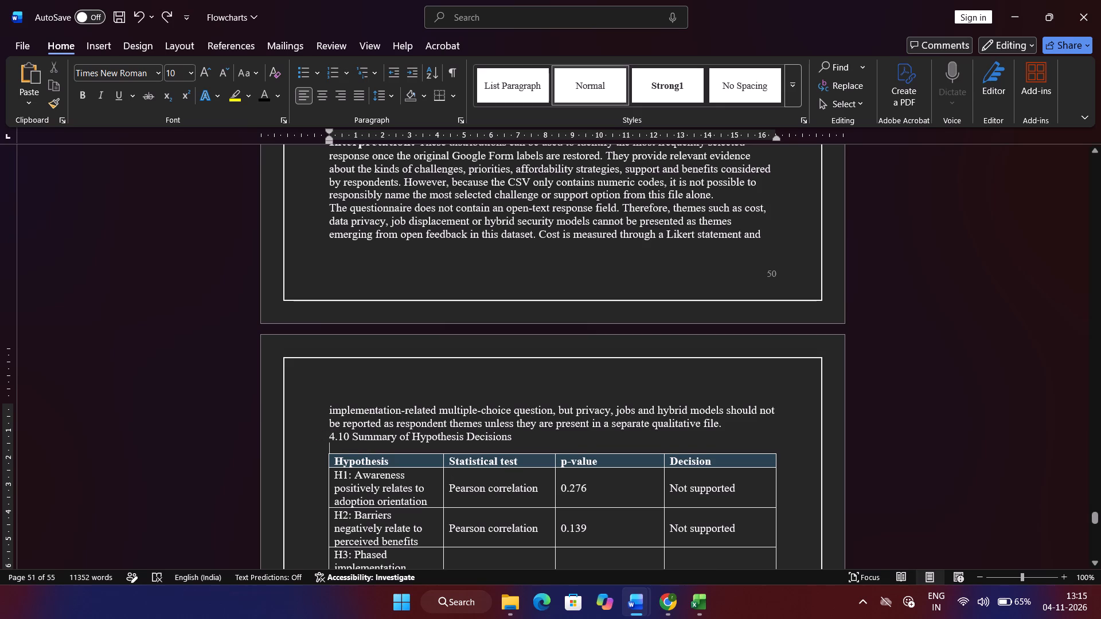
# Insert a blank line above the "4.10 Summary of Hypothesis Decisions" heading and delete the empty line between it and the table.
pyautogui.click(753, 425)
pyautogui.press('Return')
pyautogui.press('Down')
pyautogui.press('Down')
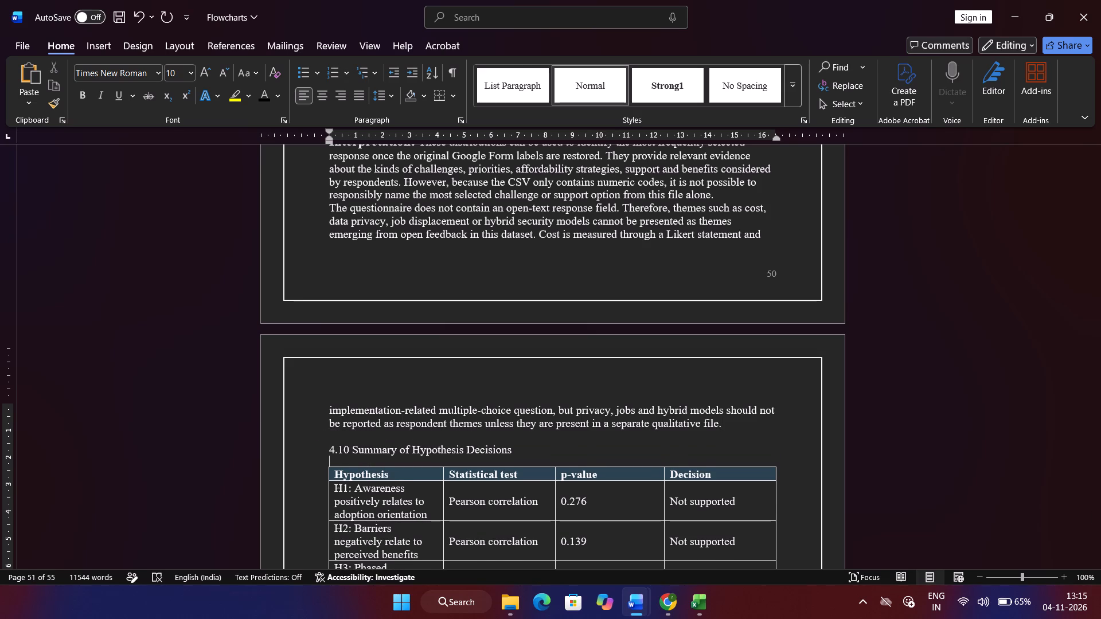
pyautogui.press('BackSpace')
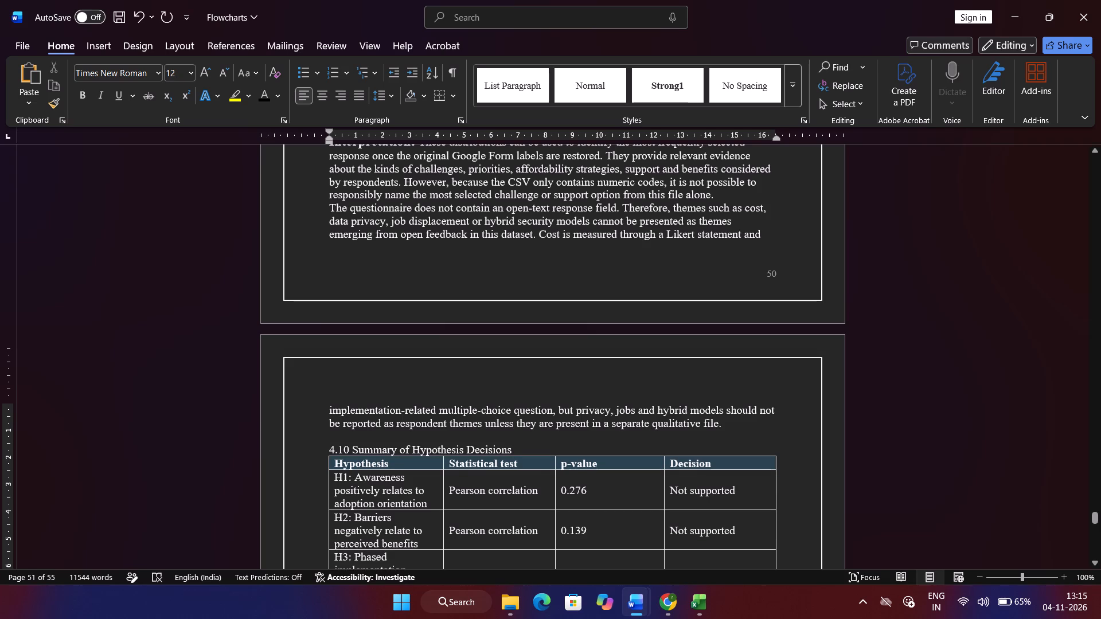
# Make the "4.10 Summary of Hypothesis Decisions" heading bold at size 14.
pyautogui.click(309, 449)
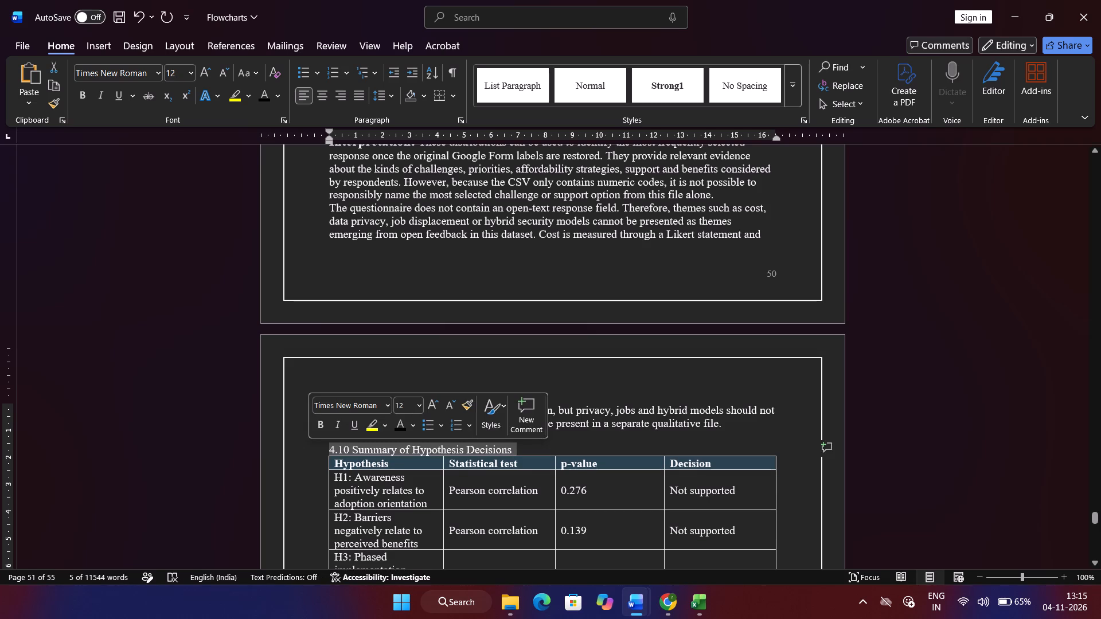
pyautogui.click(317, 426)
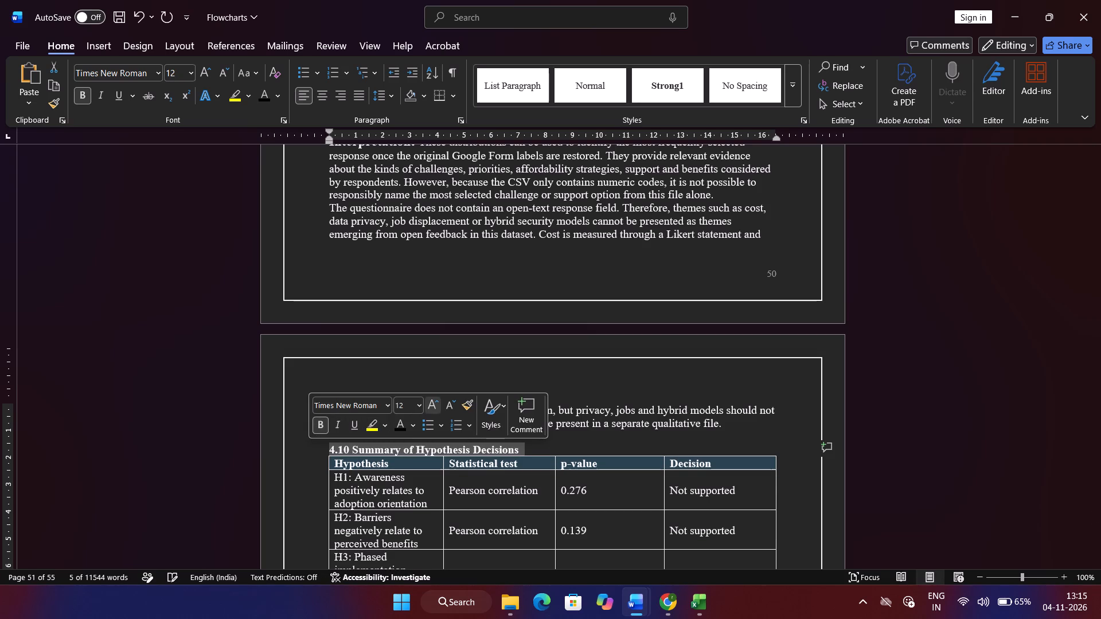
pyautogui.click(438, 400)
# Delete the "Important Data Note Before Final Submission" heading and its paragraph at the end of Chapter 4.
pyautogui.scroll(-1, 434, 521)
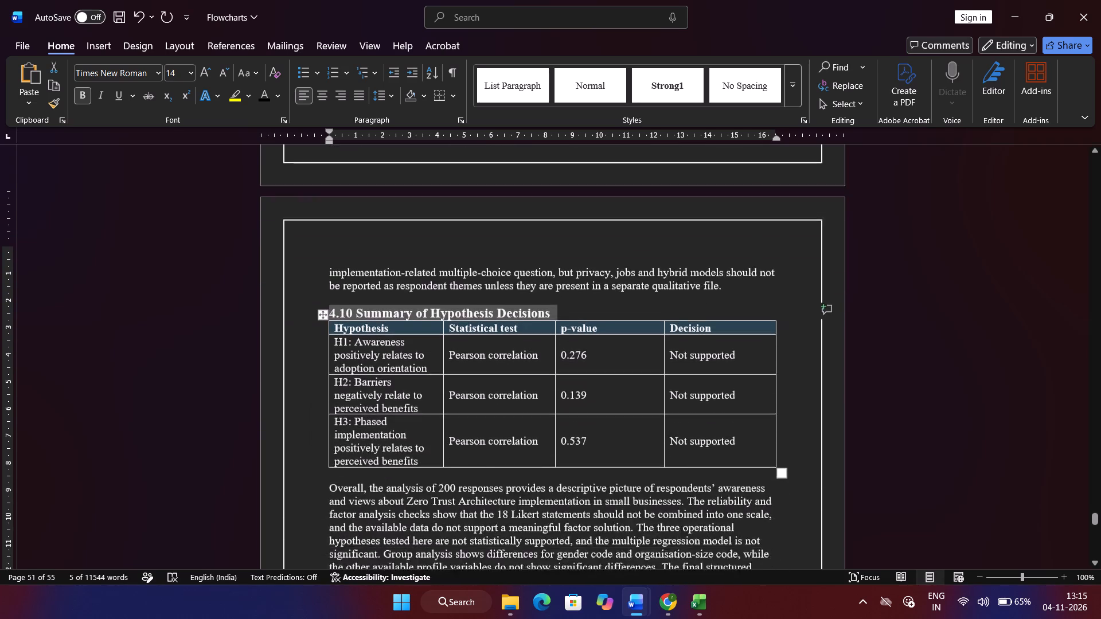
pyautogui.scroll(-1, 434, 521)
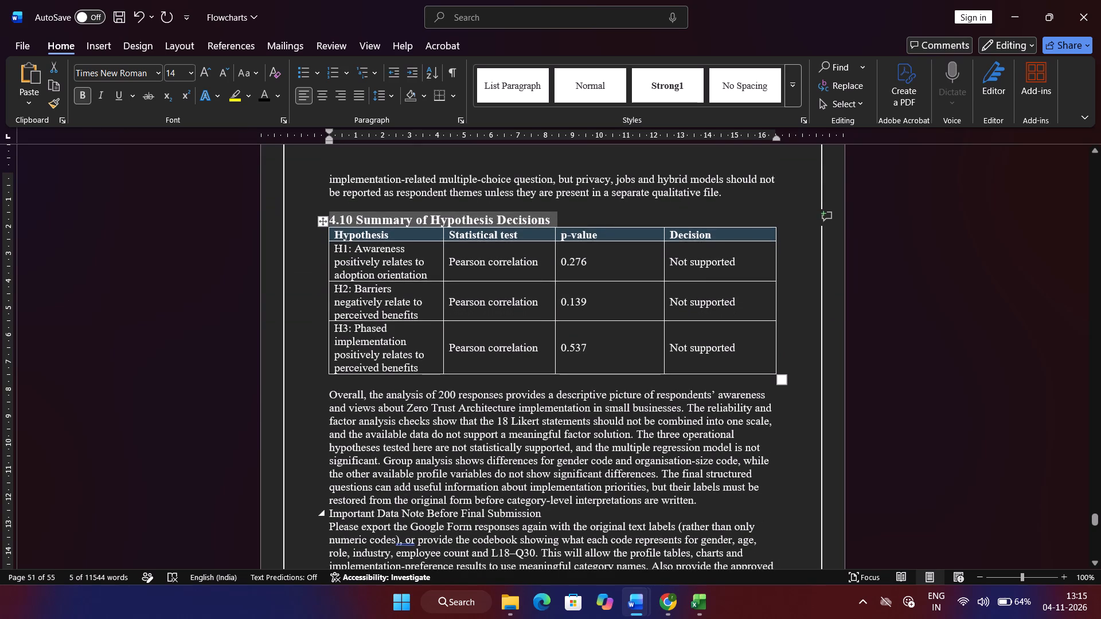
pyautogui.click(558, 511)
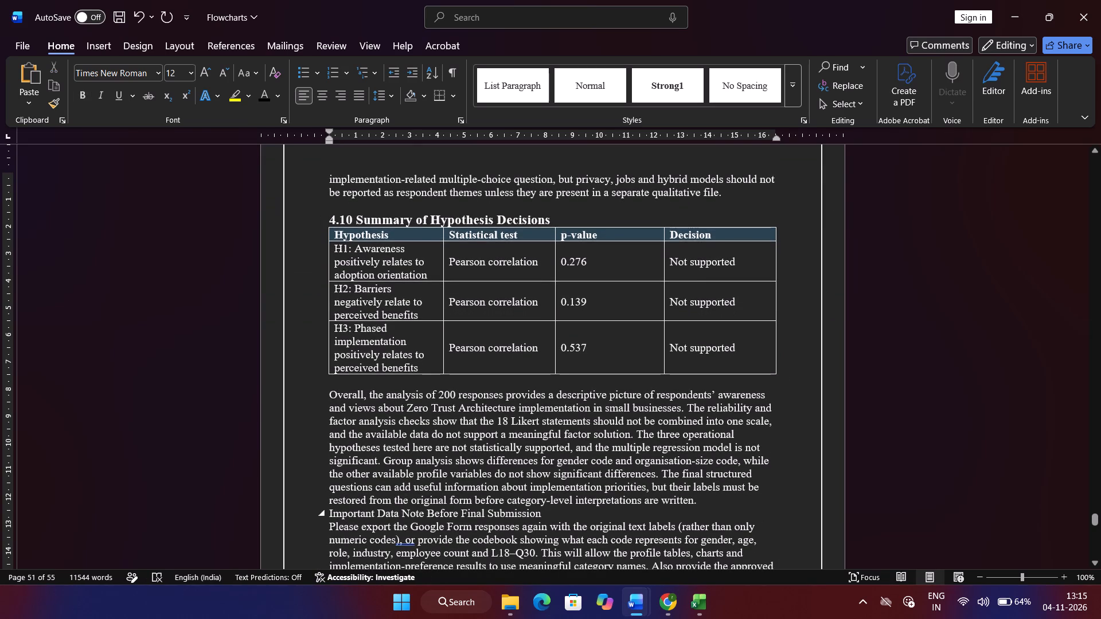
pyautogui.click(701, 504)
pyautogui.press('Return')
pyautogui.scroll(-3, 701, 504)
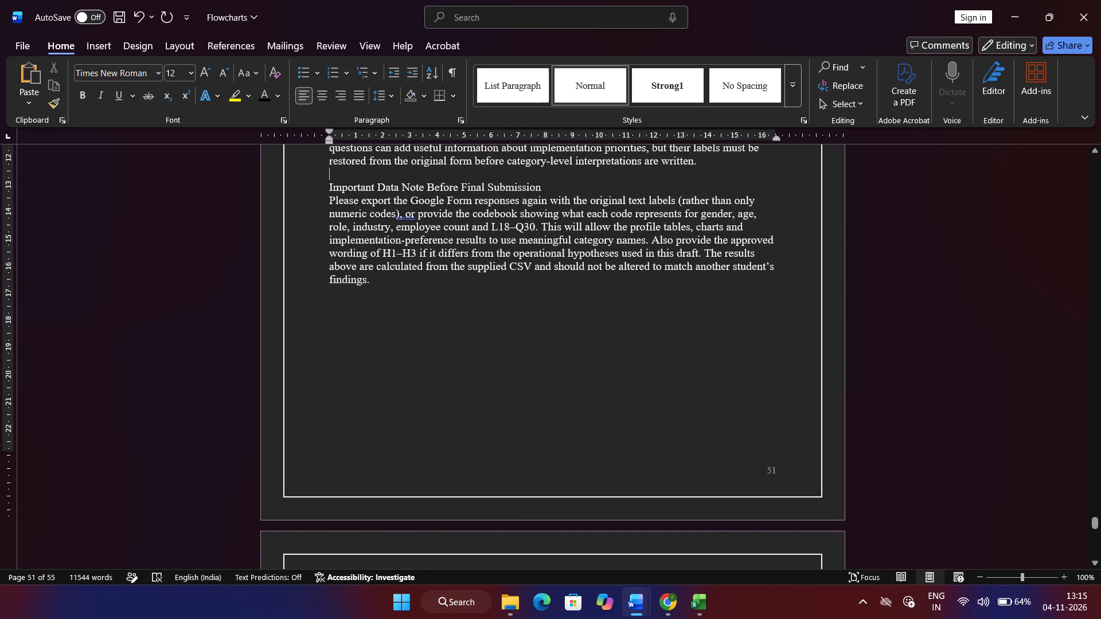
pyautogui.moveTo(377, 289); pyautogui.dragTo(323, 177)
pyautogui.press('BackSpace')
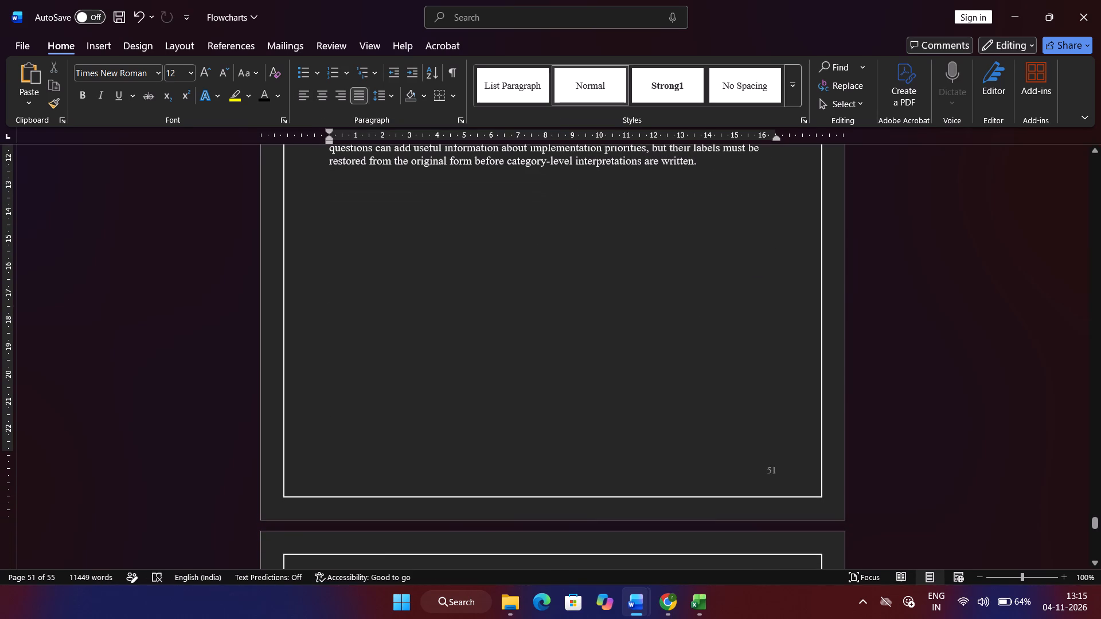
# Set all text in the table under "4.10 Summary of Hypothesis Decisions" to size 14.
pyautogui.hscroll(2, 363, 263)
pyautogui.scroll(1, 363, 263)
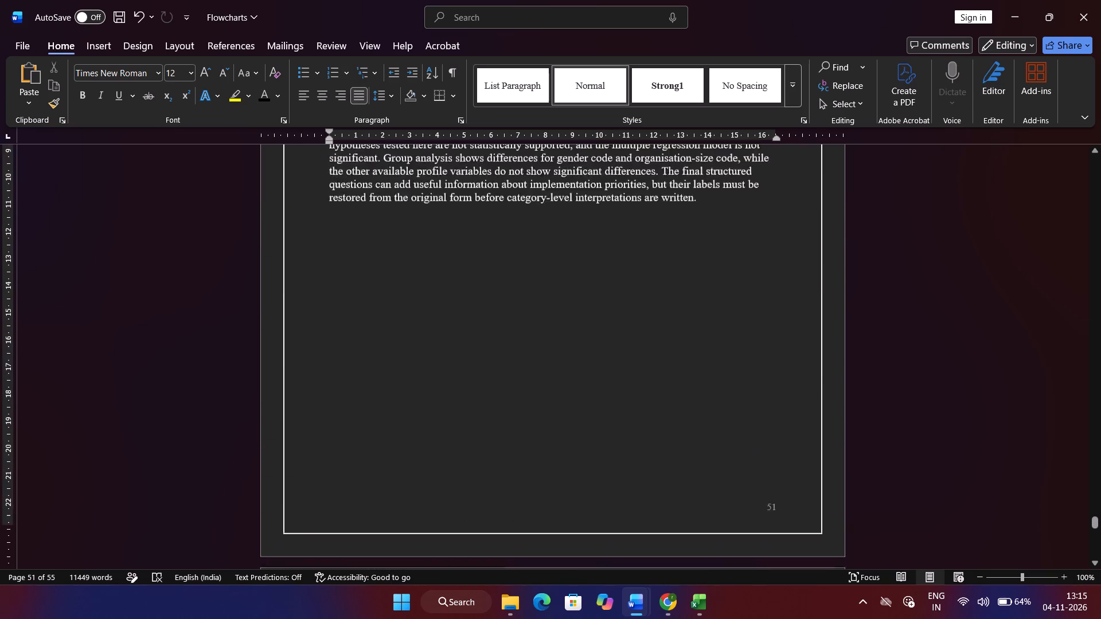
pyautogui.scroll(4, 363, 263)
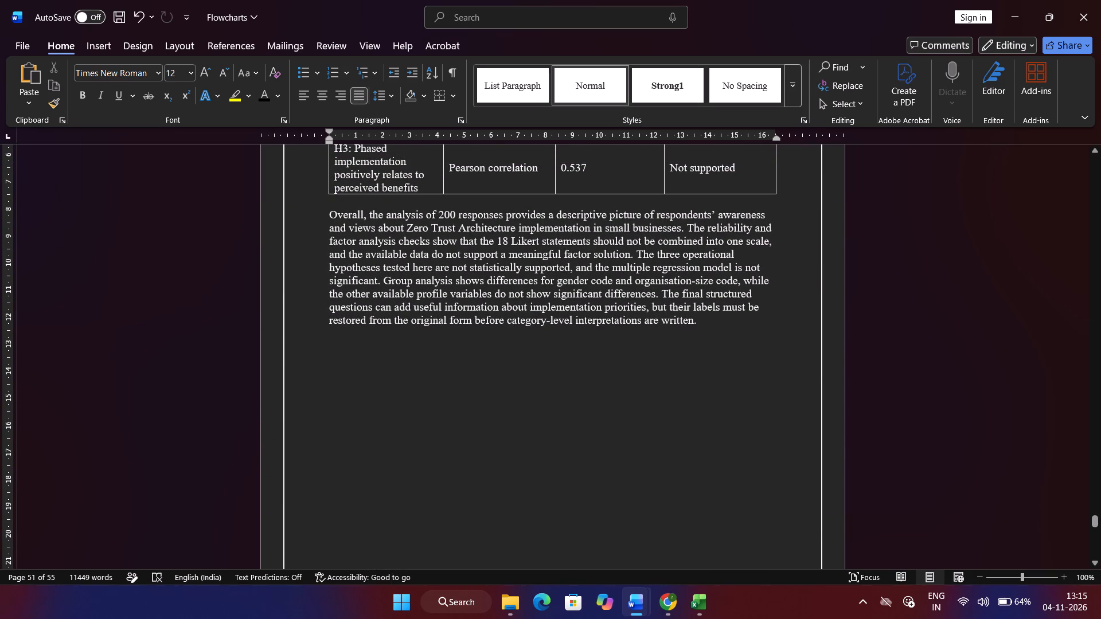
pyautogui.scroll(3, 363, 263)
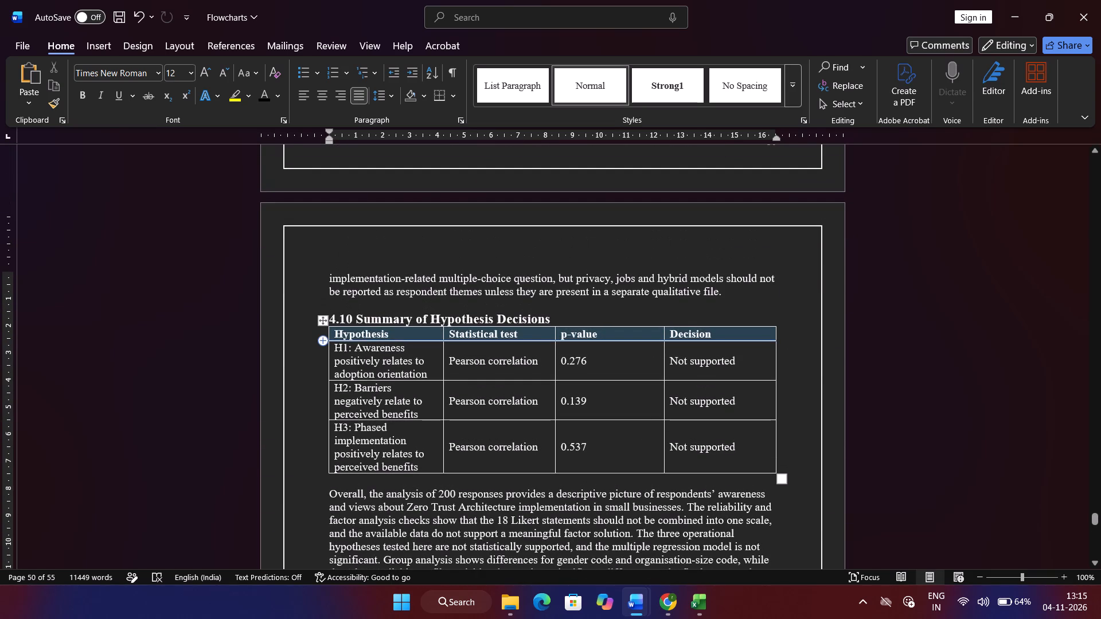
pyautogui.moveTo(311, 326); pyautogui.dragTo(490, 435)
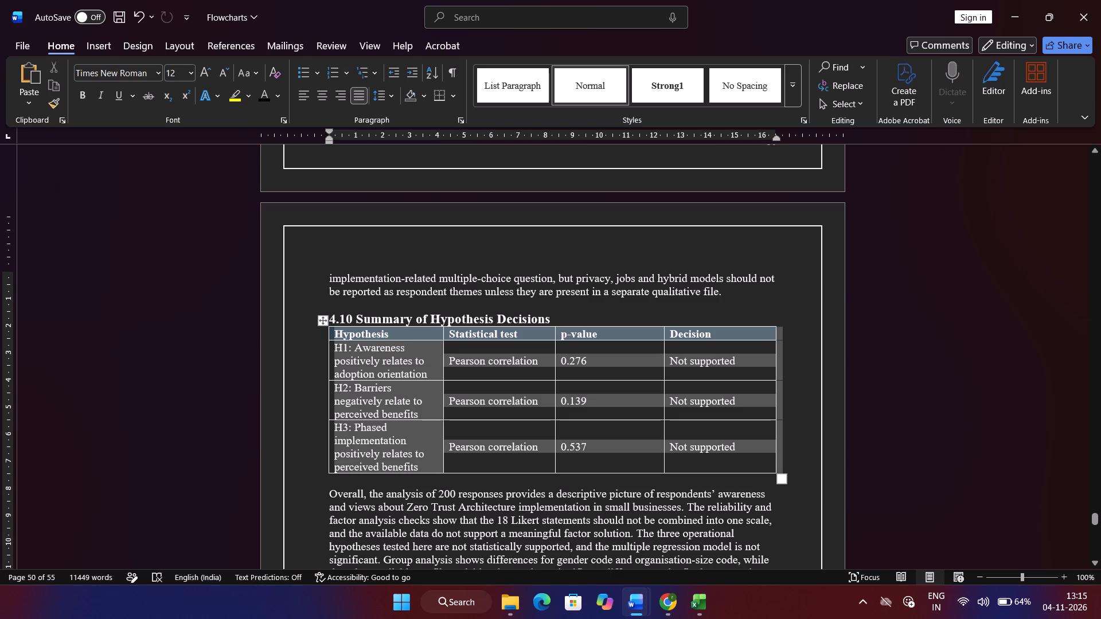
pyautogui.moveTo(490, 435); pyautogui.dragTo(484, 460)
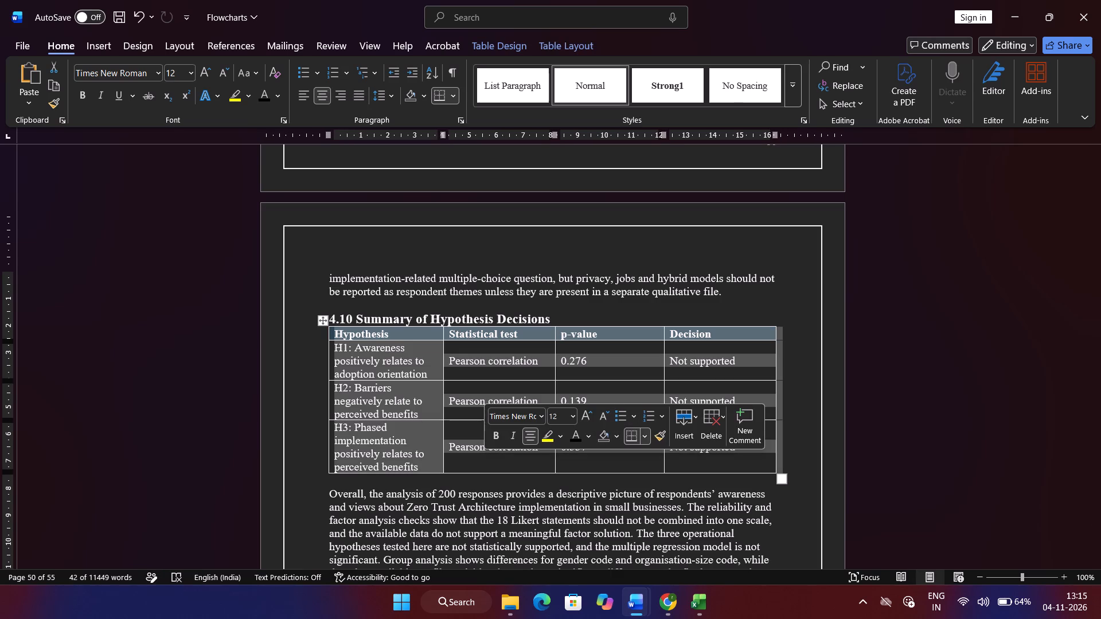
pyautogui.click(588, 417)
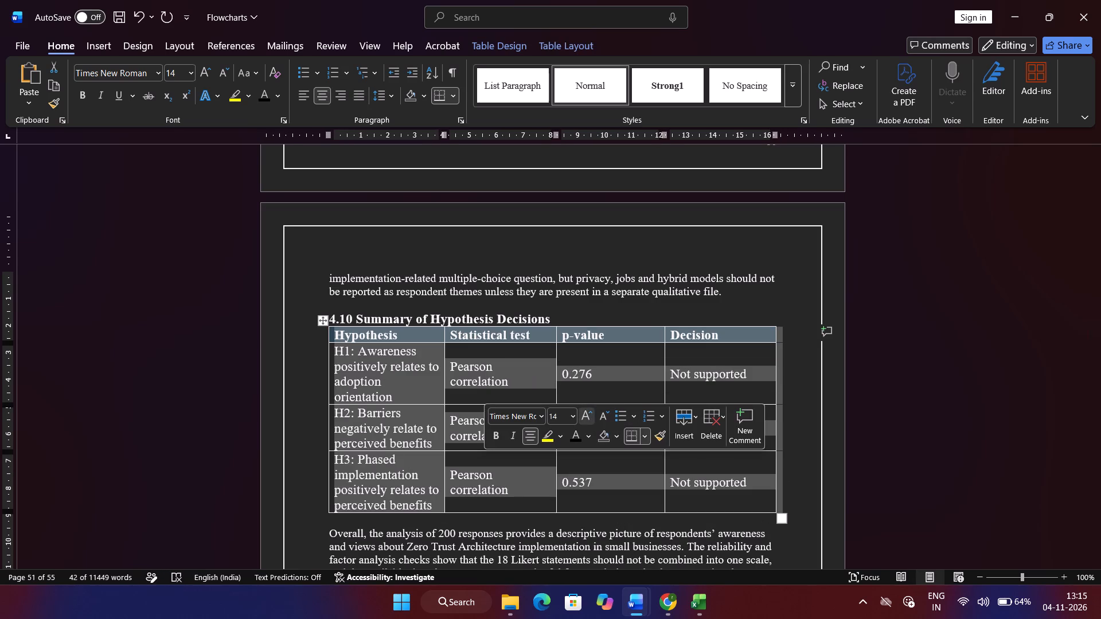
# Set all text in the "Expected main benefit" table to size 14.
pyautogui.scroll(3, 530, 240)
pyautogui.hscroll(1, 530, 240)
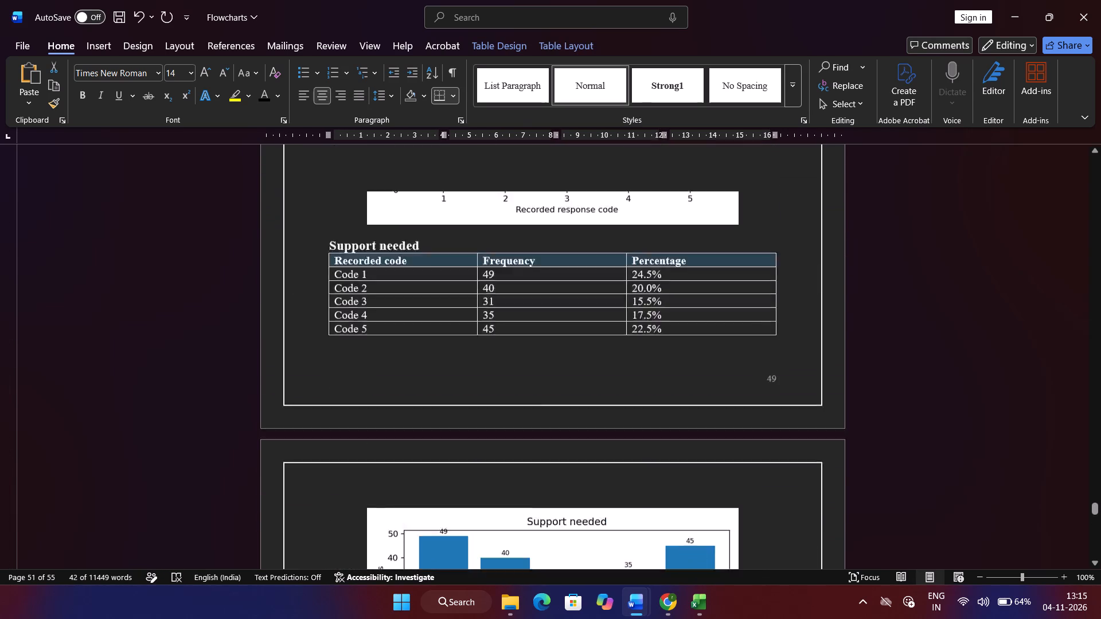
pyautogui.hscroll(1, 530, 240)
pyautogui.scroll(-1, 530, 240)
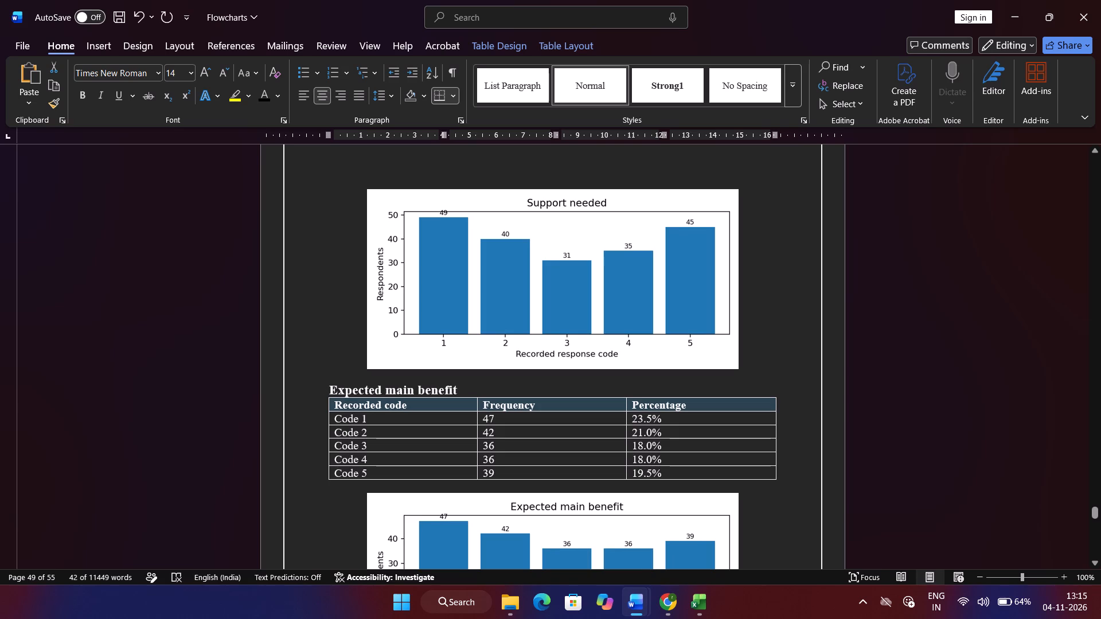
pyautogui.moveTo(318, 403); pyautogui.dragTo(477, 469)
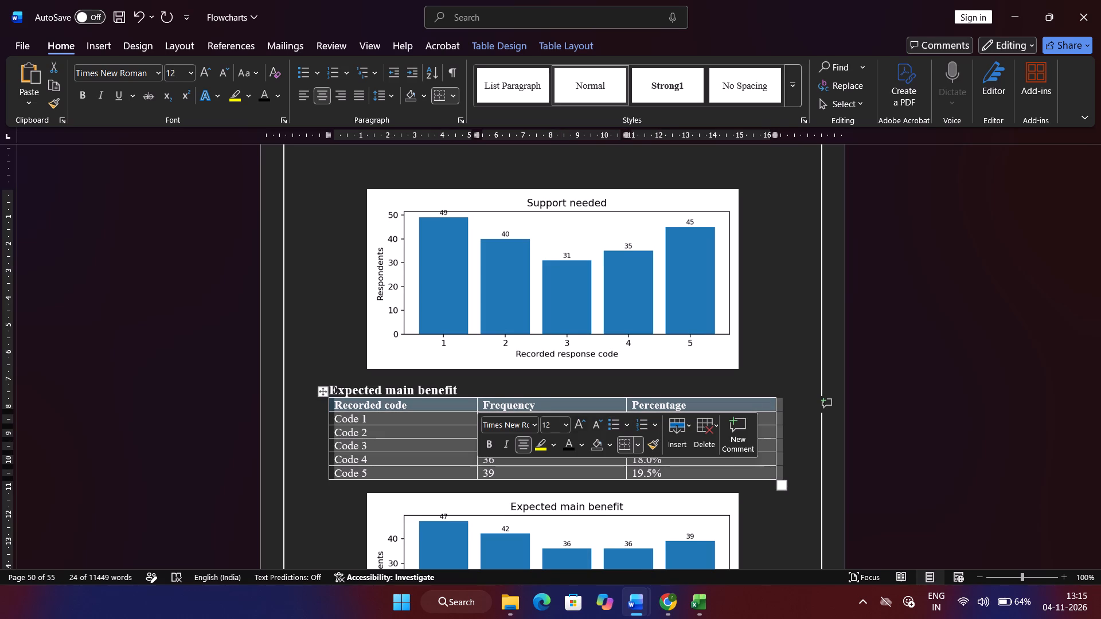
pyautogui.click(586, 428)
# Set all text in the "Support needed" table to size 14.
pyautogui.scroll(2, 493, 322)
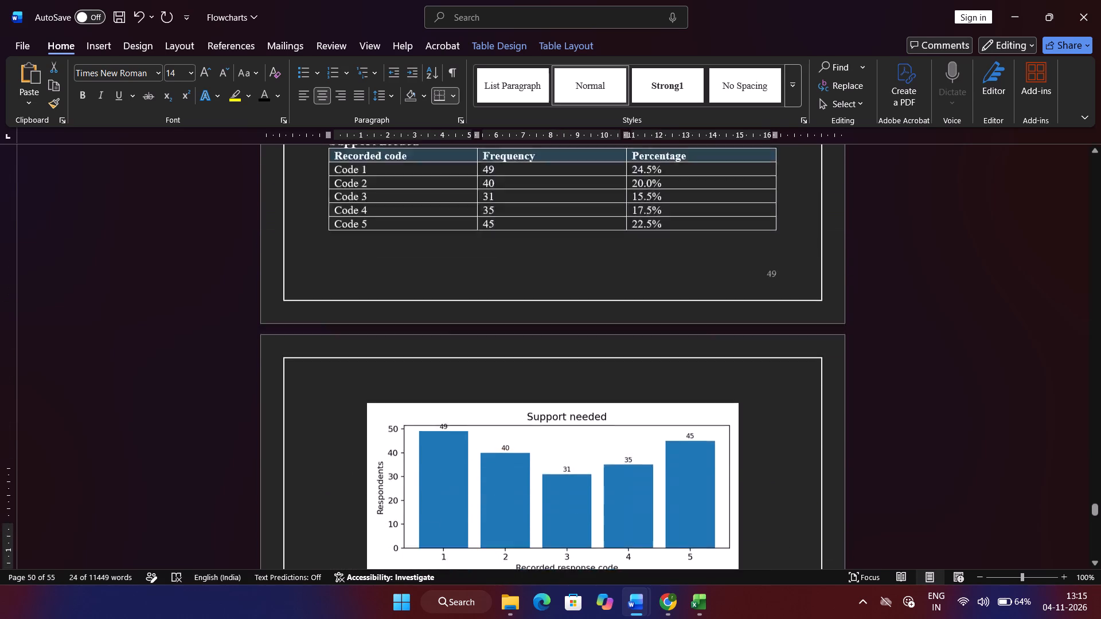
pyautogui.scroll(1, 493, 322)
pyautogui.moveTo(313, 430); pyautogui.dragTo(354, 462)
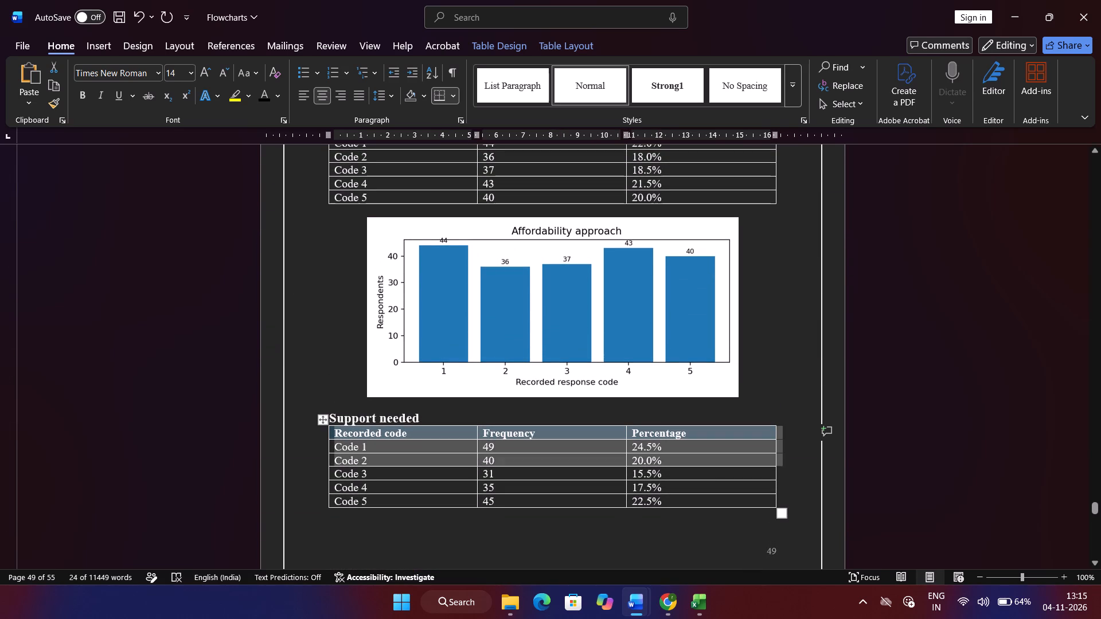
pyautogui.moveTo(354, 462); pyautogui.dragTo(391, 501)
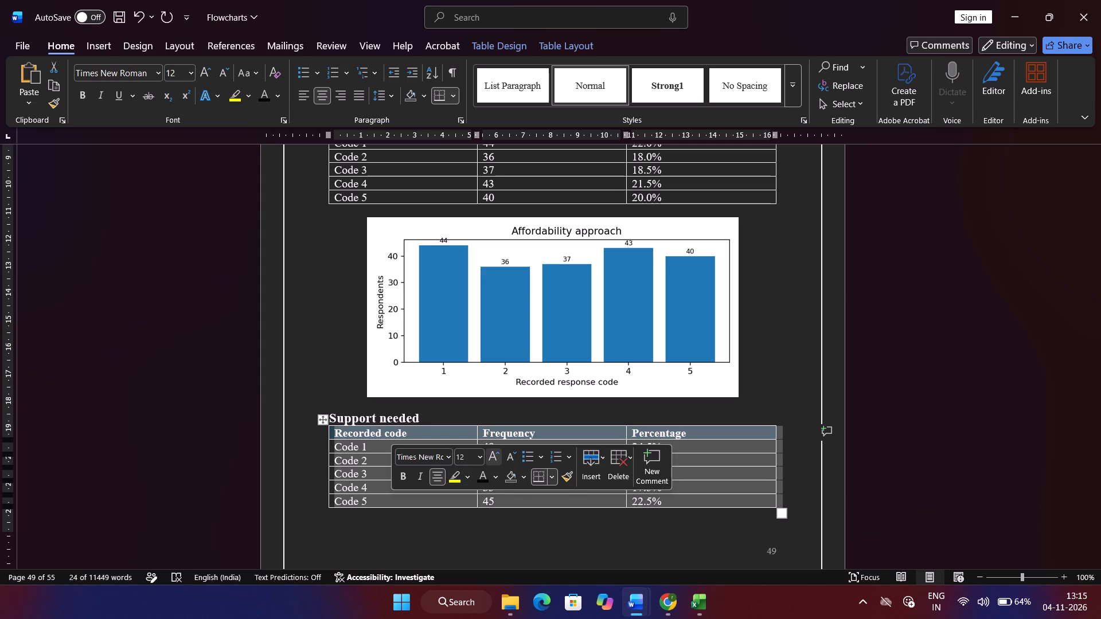
pyautogui.click(487, 460)
# Set all text in the "Affordability approach" table to size 14.
pyautogui.scroll(1, 420, 275)
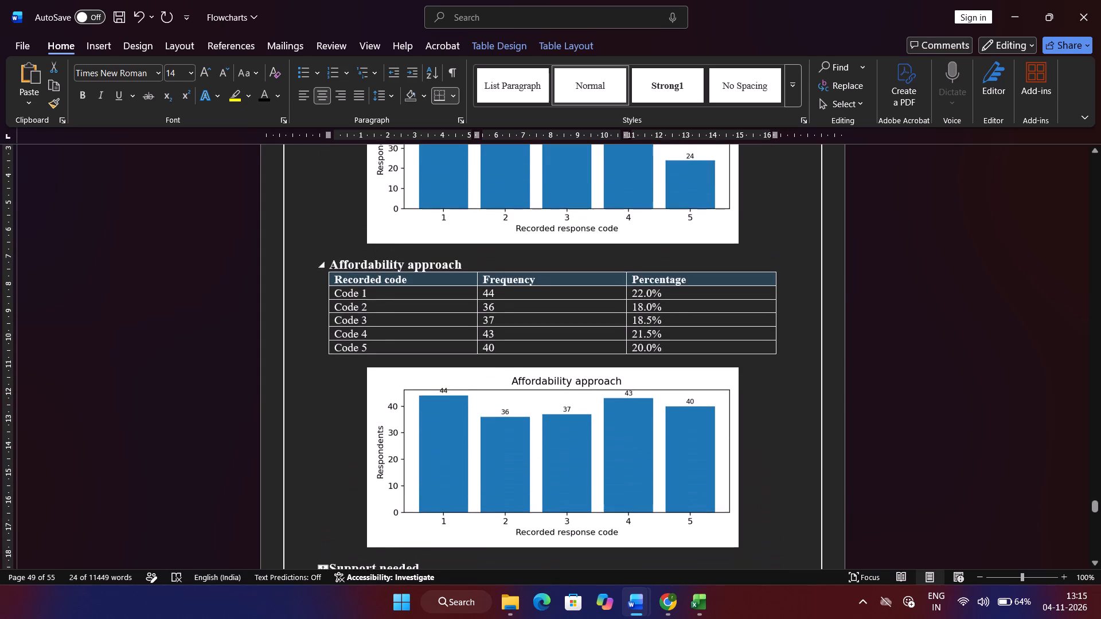
pyautogui.moveTo(313, 279); pyautogui.dragTo(406, 326)
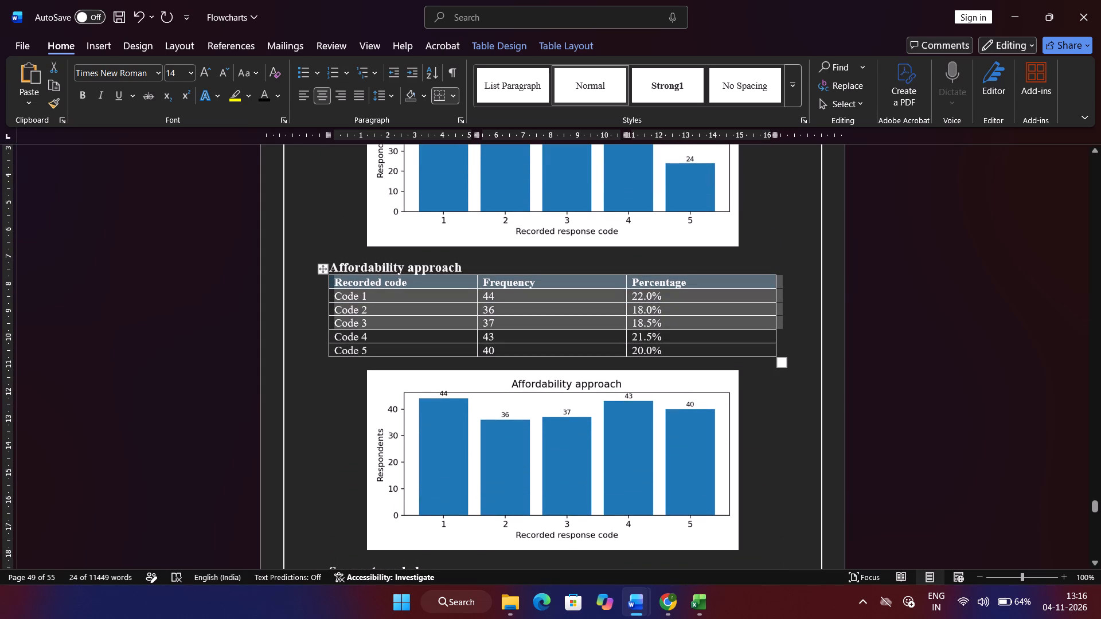
pyautogui.moveTo(406, 326); pyautogui.dragTo(473, 351)
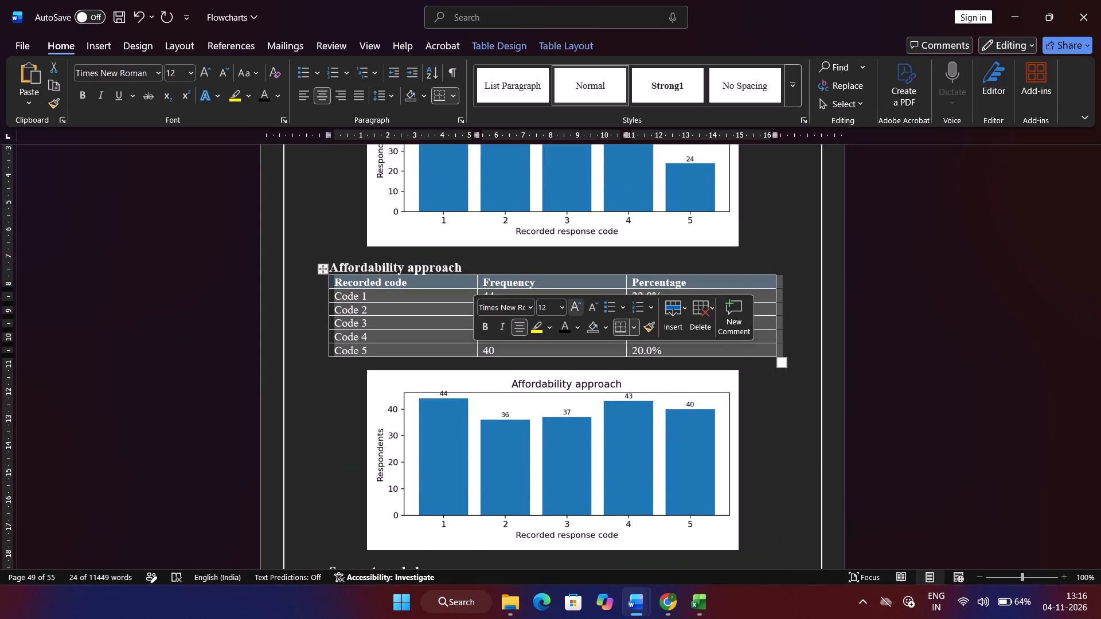
pyautogui.click(576, 308)
# Set all text in the "First security priority" table to size 14.
pyautogui.scroll(2, 417, 283)
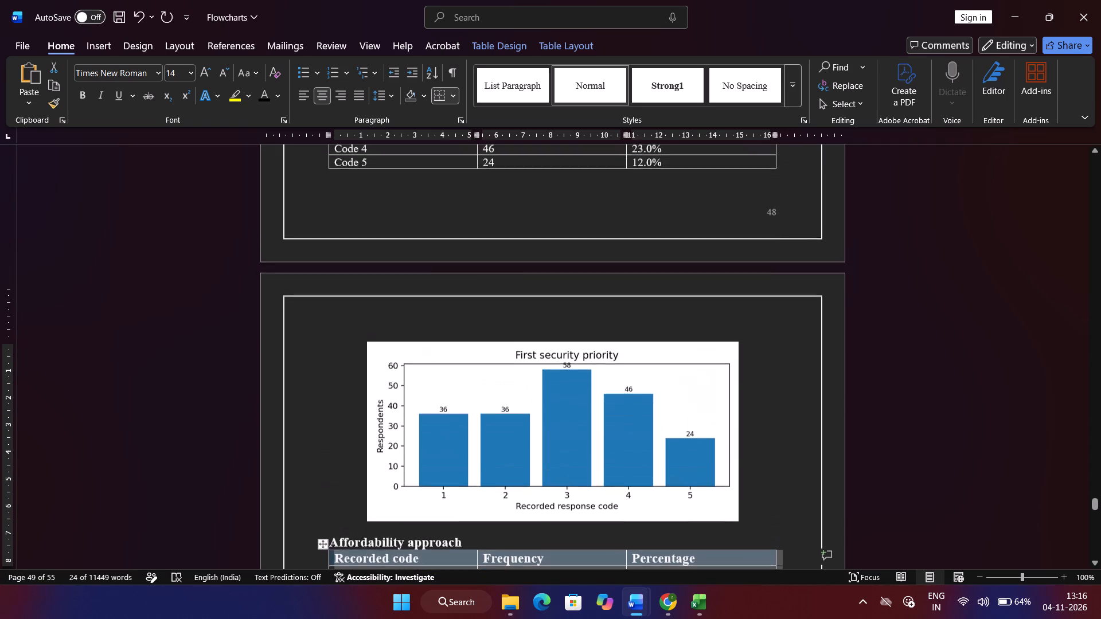
pyautogui.scroll(1, 417, 283)
pyautogui.moveTo(306, 289); pyautogui.dragTo(384, 359)
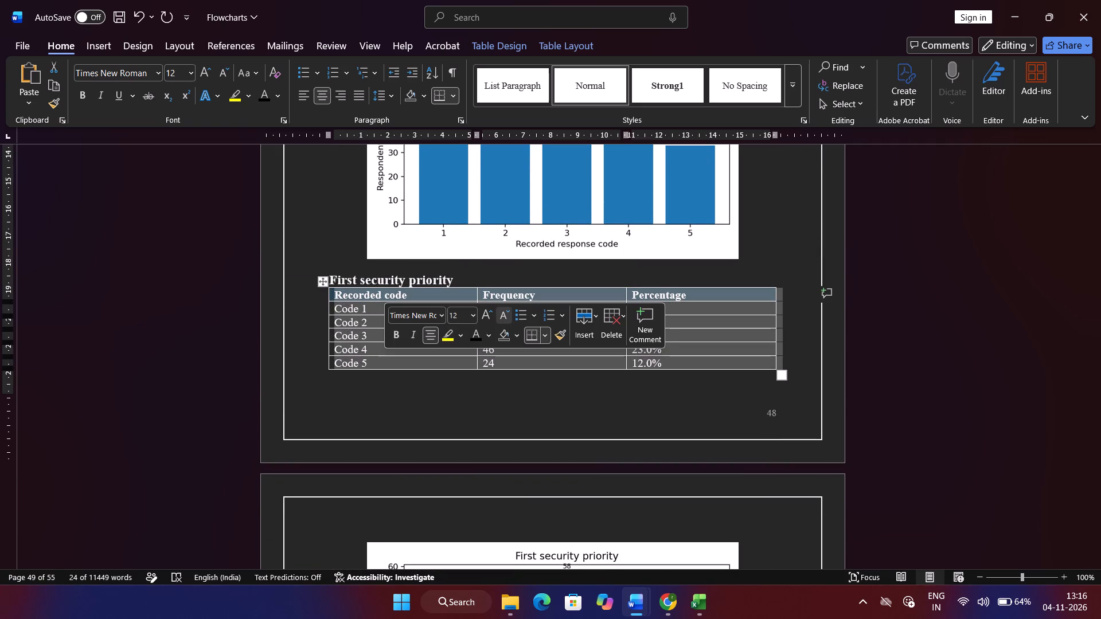
pyautogui.click(485, 315)
# Set all text in the "Biggest ZTA implementation challenge" table to size 14.
pyautogui.scroll(2, 455, 216)
pyautogui.moveTo(316, 202); pyautogui.dragTo(598, 278)
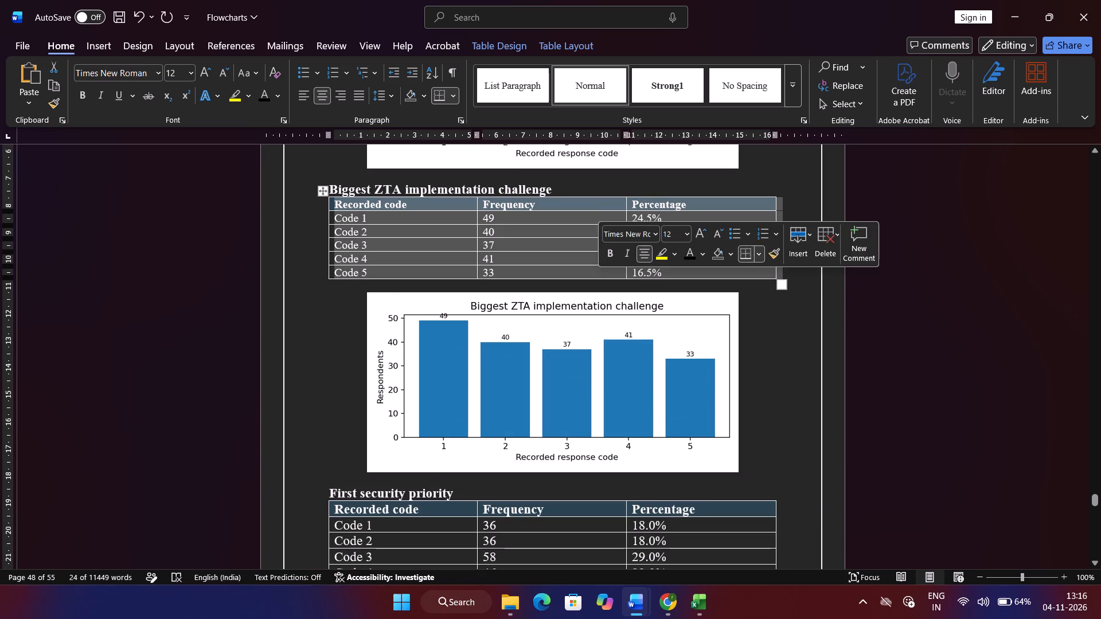
pyautogui.click(702, 230)
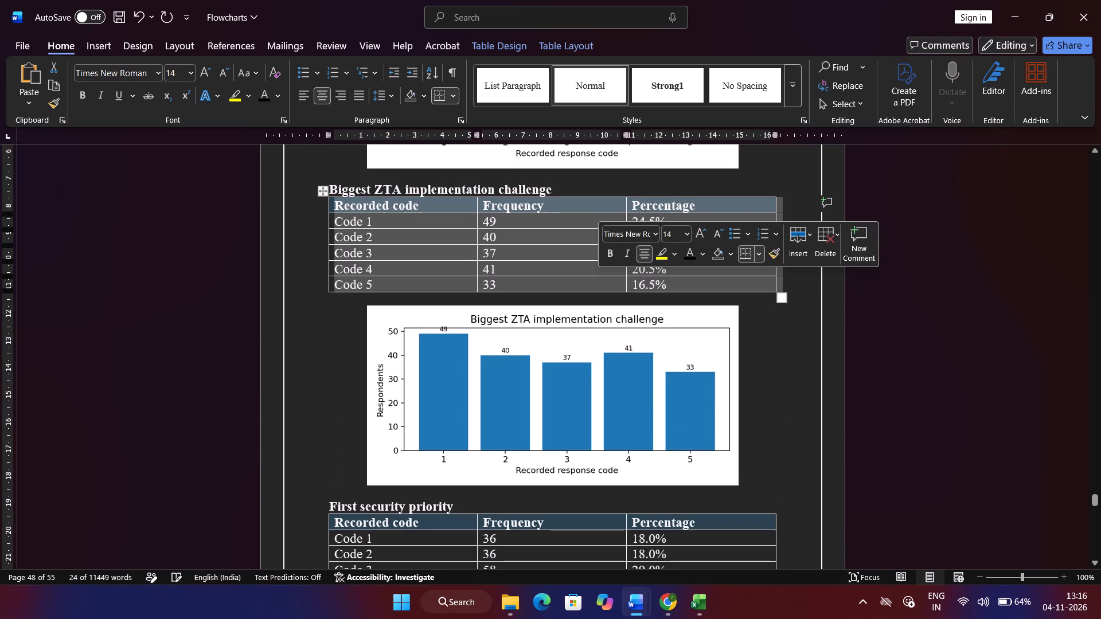
# Set all text in the "Self-rated ZTA awareness" table to size 14.
pyautogui.scroll(4, 553, 229)
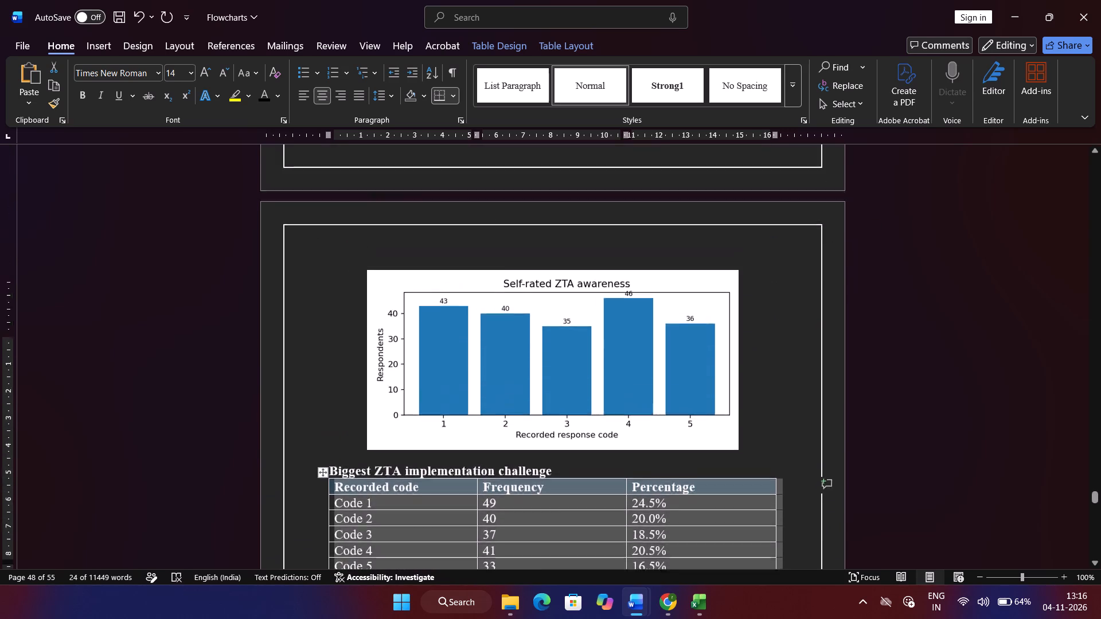
pyautogui.scroll(1, 553, 229)
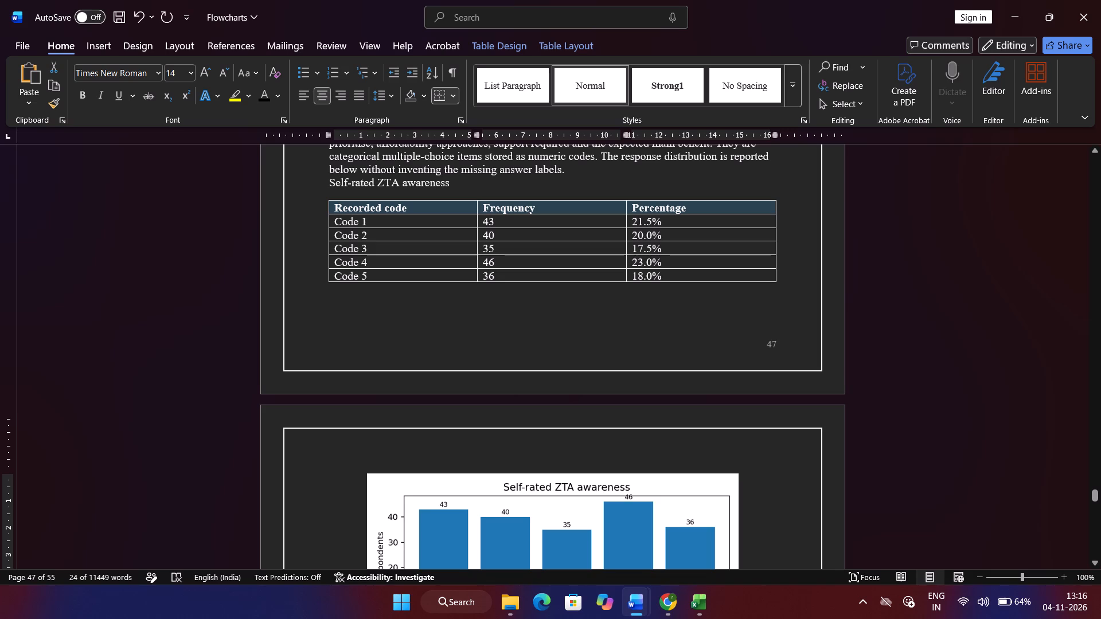
pyautogui.moveTo(306, 207); pyautogui.dragTo(534, 283)
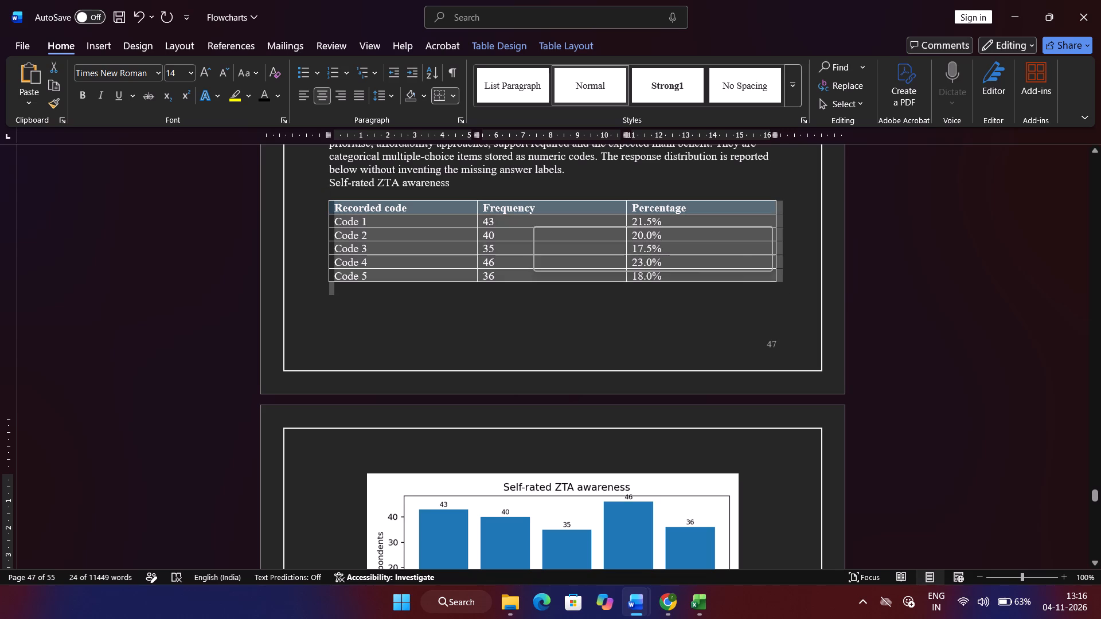
pyautogui.click(658, 238)
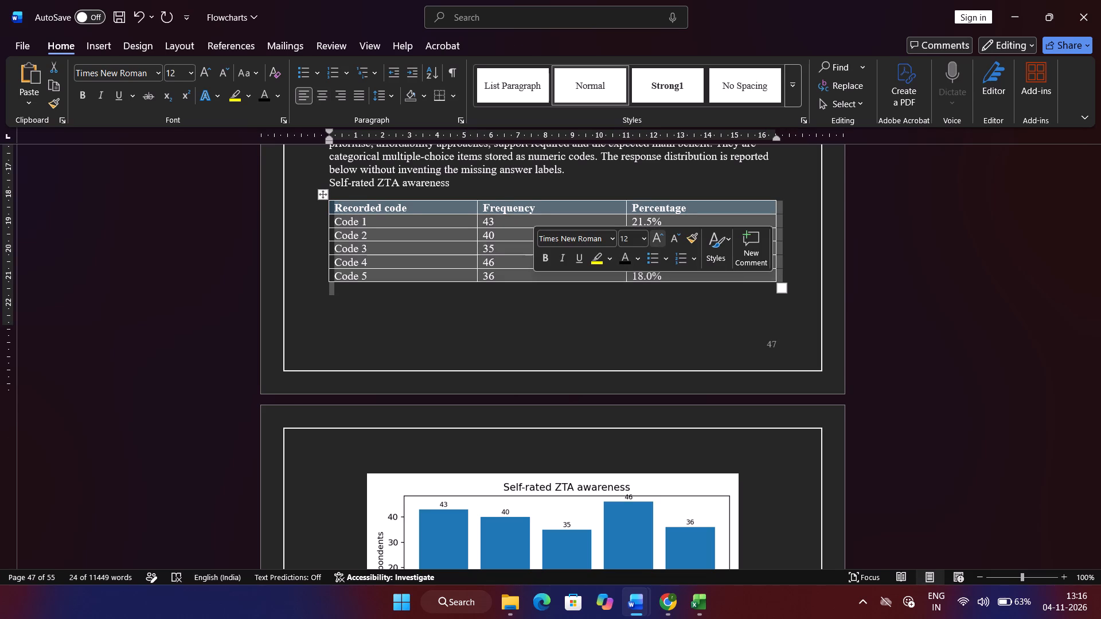
# Insert a blank line above the "Self-rated ZTA awareness" heading and delete the empty line between it and its table.
pyautogui.click(570, 167)
pyautogui.press('Return')
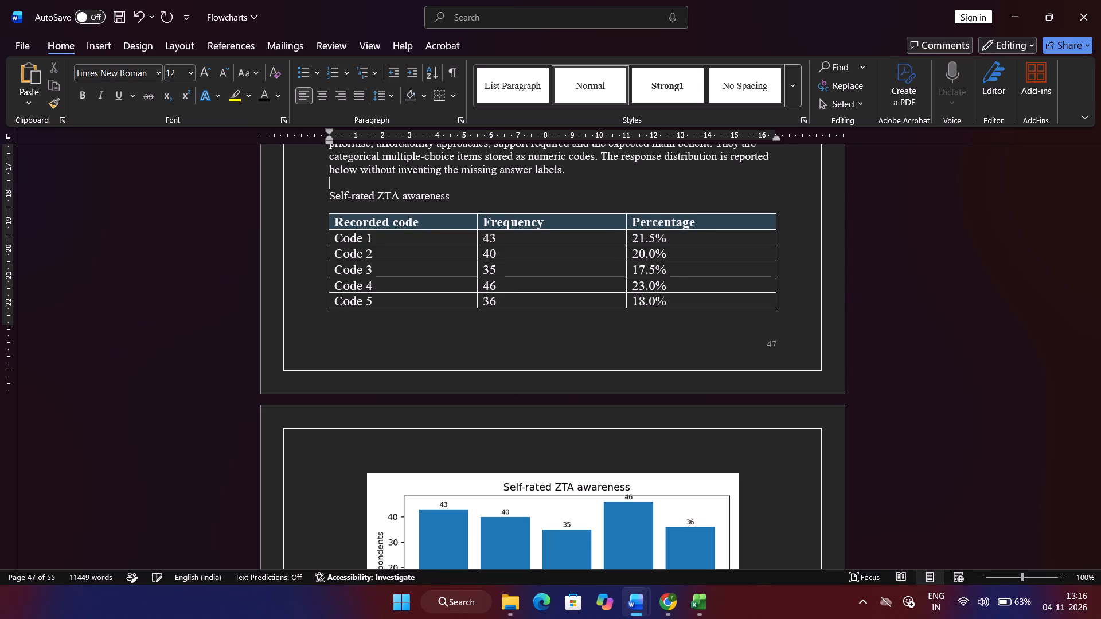
pyautogui.press('Down')
pyautogui.press('Down')
pyautogui.press('BackSpace')
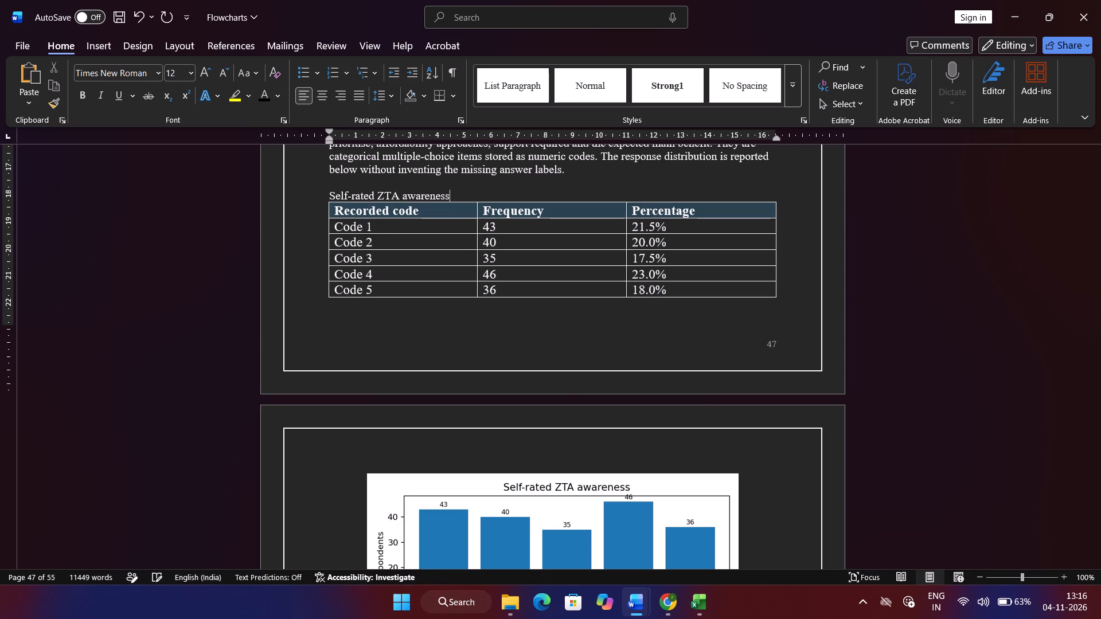
# Make the "Self-rated ZTA awareness" heading bold at size 14.
pyautogui.click(304, 197)
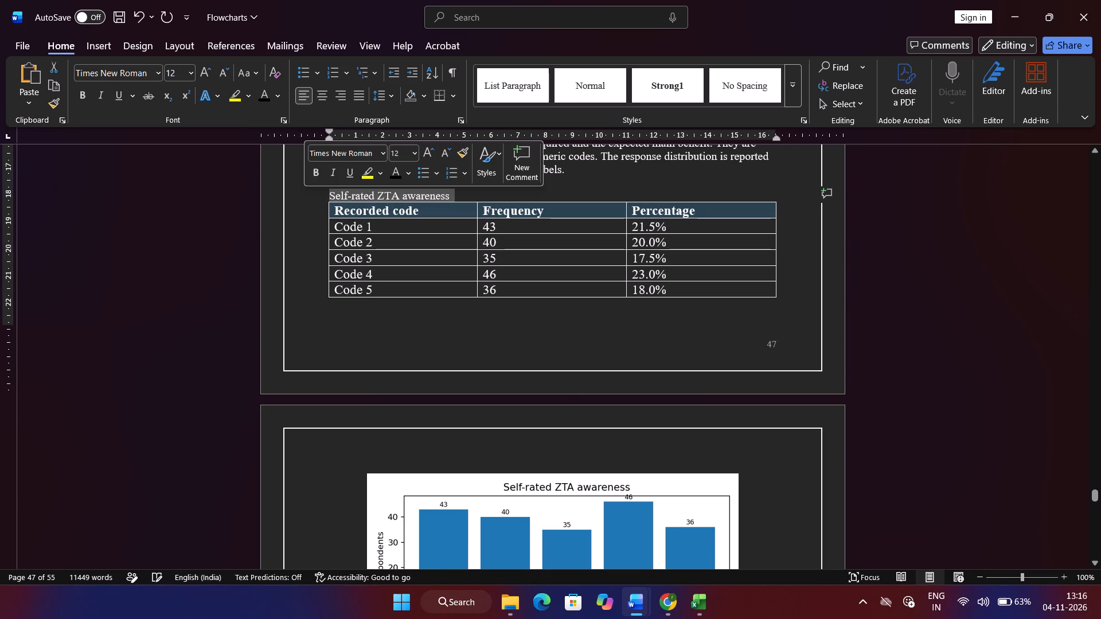
pyautogui.click(431, 152)
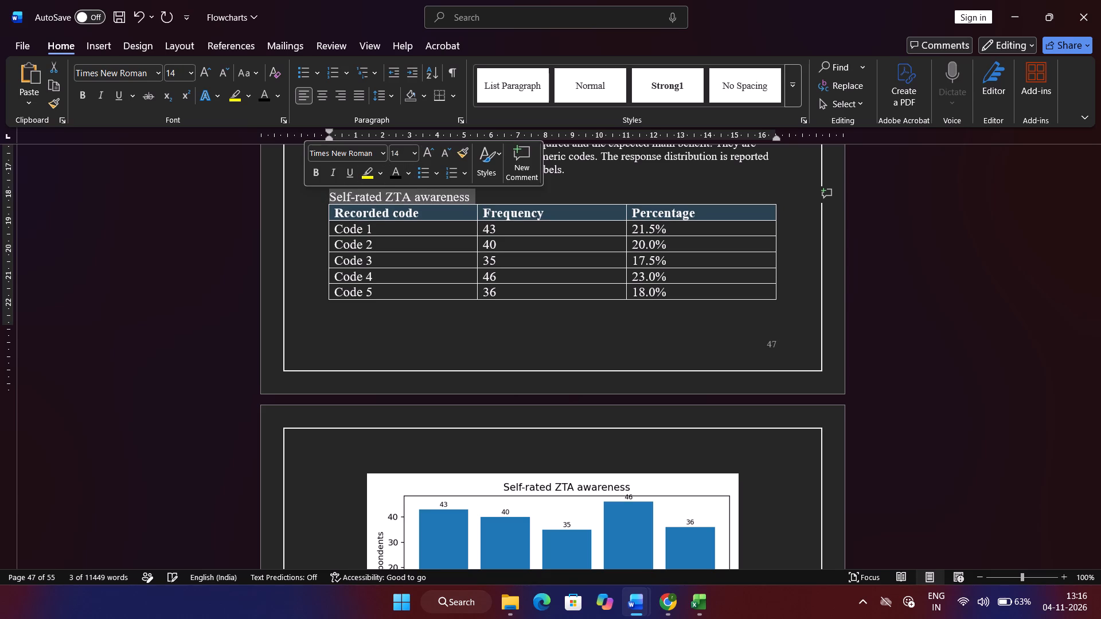
pyautogui.click(314, 176)
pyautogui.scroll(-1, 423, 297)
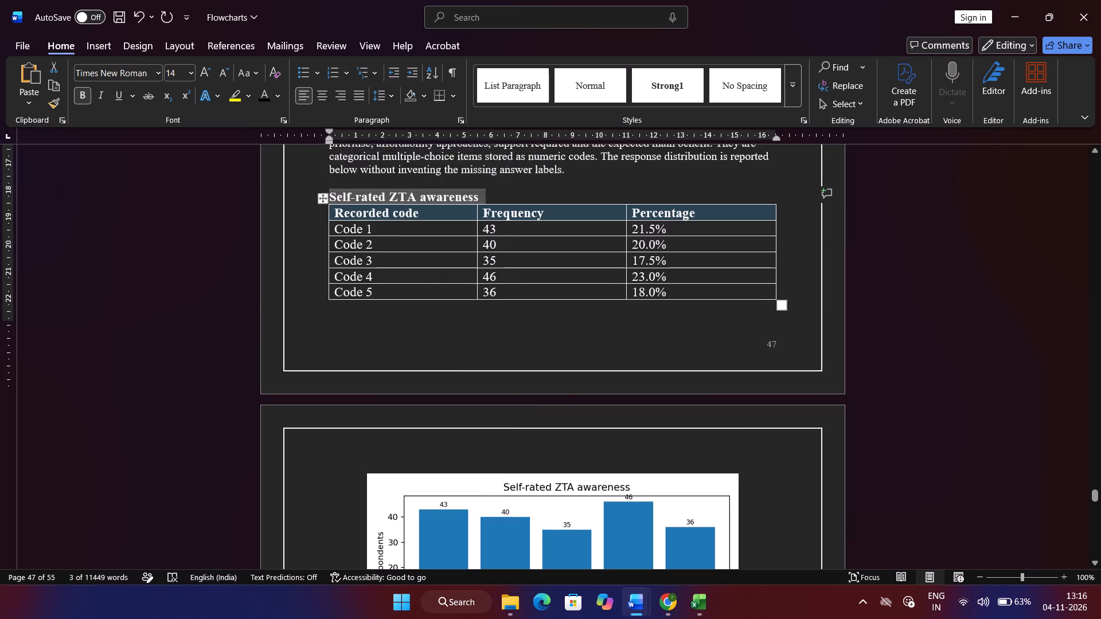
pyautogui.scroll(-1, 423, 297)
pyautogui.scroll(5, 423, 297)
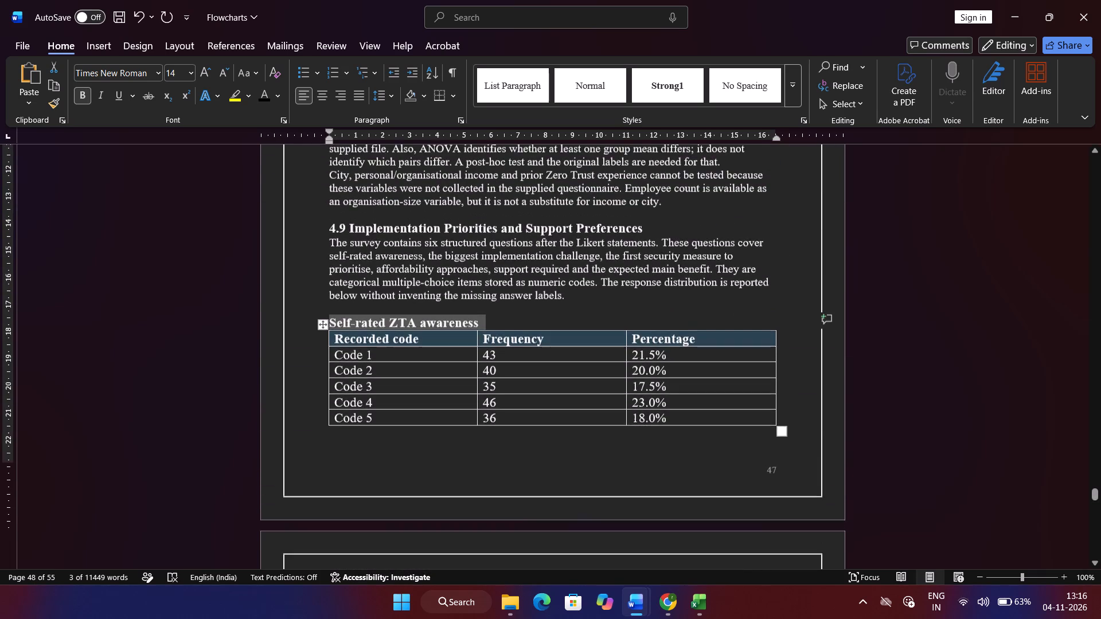
# Set all text in the ANOVA table under 4.8 Group Differences to size 14.
pyautogui.scroll(3, 423, 297)
pyautogui.scroll(-1, 423, 297)
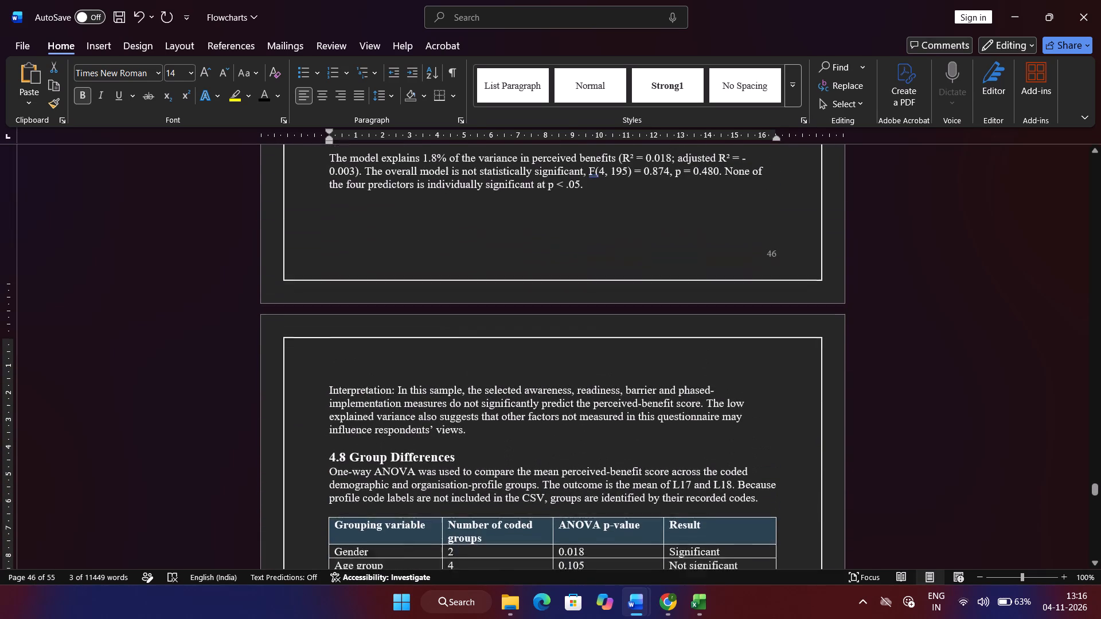
pyautogui.scroll(-2, 423, 297)
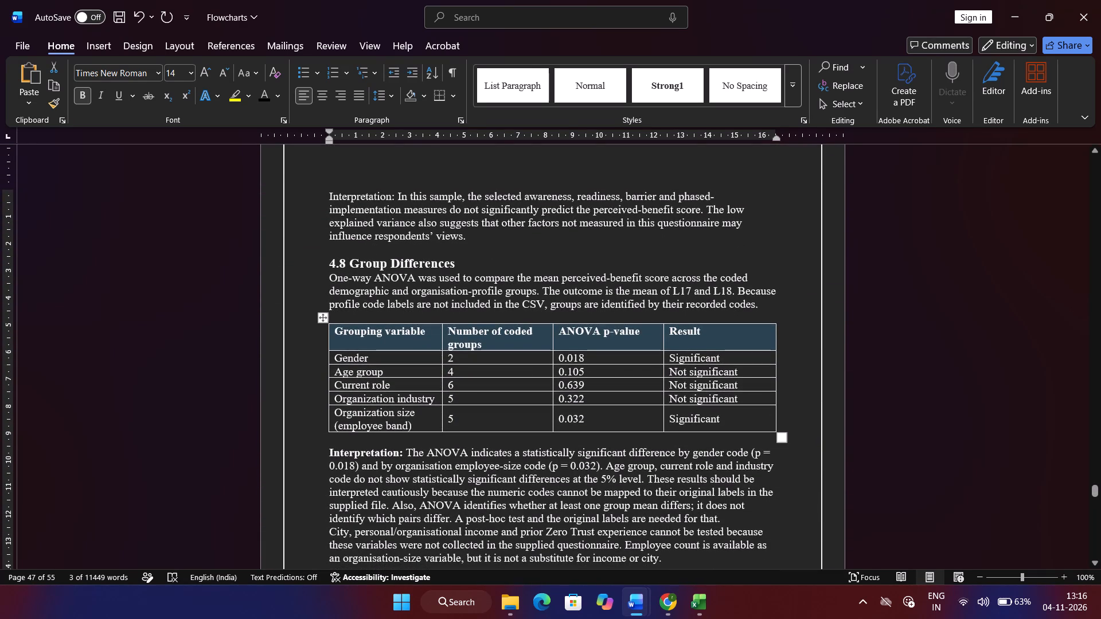
pyautogui.moveTo(318, 330); pyautogui.dragTo(412, 427)
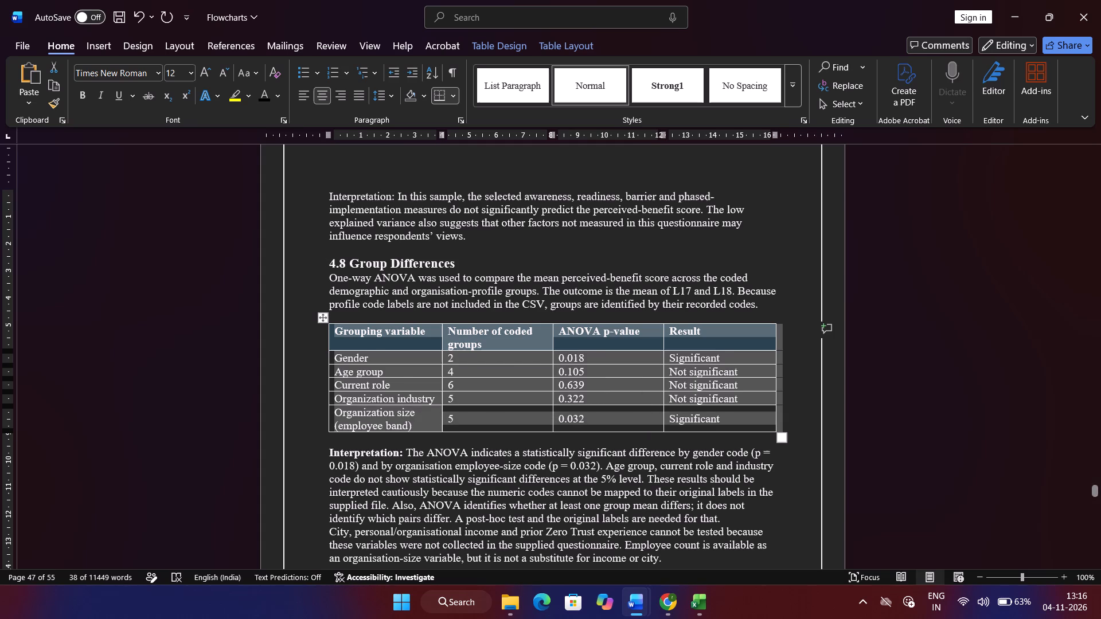
pyautogui.click(205, 70)
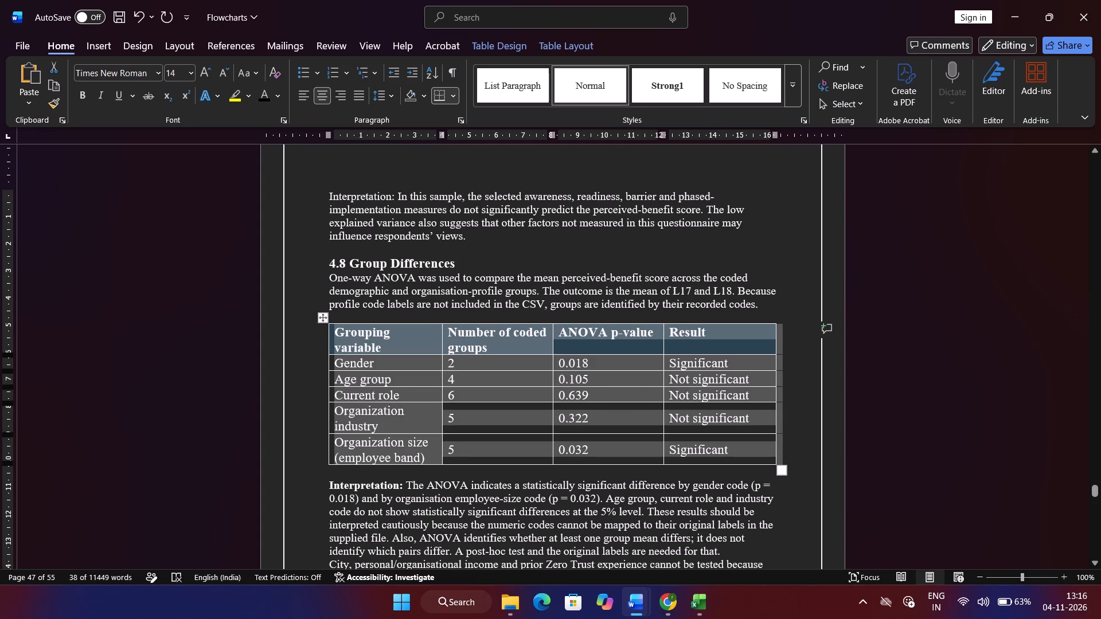
# Set all text in the predictor table under 4.7 Multiple Regression Analysis to size 14.
pyautogui.scroll(4, 619, 293)
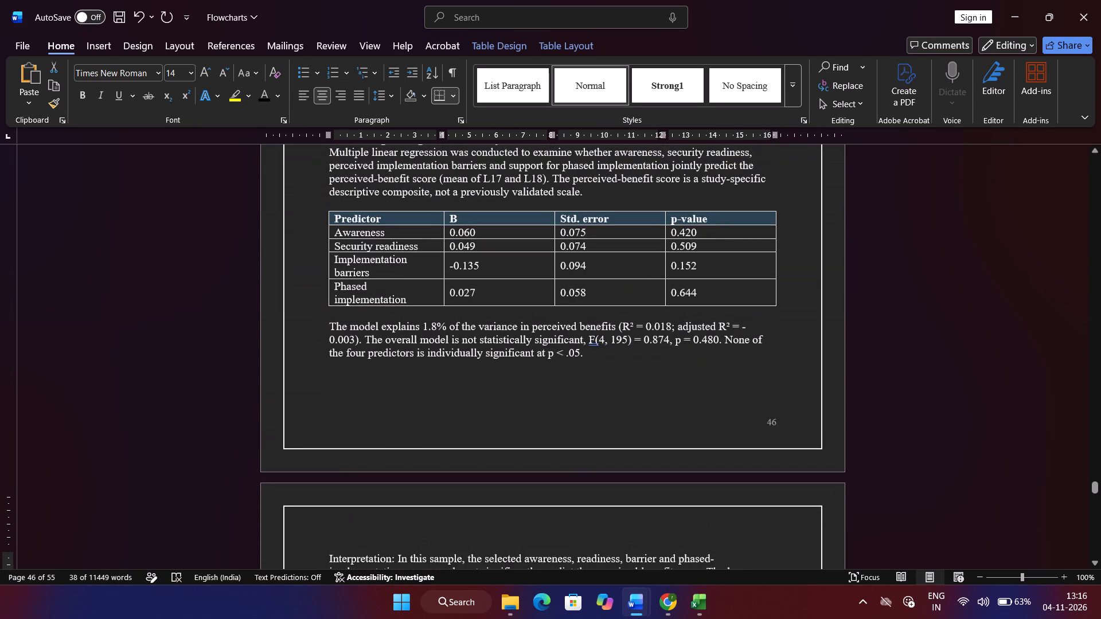
pyautogui.moveTo(311, 214); pyautogui.dragTo(357, 296)
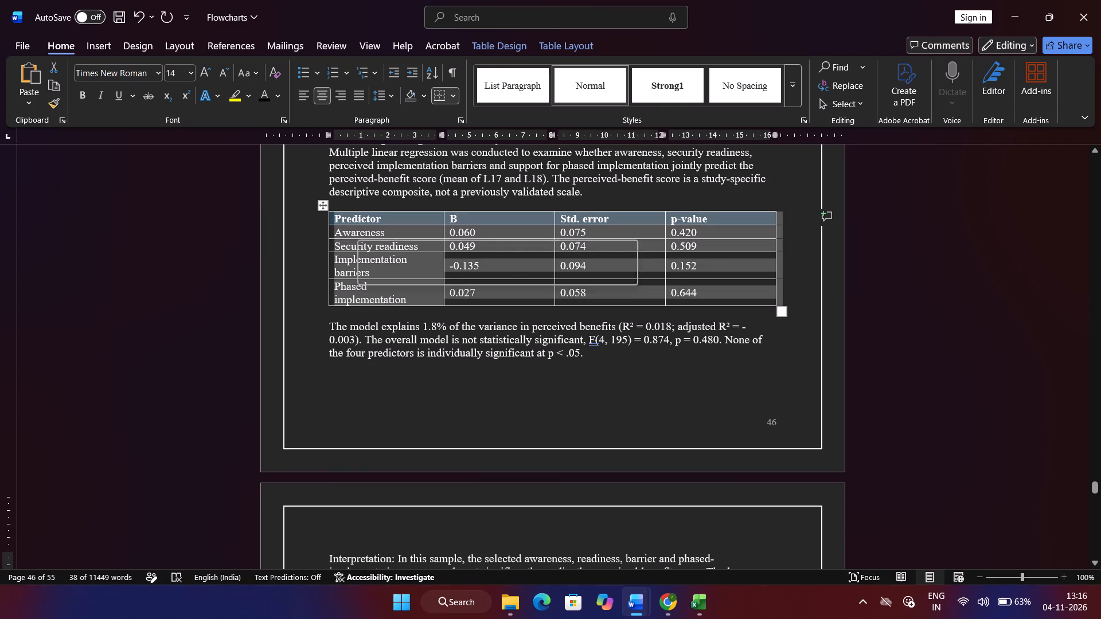
pyautogui.click(207, 73)
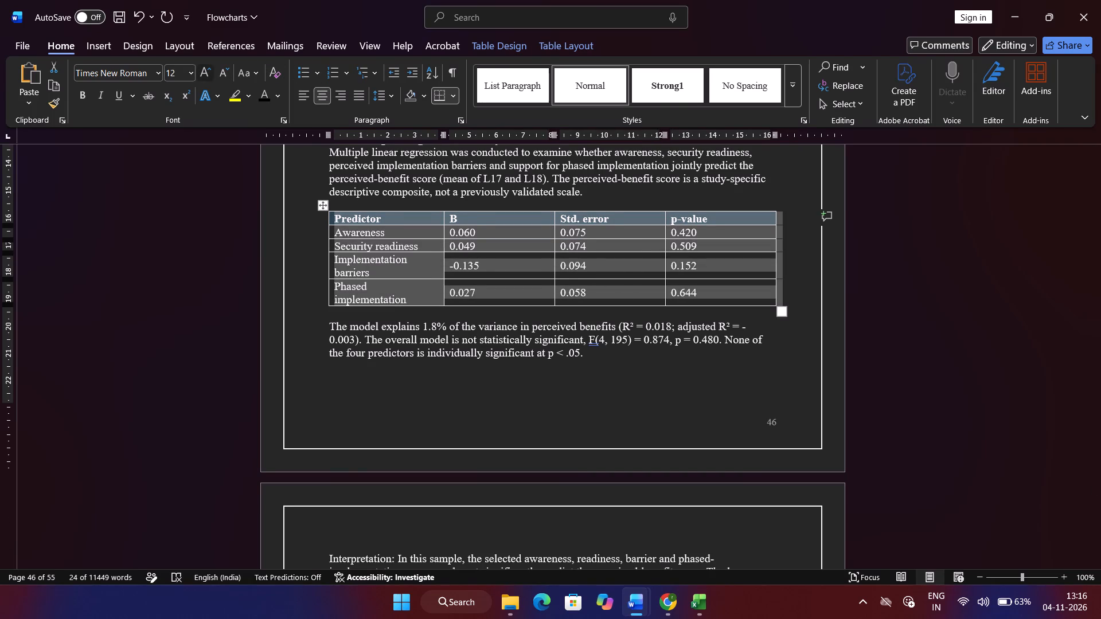
# Insert a blank line above the "4.7 Multiple Regression Analysis" heading.
pyautogui.scroll(2, 417, 207)
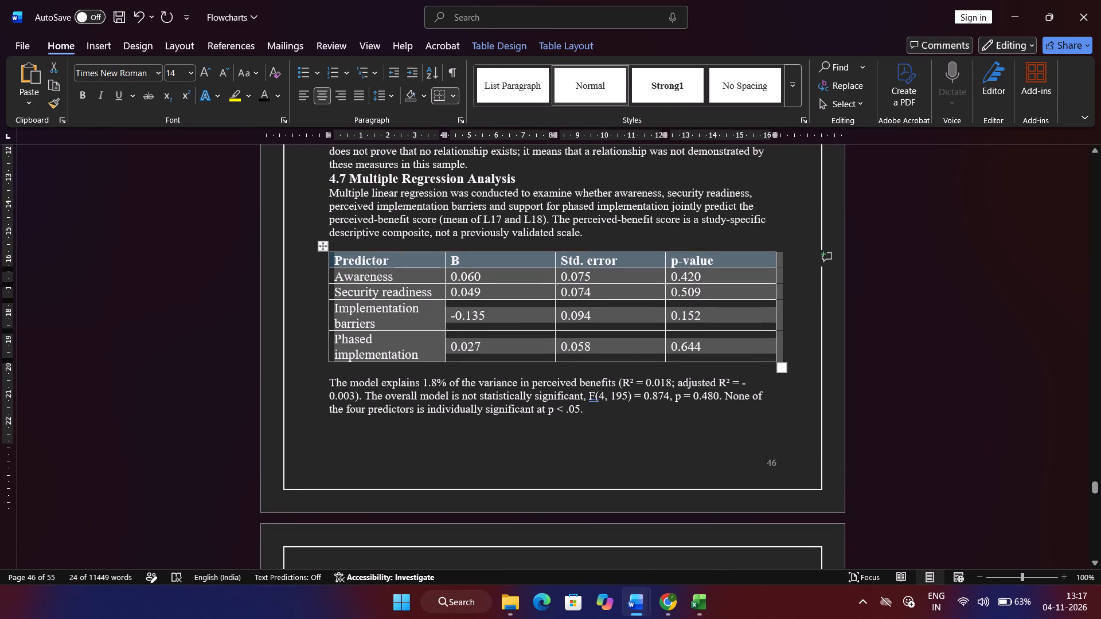
pyautogui.scroll(1, 627, 275)
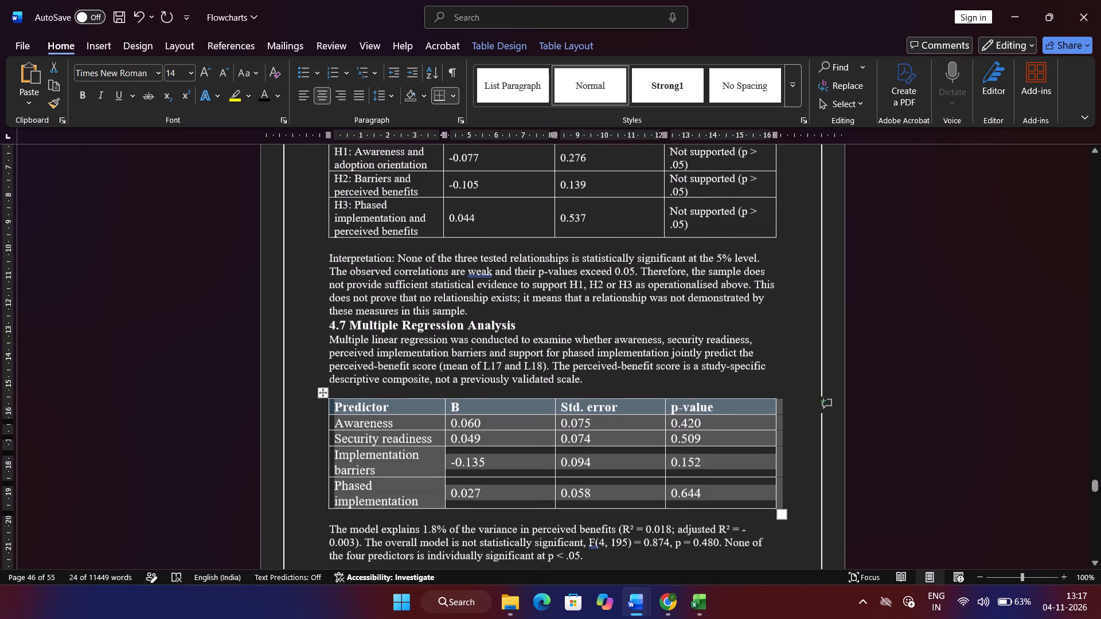
pyautogui.click(476, 319)
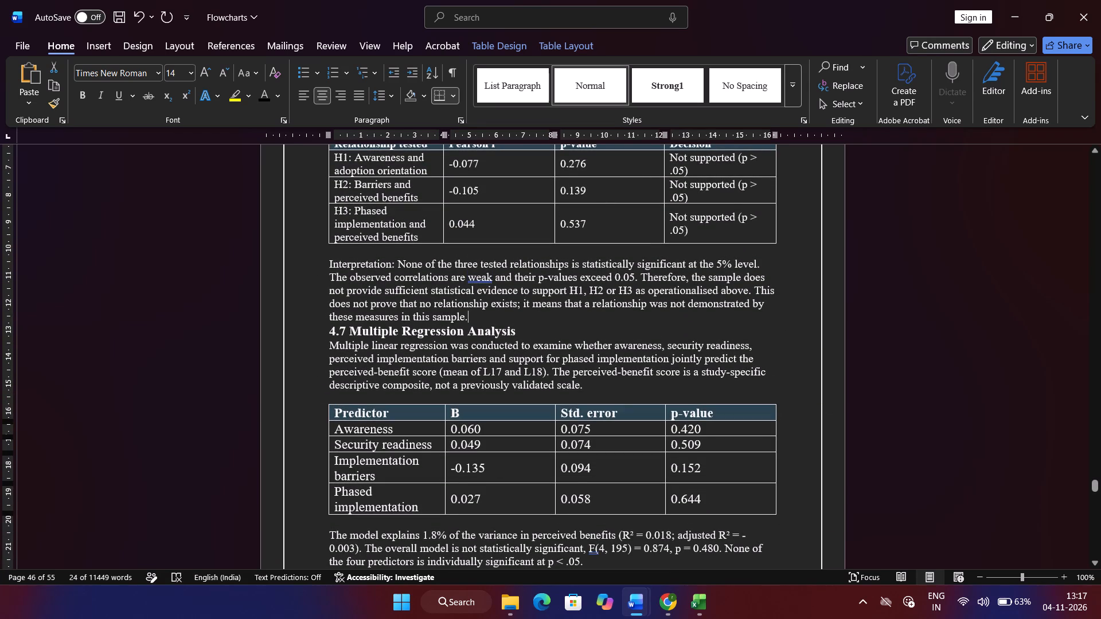
pyautogui.press('Return')
# Make the "Interpretation:" label of the paragraph above 4.8 Group Differences bold at size 14 and copy it.
pyautogui.scroll(-1, 476, 319)
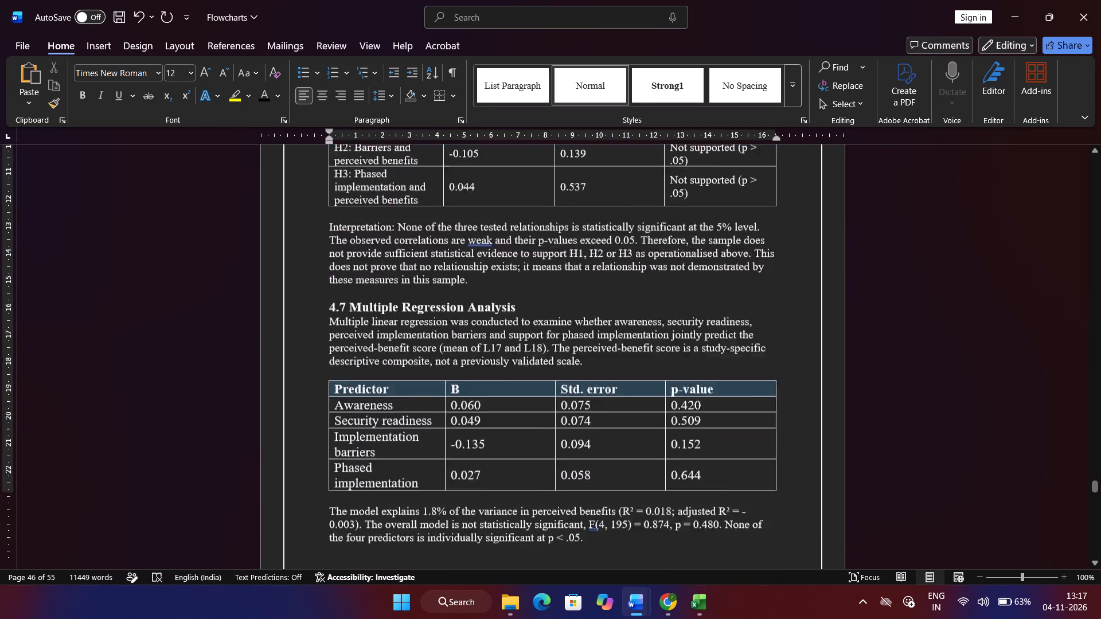
pyautogui.scroll(-2, 476, 319)
pyautogui.hscroll(1, 476, 319)
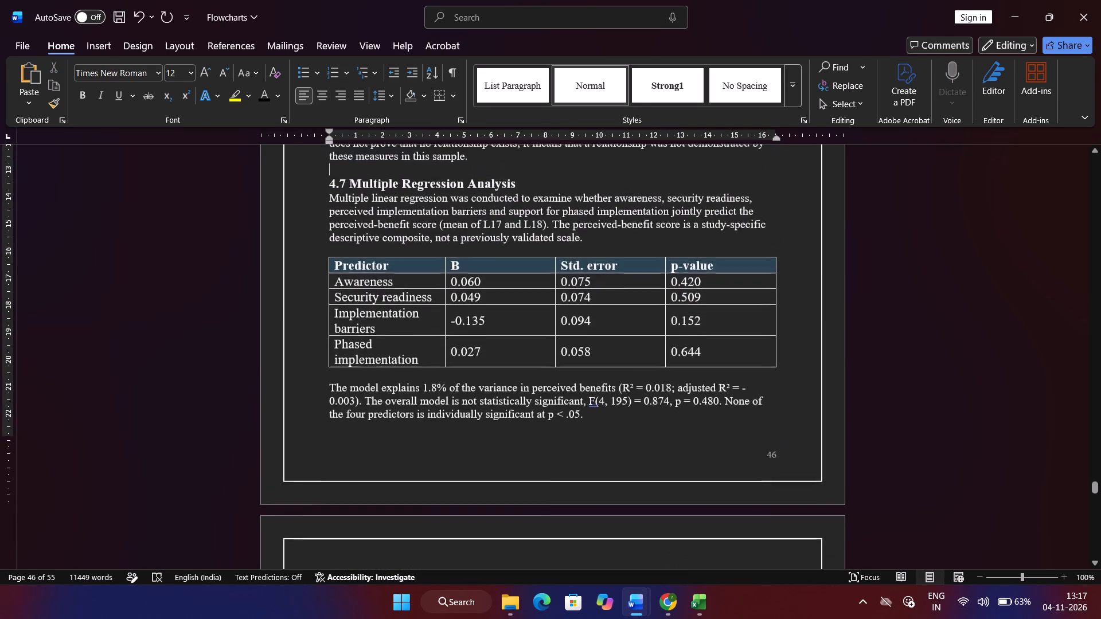
pyautogui.hscroll(3, 476, 319)
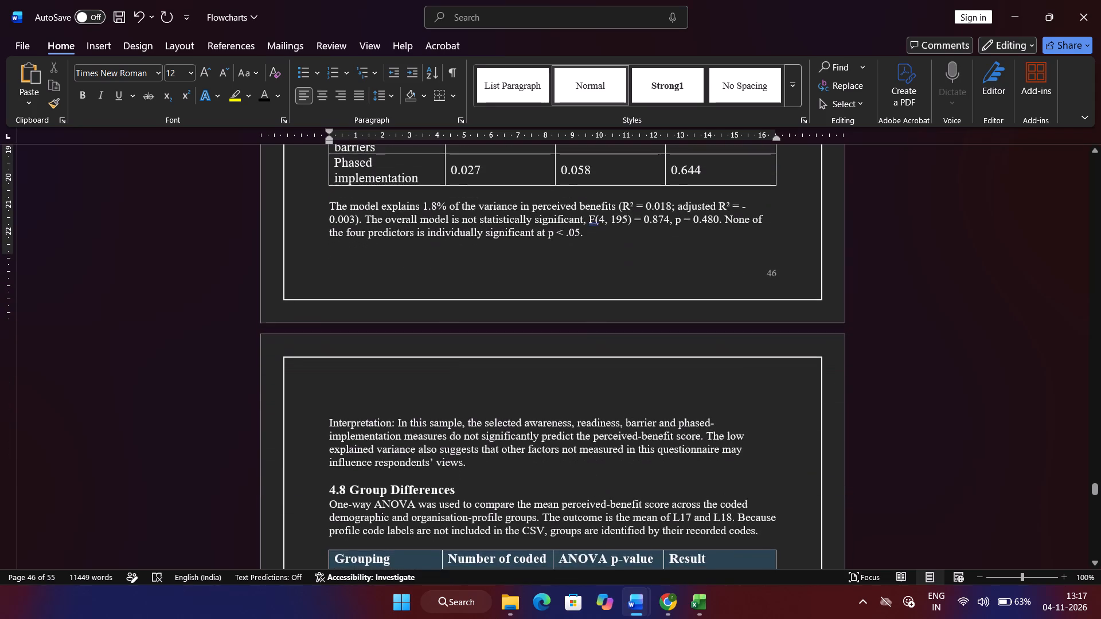
pyautogui.hscroll(2, 476, 319)
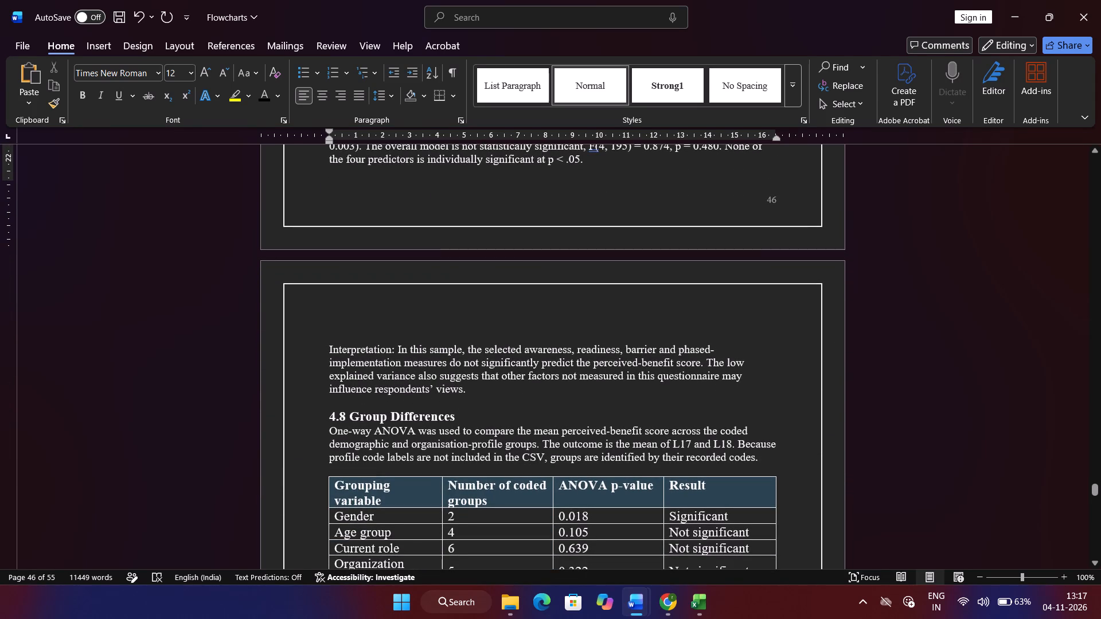
pyautogui.moveTo(396, 352); pyautogui.dragTo(391, 352)
pyautogui.moveTo(391, 352); pyautogui.dragTo(340, 346)
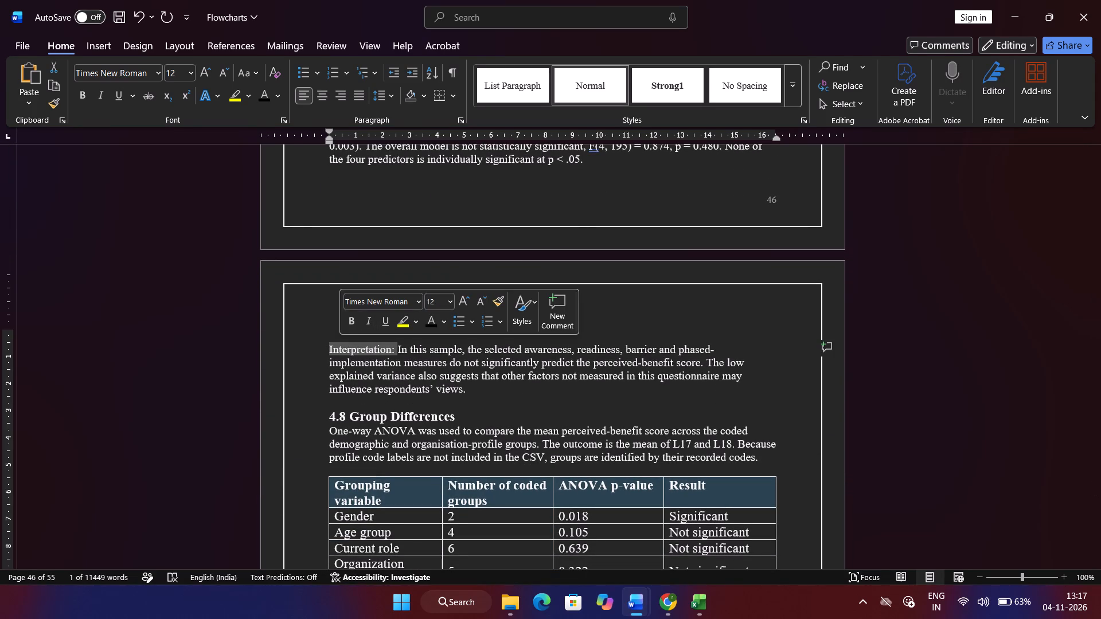
pyautogui.click(352, 320)
pyautogui.click(459, 297)
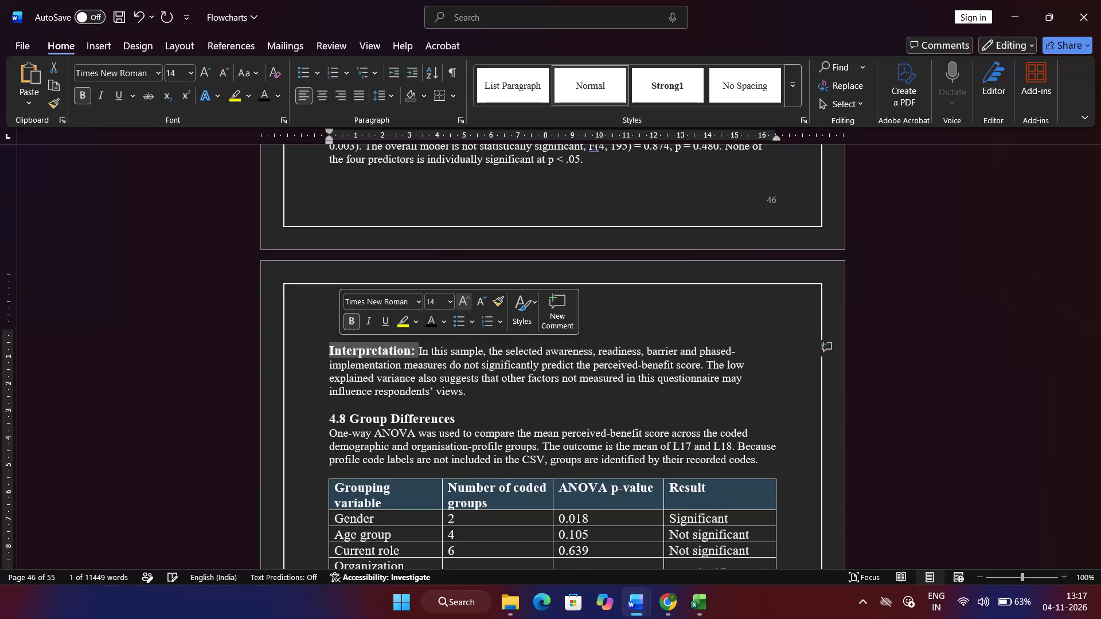
pyautogui.hotkey('ctrl', 'c')
pyautogui.click(474, 327)
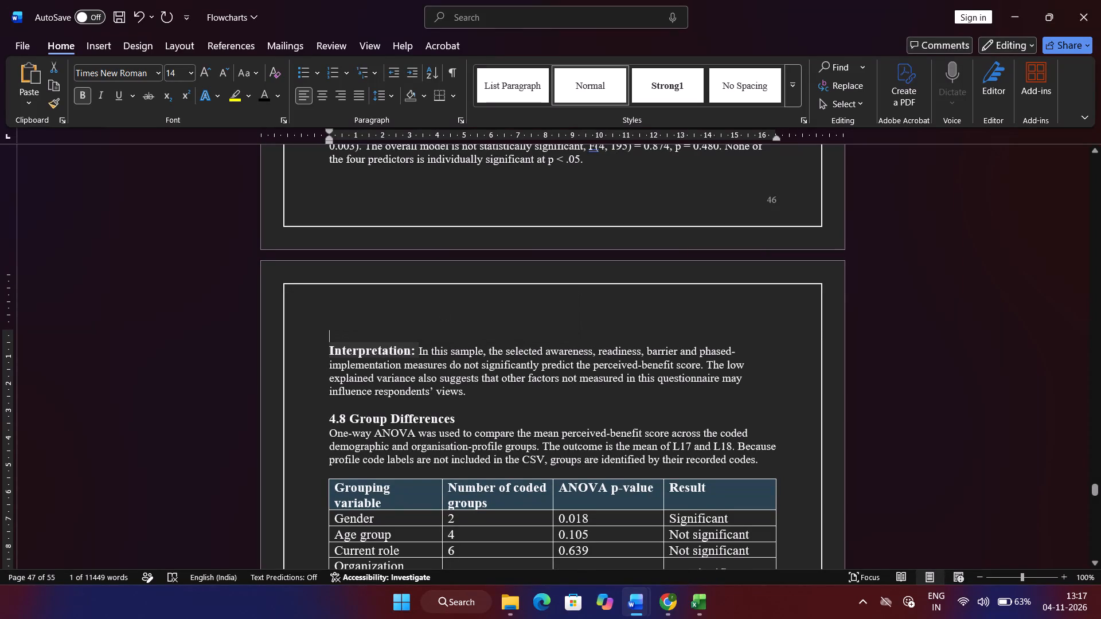
# Make the "Interpretation:" label below the hypothesis relationship table bold at size 14.
pyautogui.scroll(3, 474, 327)
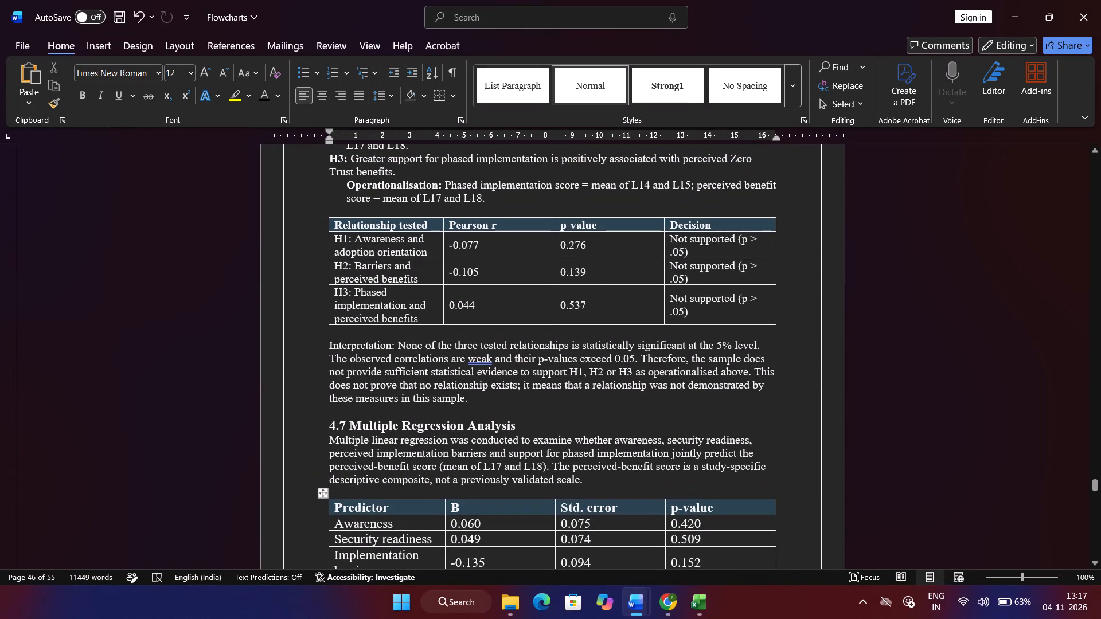
pyautogui.moveTo(395, 344); pyautogui.dragTo(331, 344)
pyautogui.hotkey('ctrl', 'b')
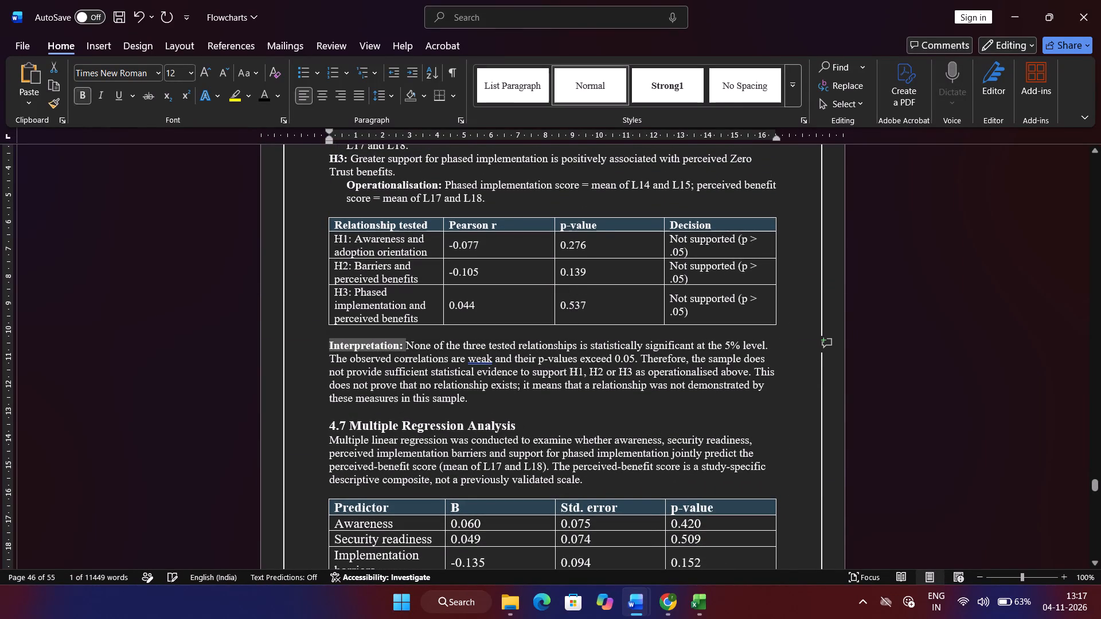
pyautogui.hotkey('ctrl', ',')
pyautogui.click(204, 76)
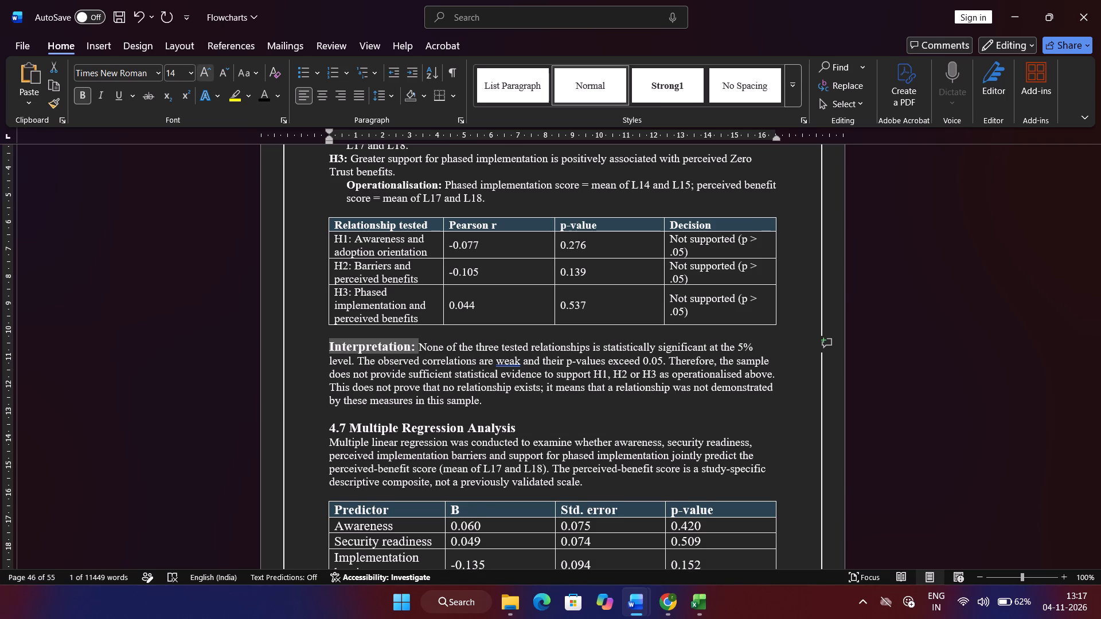
# Select rows L15 to L17 of the Likert statement table above the mean score chart.
pyautogui.scroll(1, 326, 301)
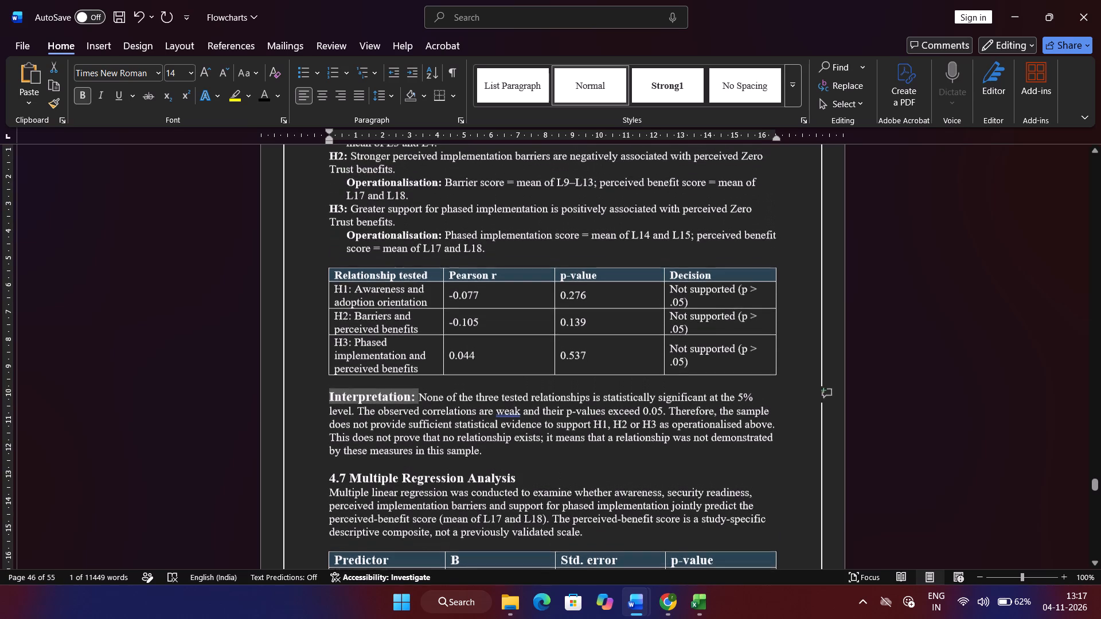
pyautogui.scroll(1, 326, 301)
pyautogui.scroll(-1, 326, 301)
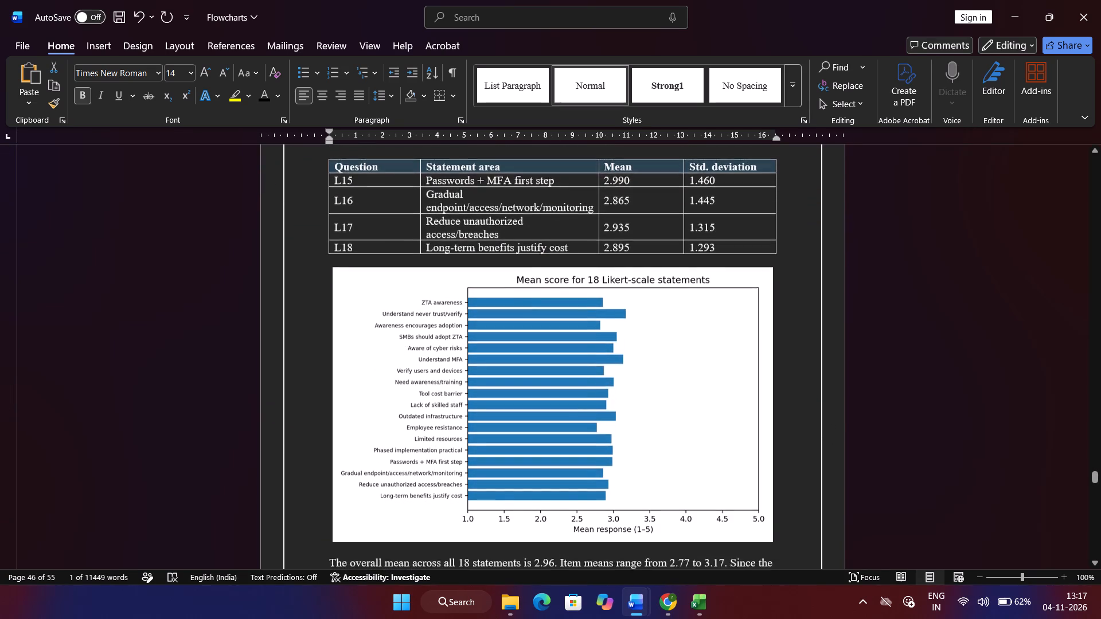
pyautogui.scroll(-2, 326, 301)
pyautogui.scroll(1, 326, 301)
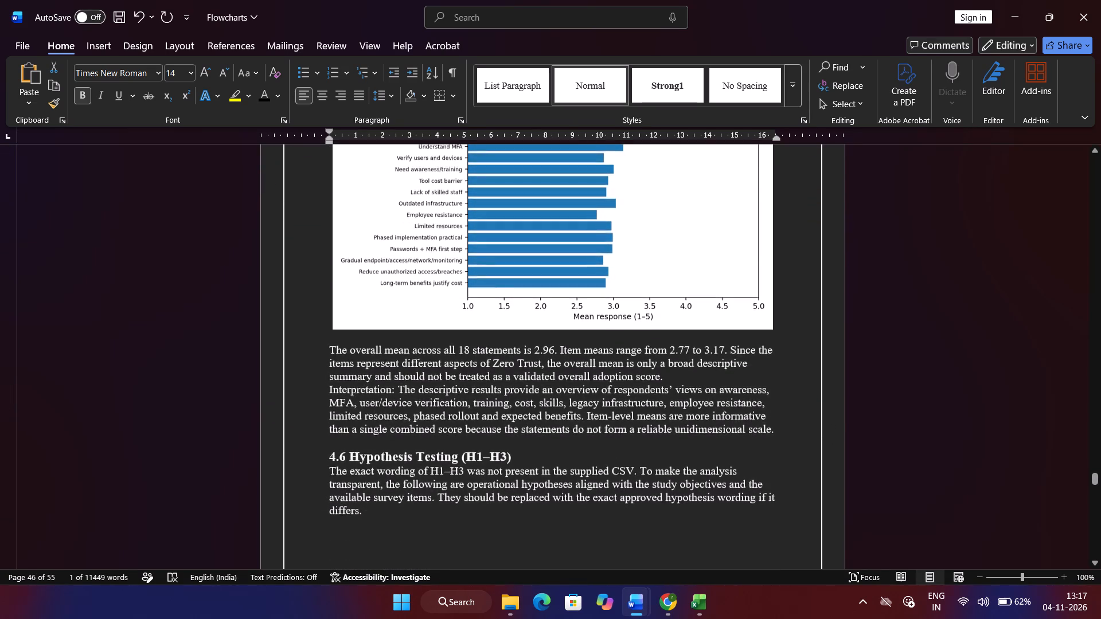
pyautogui.scroll(3, 326, 301)
pyautogui.scroll(-1, 326, 301)
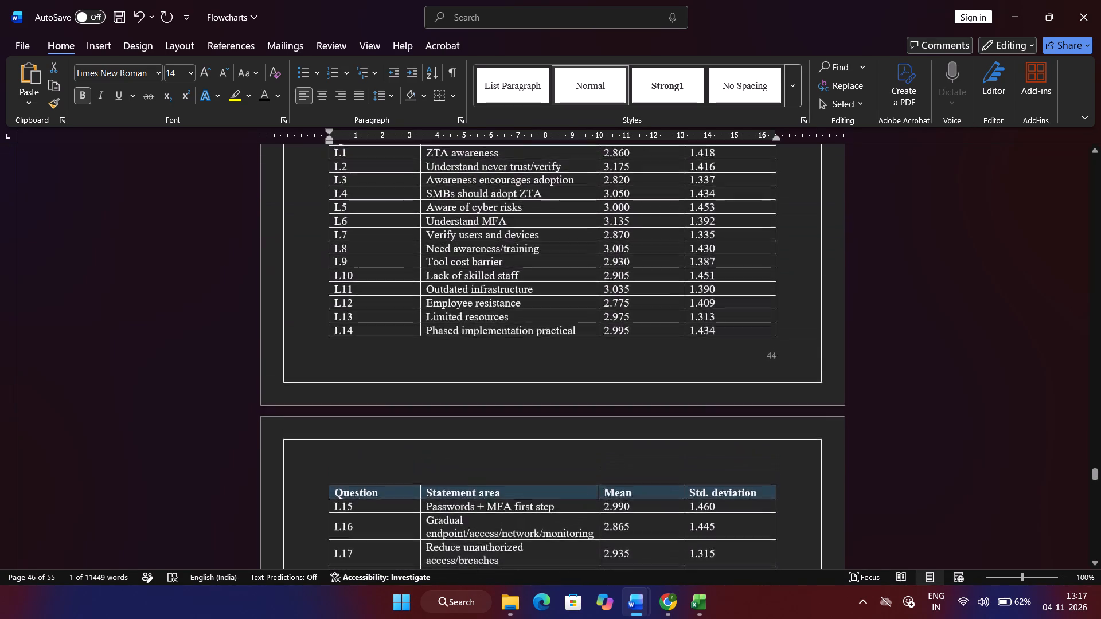
pyautogui.scroll(-1, 326, 301)
pyautogui.moveTo(307, 350); pyautogui.dragTo(324, 418)
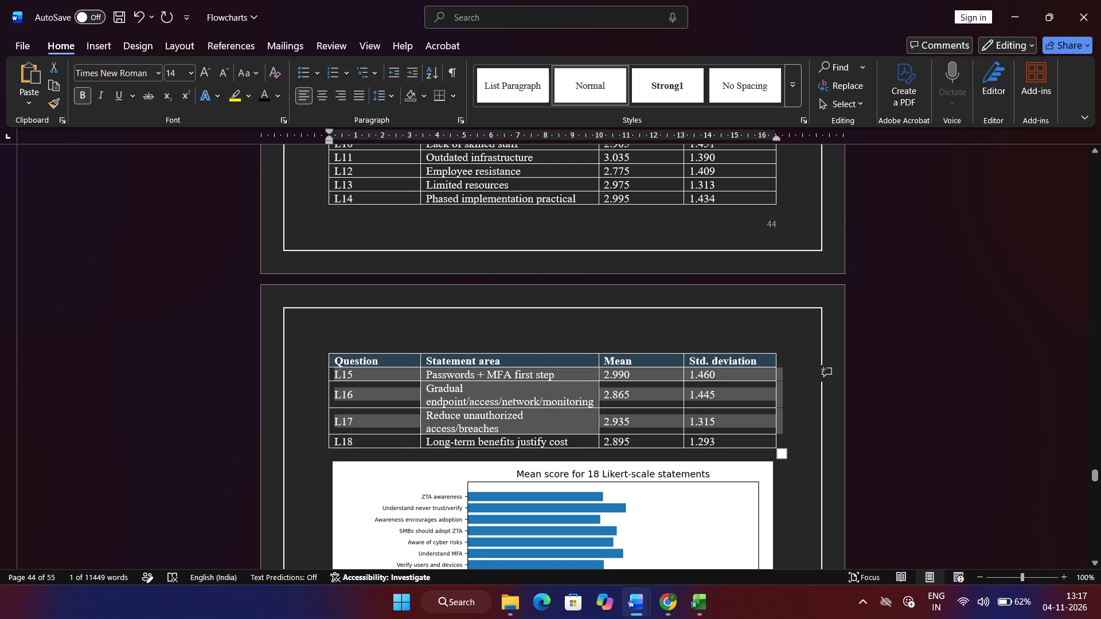
pyautogui.moveTo(324, 418); pyautogui.dragTo(320, 417)
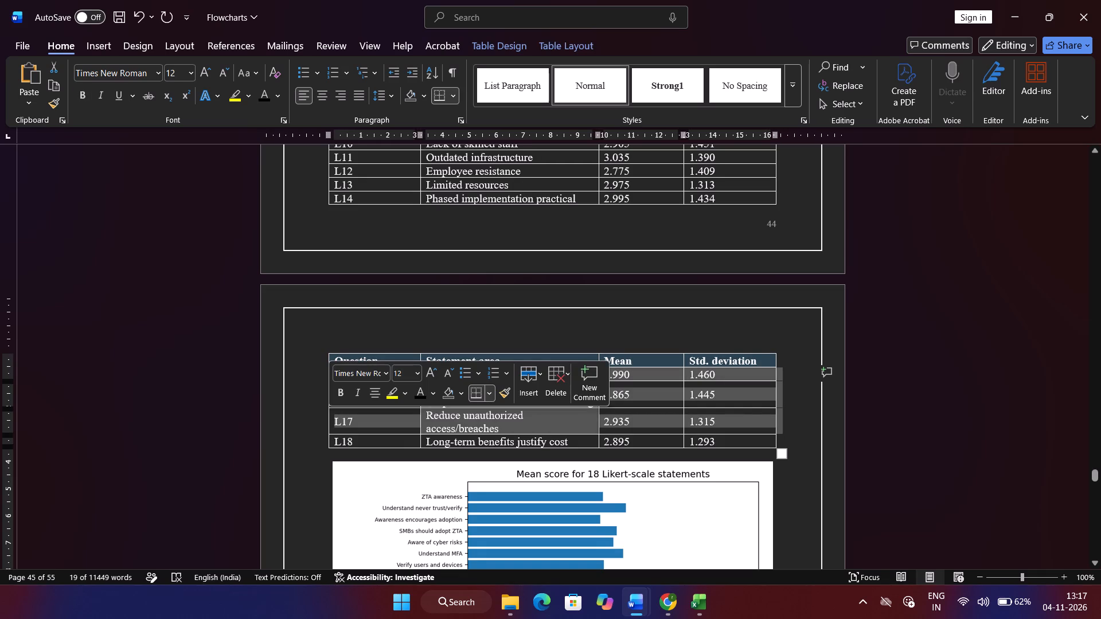
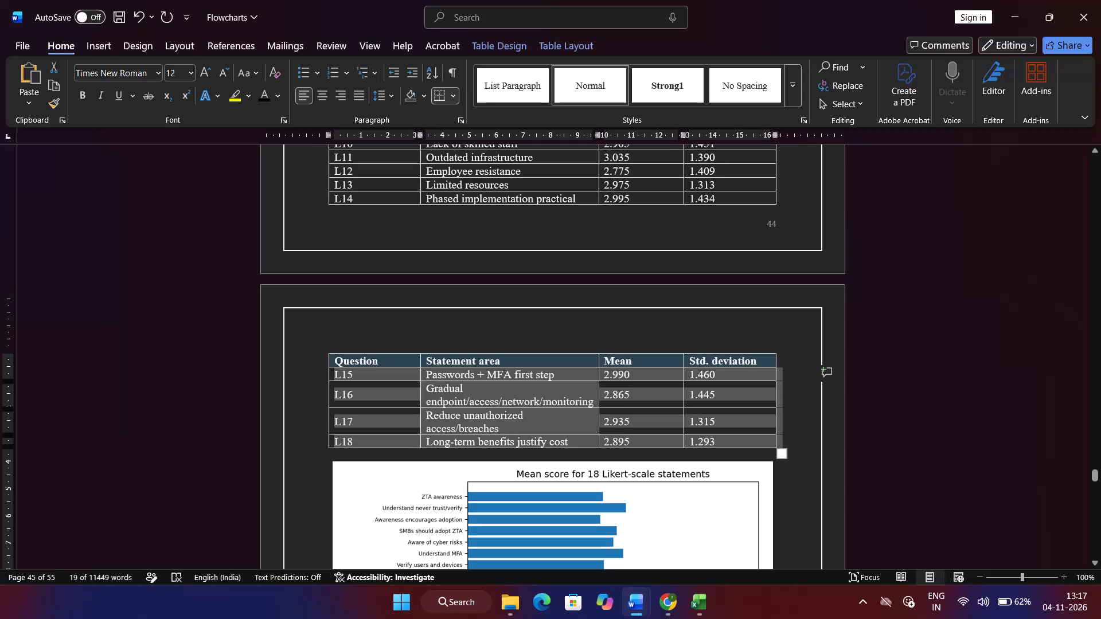
# Make rows L15 to L18 of the Likert statement table above the mean score chart bold at size 14.
pyautogui.click(306, 453)
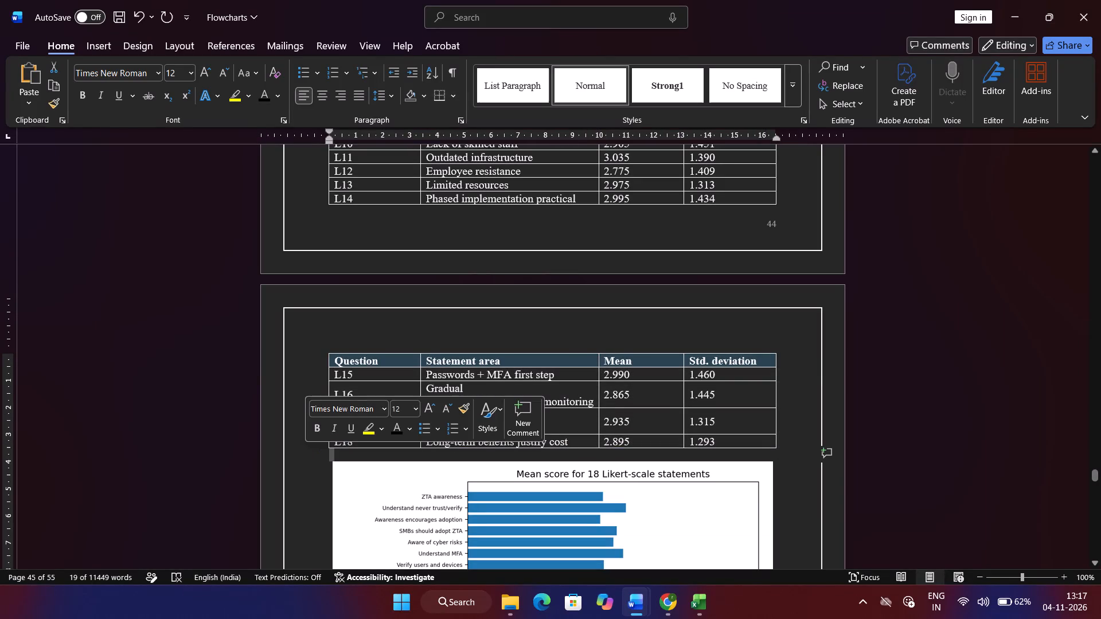
pyautogui.moveTo(329, 347); pyautogui.dragTo(428, 430)
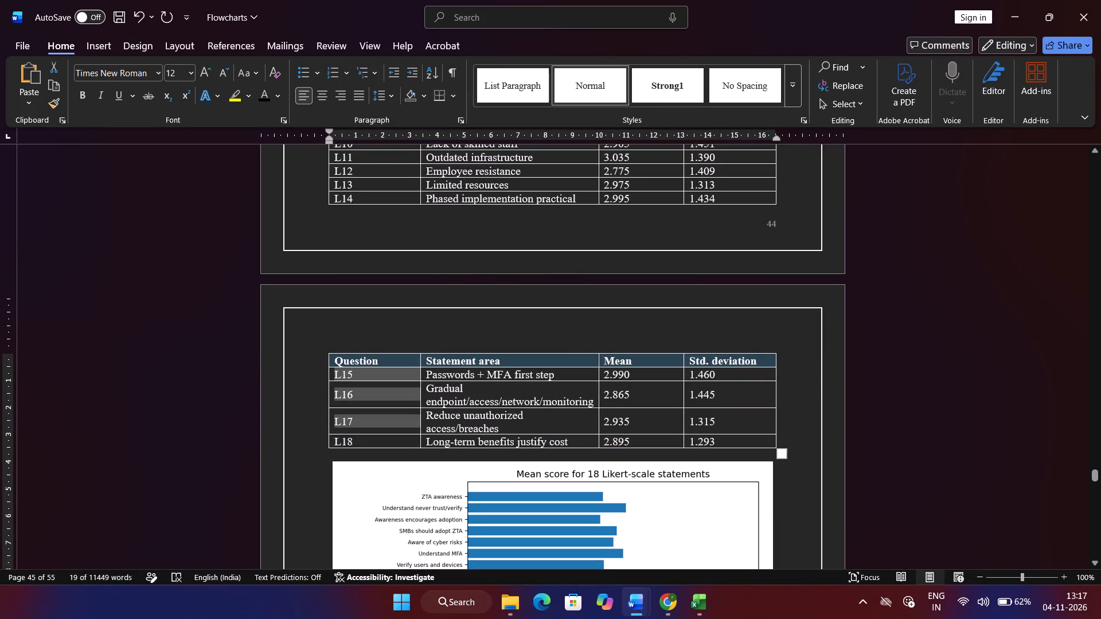
pyautogui.moveTo(428, 430); pyautogui.dragTo(712, 440)
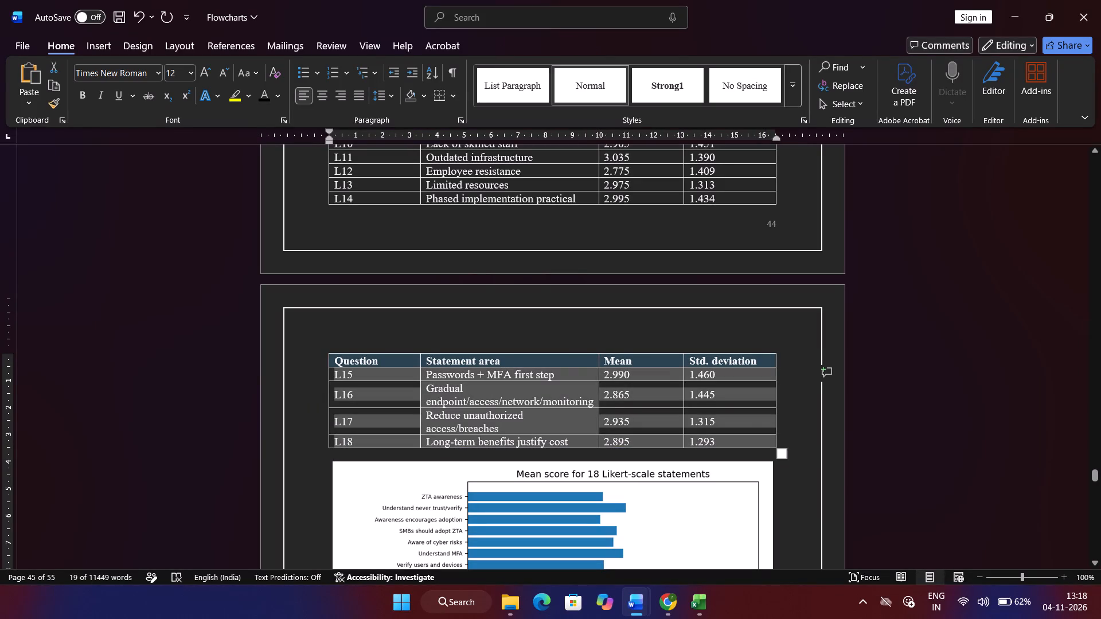
pyautogui.click(723, 413)
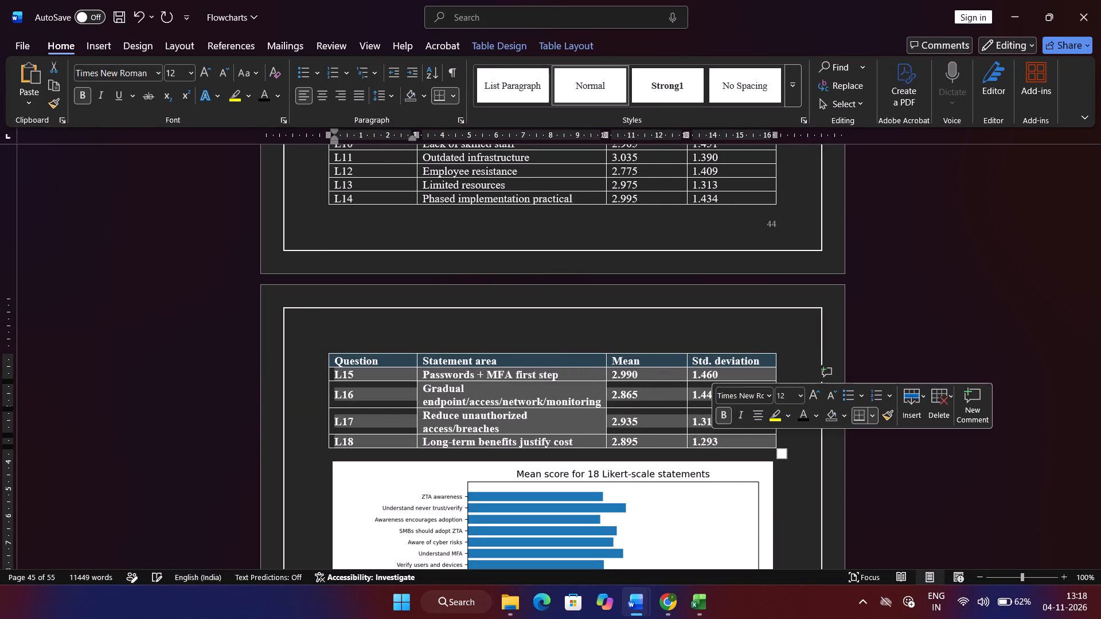
pyautogui.click(817, 393)
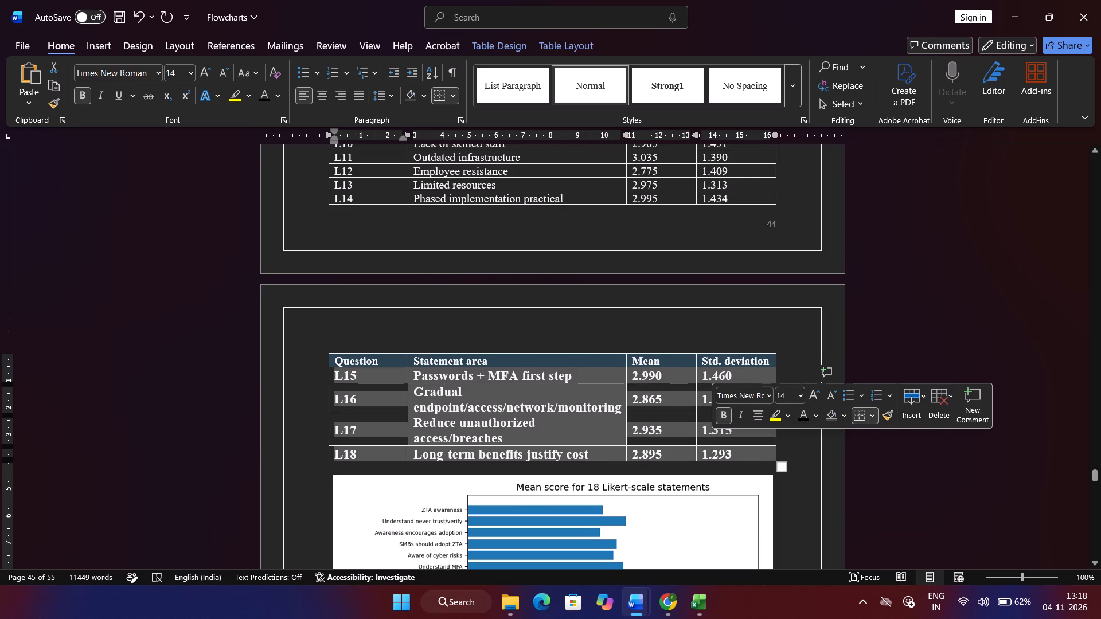
# Set the header row and rows L1 to L14 of the Likert statement table under 4.5 to size 14.
pyautogui.doubleClick(307, 354)
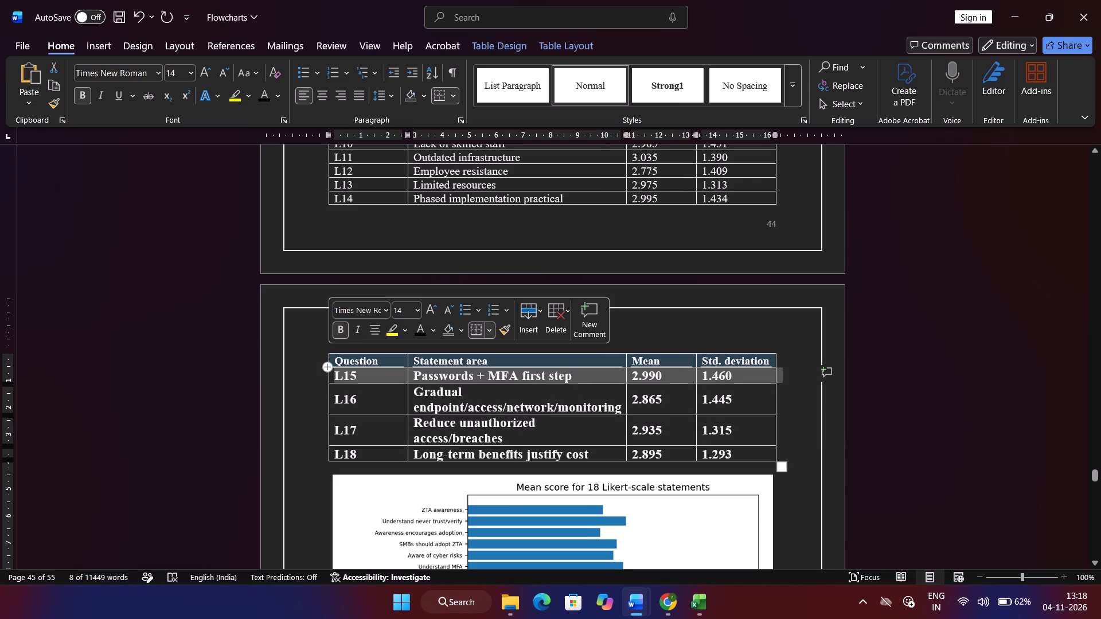
pyautogui.moveTo(337, 359); pyautogui.dragTo(419, 356)
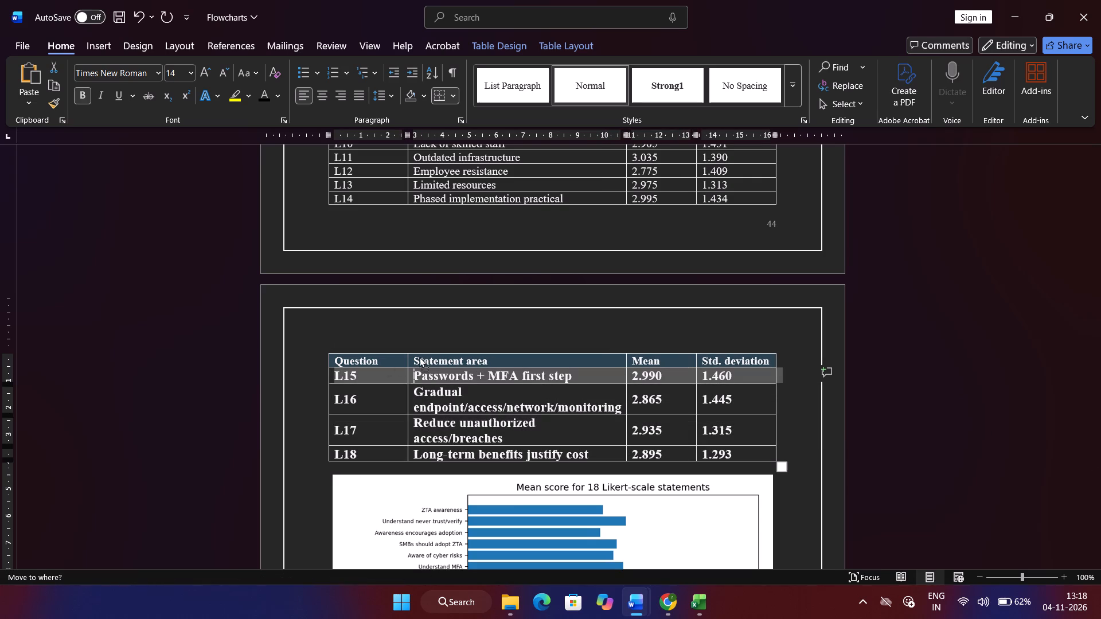
pyautogui.moveTo(419, 356); pyautogui.dragTo(466, 334)
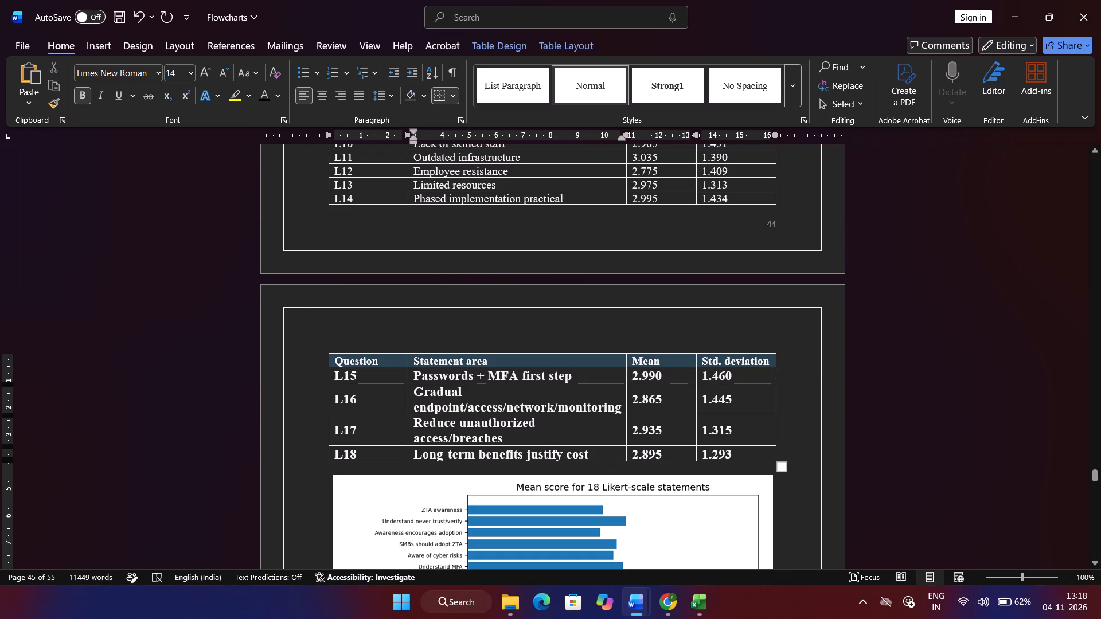
pyautogui.scroll(2, 392, 272)
pyautogui.moveTo(303, 183); pyautogui.dragTo(344, 236)
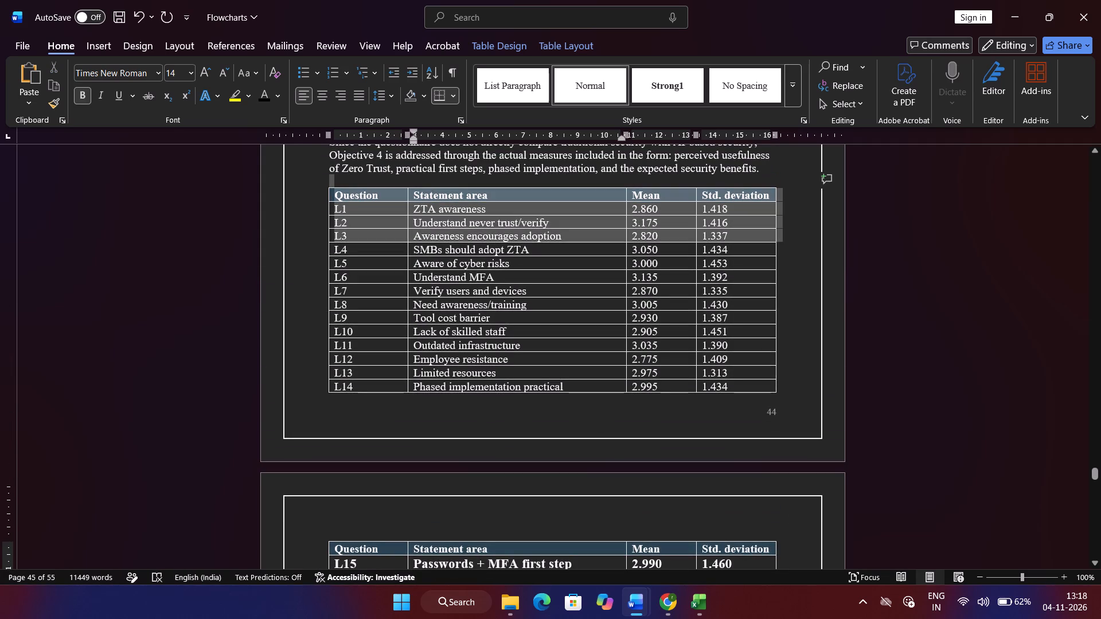
pyautogui.moveTo(344, 236); pyautogui.dragTo(654, 402)
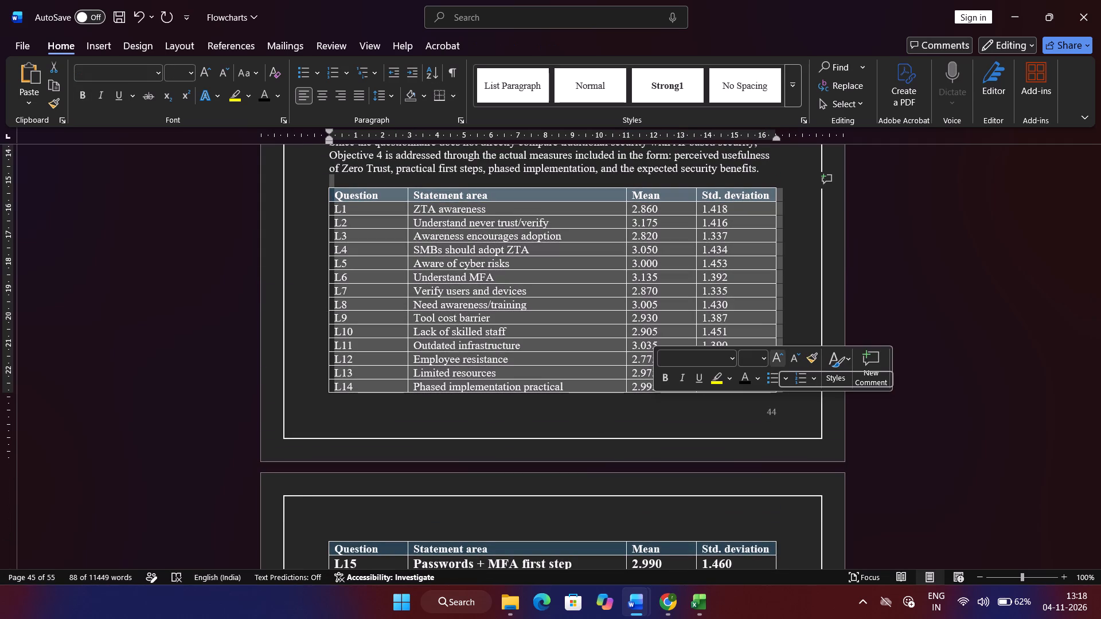
pyautogui.click(775, 358)
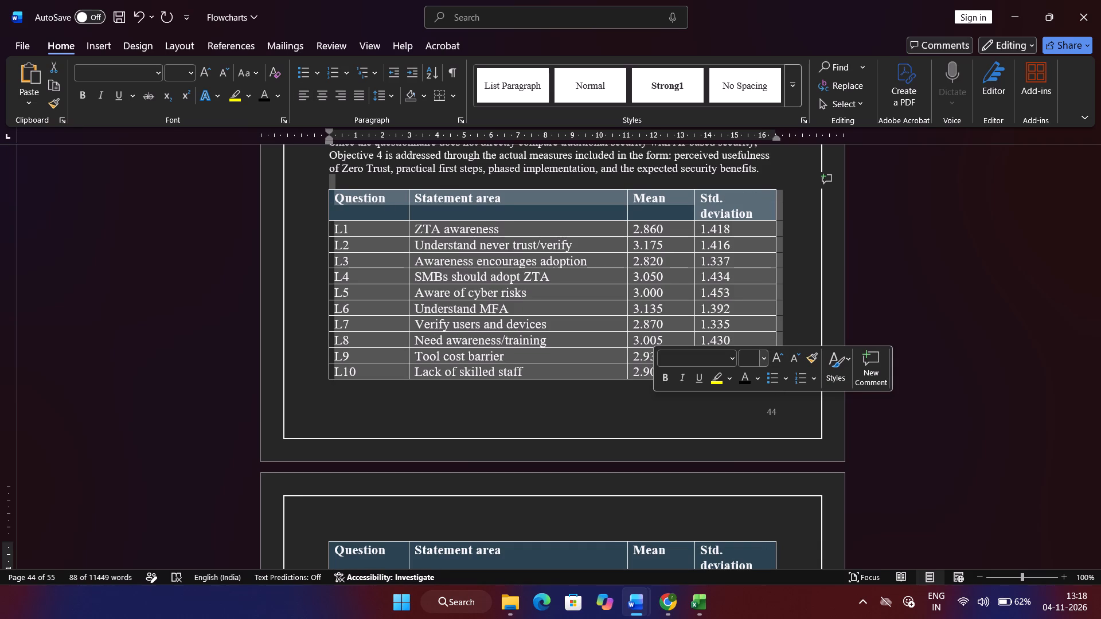
# Remove the bold formatting from rows L15 to L18 of the Likert statement table.
pyautogui.scroll(-1, 508, 437)
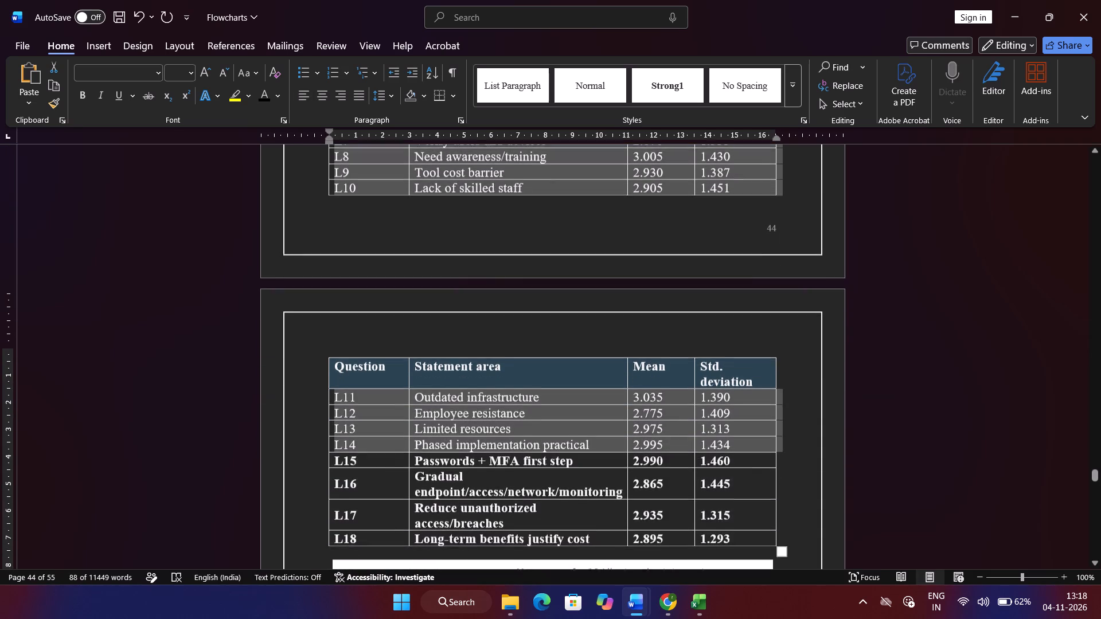
pyautogui.scroll(-1, 508, 437)
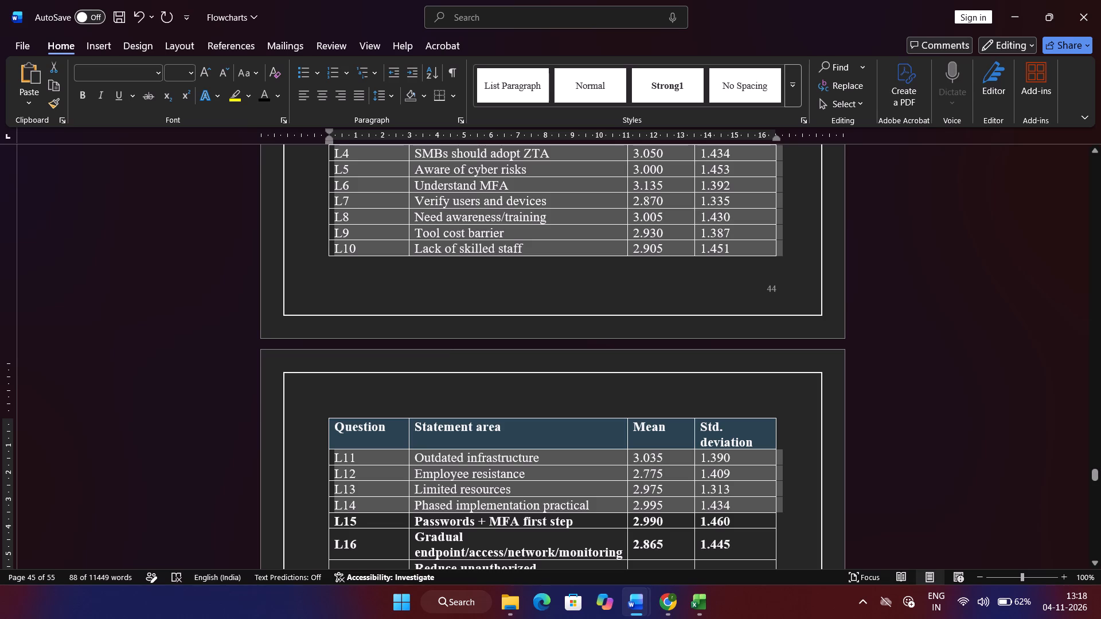
pyautogui.click(590, 501)
pyautogui.moveTo(590, 501); pyautogui.dragTo(549, 504)
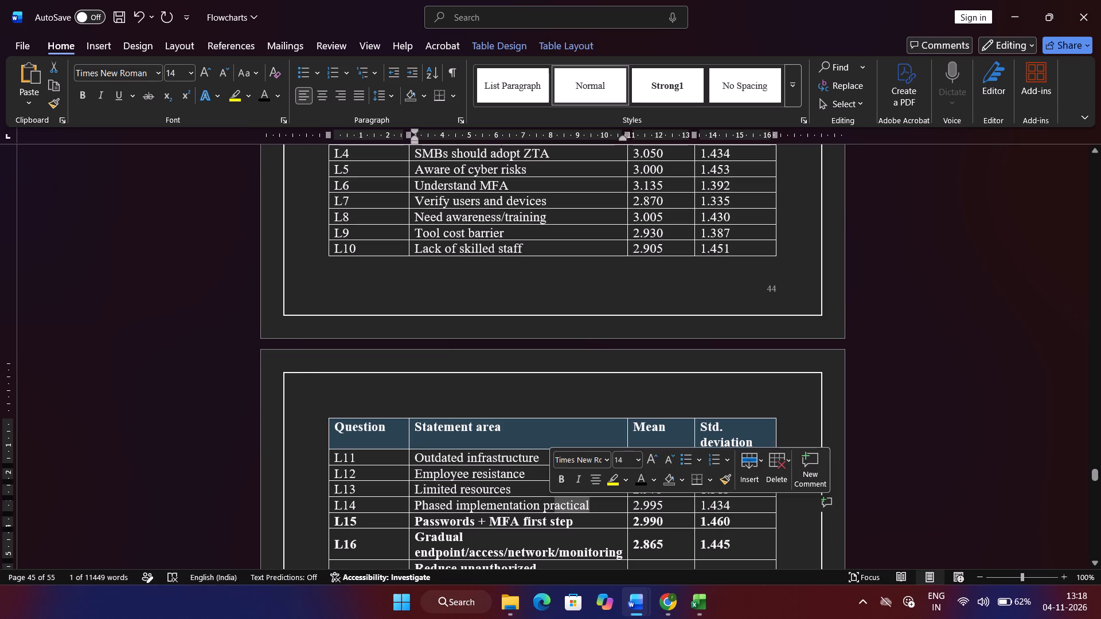
pyautogui.moveTo(540, 528); pyautogui.dragTo(516, 529)
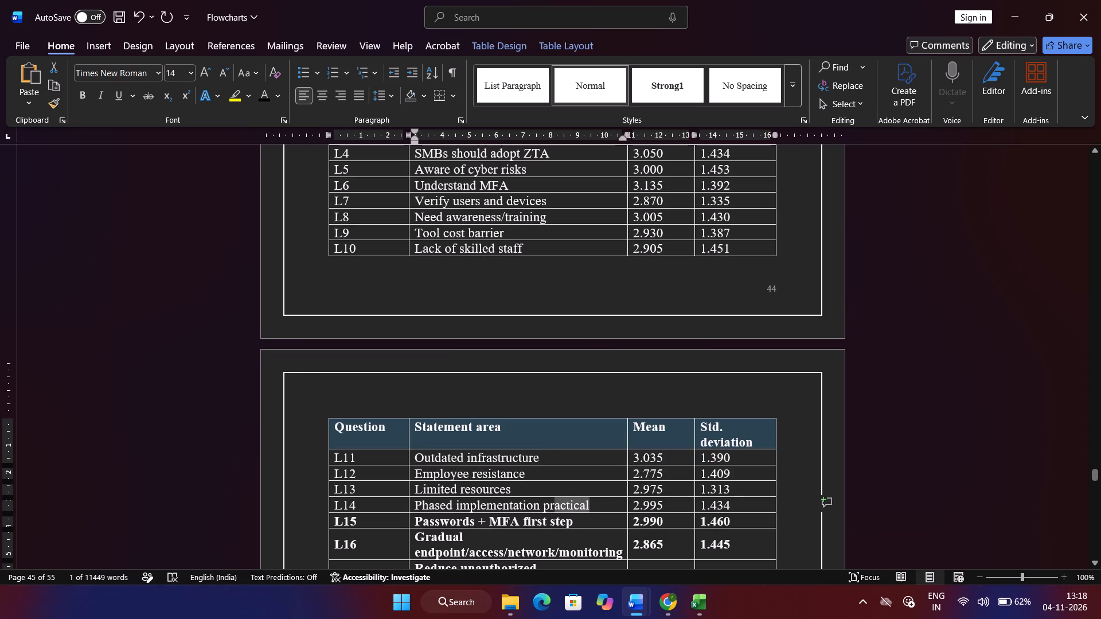
pyautogui.moveTo(584, 527); pyautogui.dragTo(541, 523)
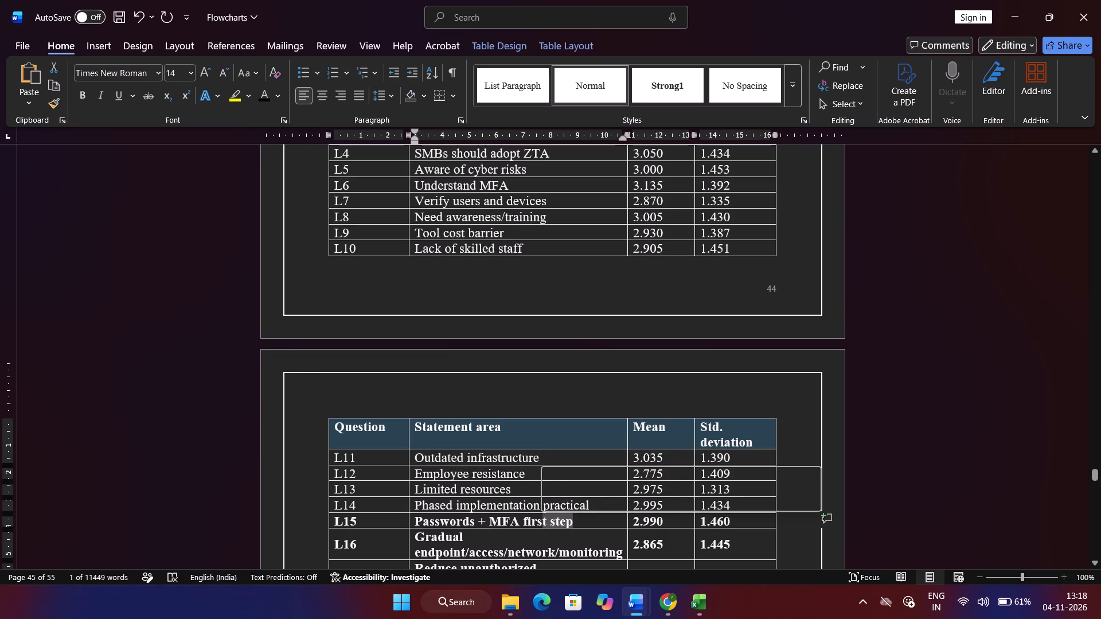
pyautogui.scroll(-1, 450, 483)
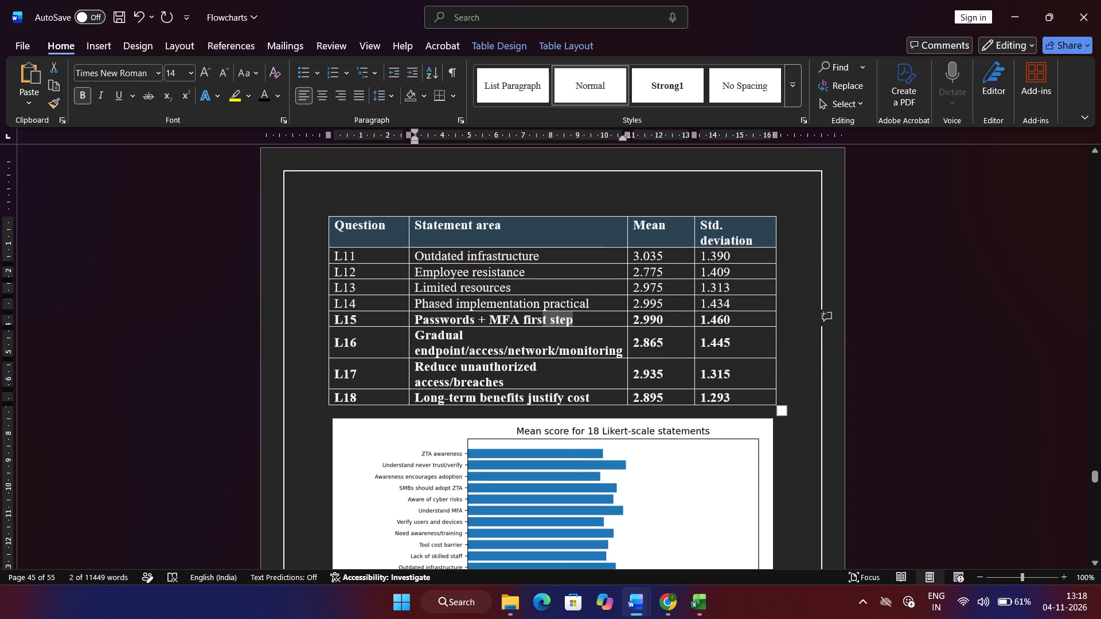
pyautogui.moveTo(313, 316); pyautogui.dragTo(525, 423)
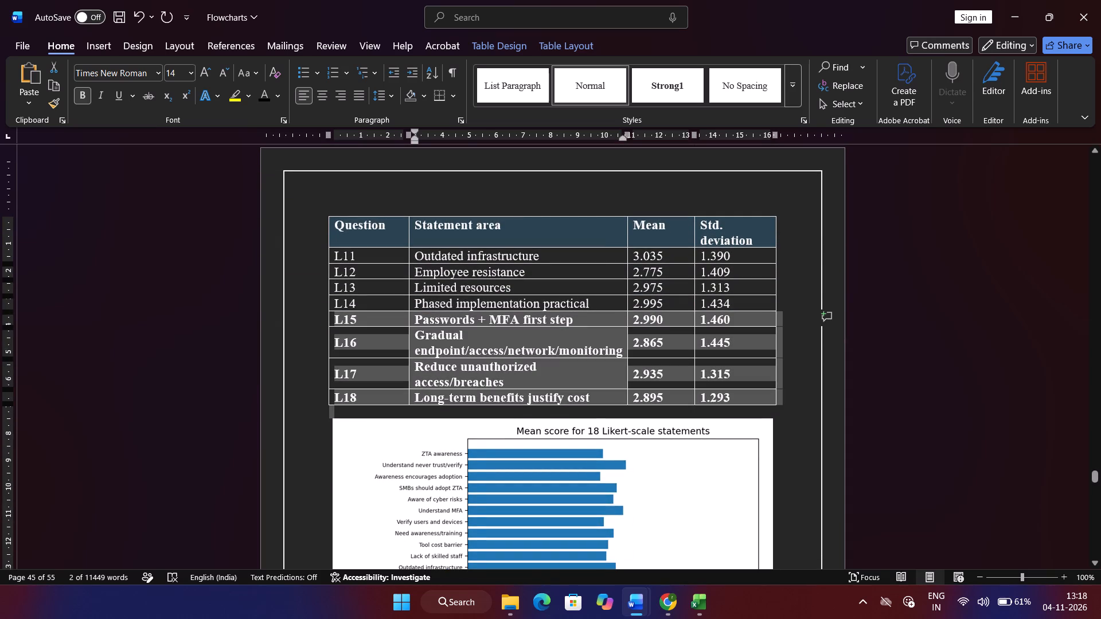
pyautogui.moveTo(525, 423); pyautogui.dragTo(706, 394)
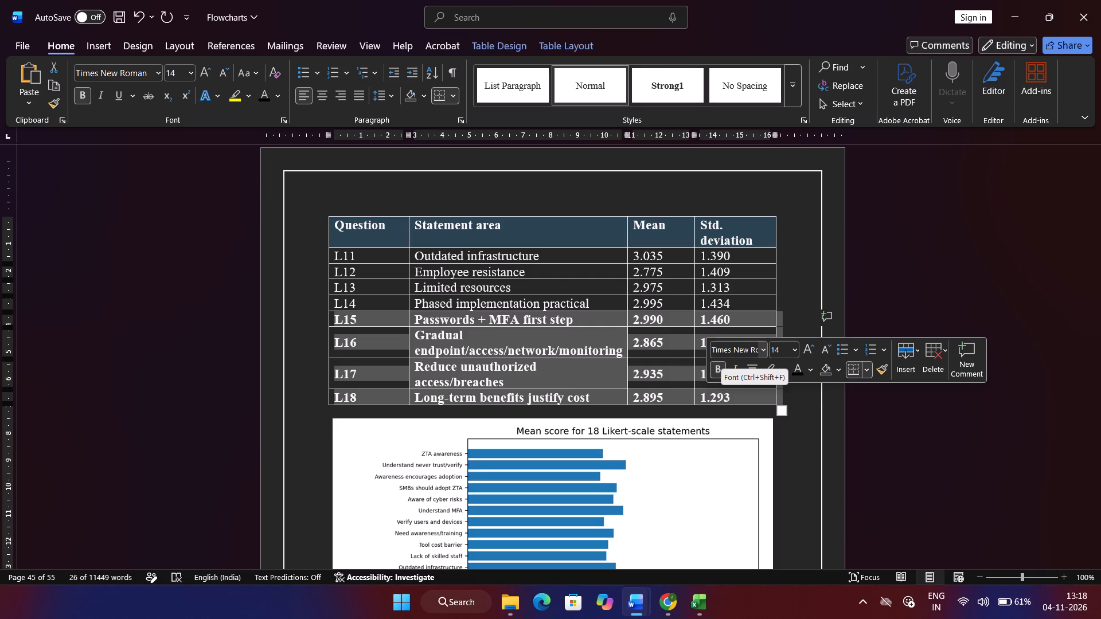
pyautogui.click(716, 374)
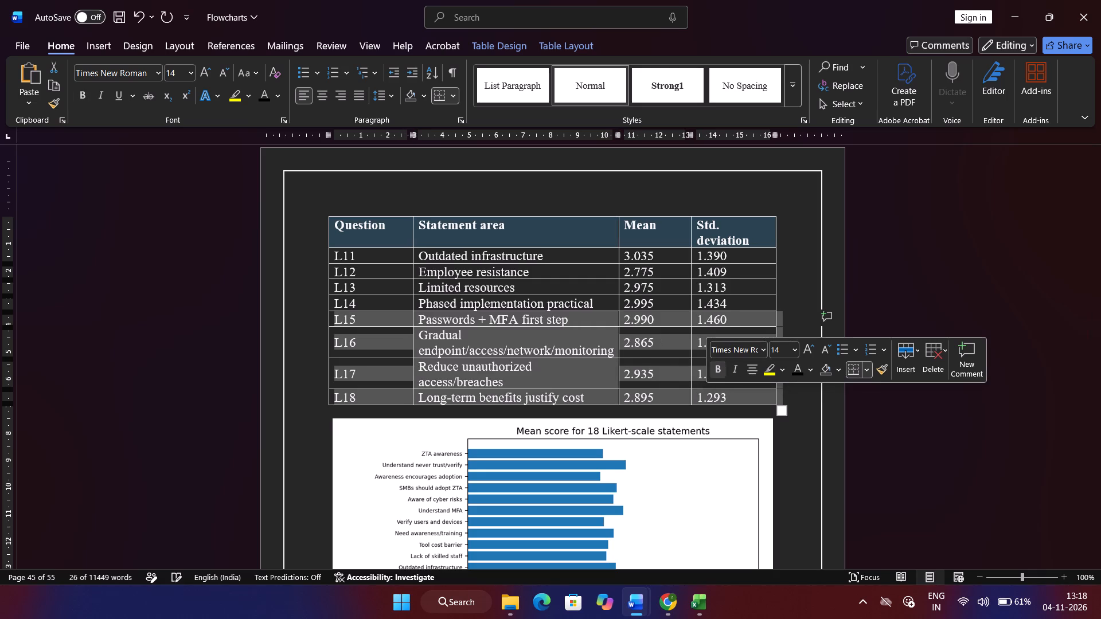
# Make the "Interpretation:" label in section 4.4 Reliability and Factor Analysis bold at size 14.
pyautogui.scroll(5, 606, 346)
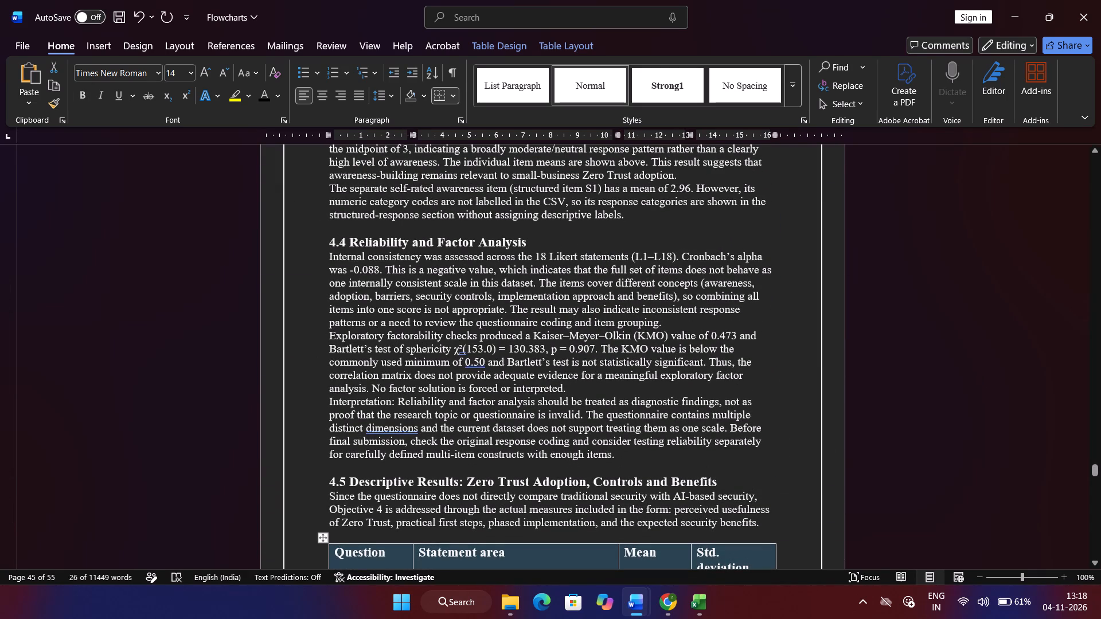
pyautogui.moveTo(395, 402); pyautogui.dragTo(332, 398)
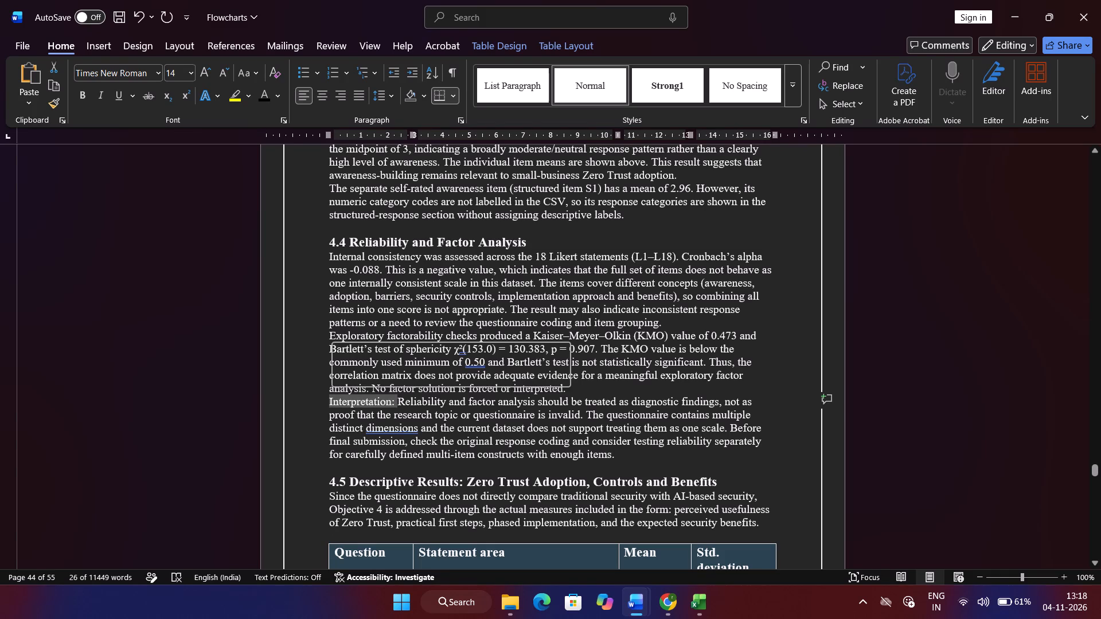
pyautogui.click(346, 374)
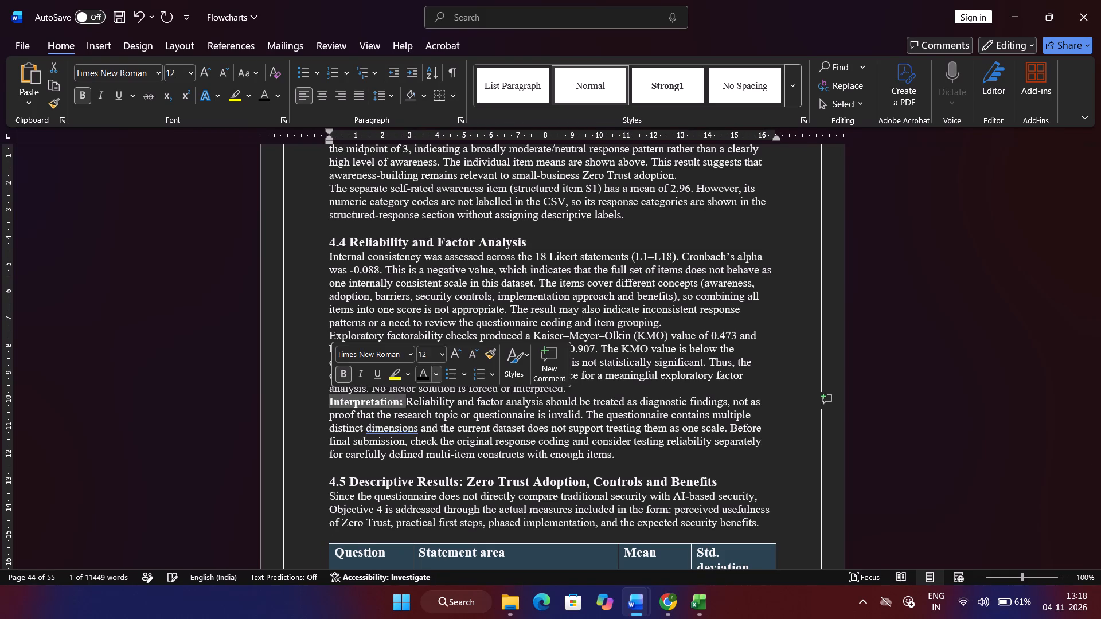
pyautogui.click(455, 357)
# Remove bold from the whole awareness table under 4.3 Awareness and Prior Experience and set its text to size 14.
pyautogui.scroll(1, 468, 442)
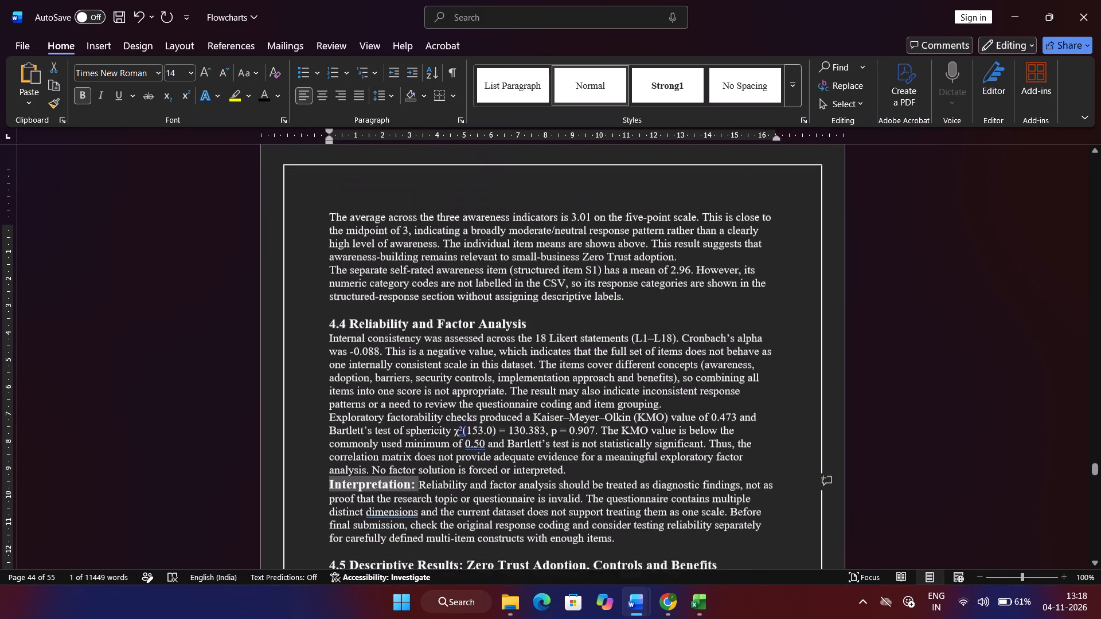
pyautogui.scroll(3, 468, 442)
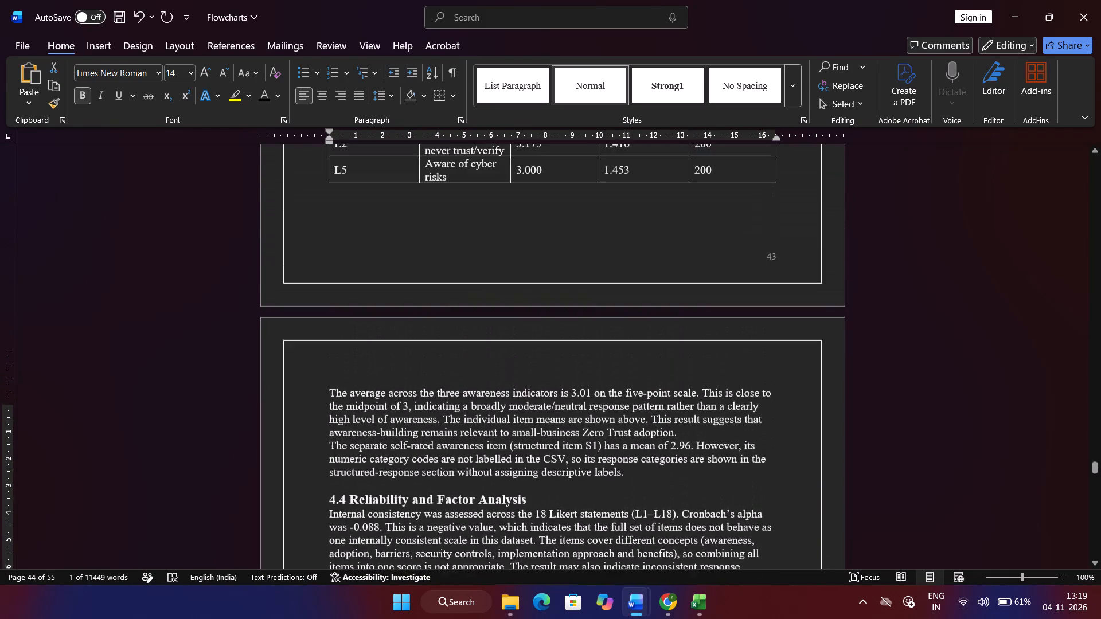
pyautogui.scroll(2, 468, 442)
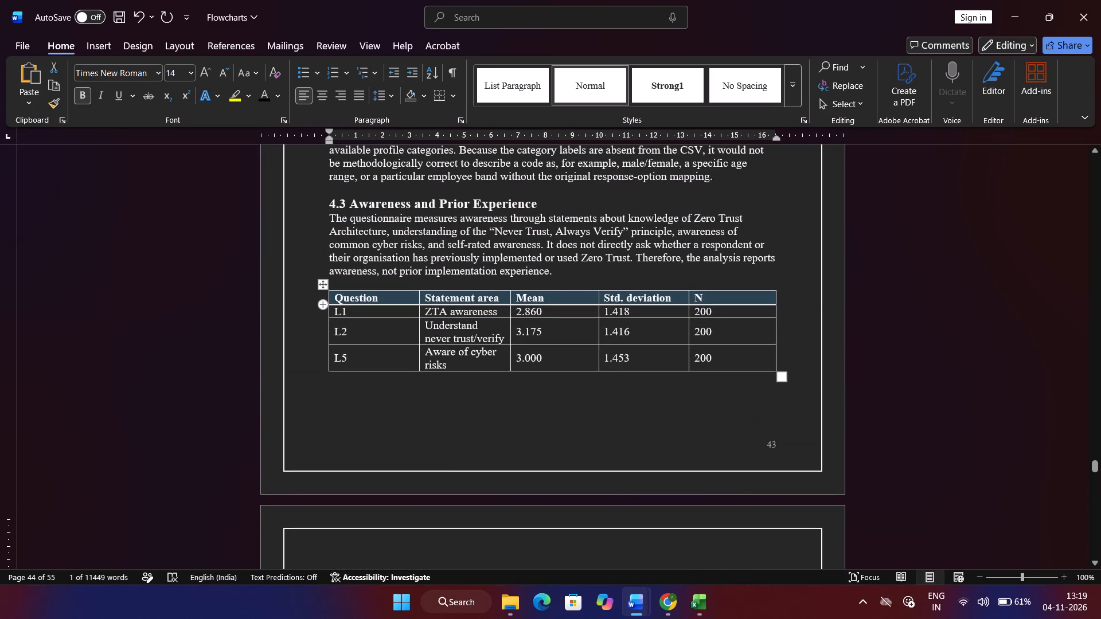
pyautogui.moveTo(314, 296); pyautogui.dragTo(353, 367)
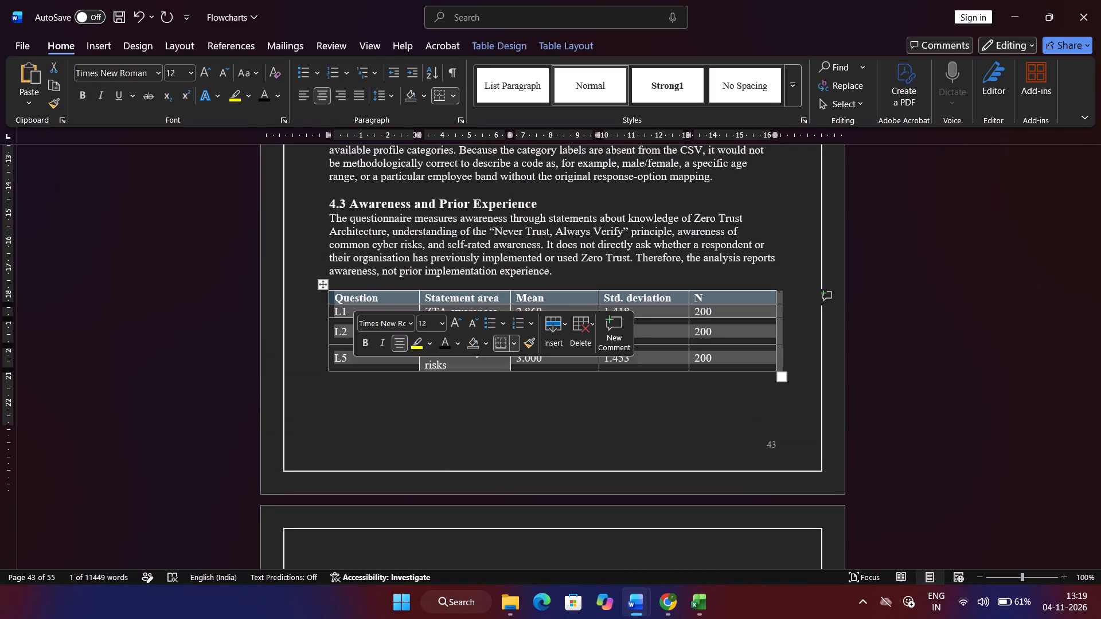
pyautogui.click(364, 342)
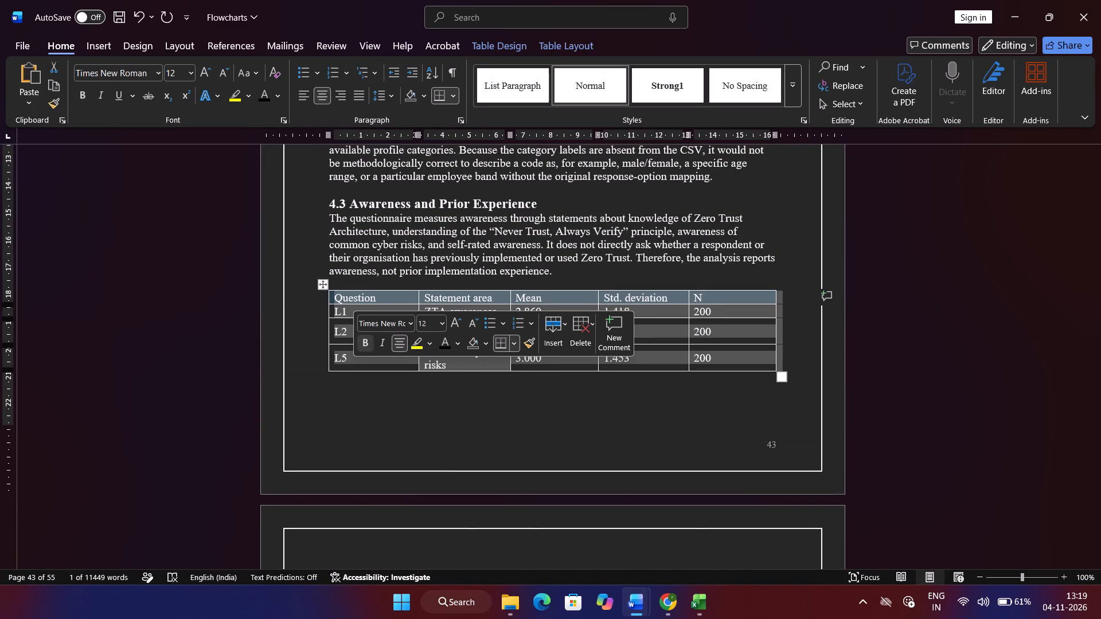
pyautogui.click(453, 317)
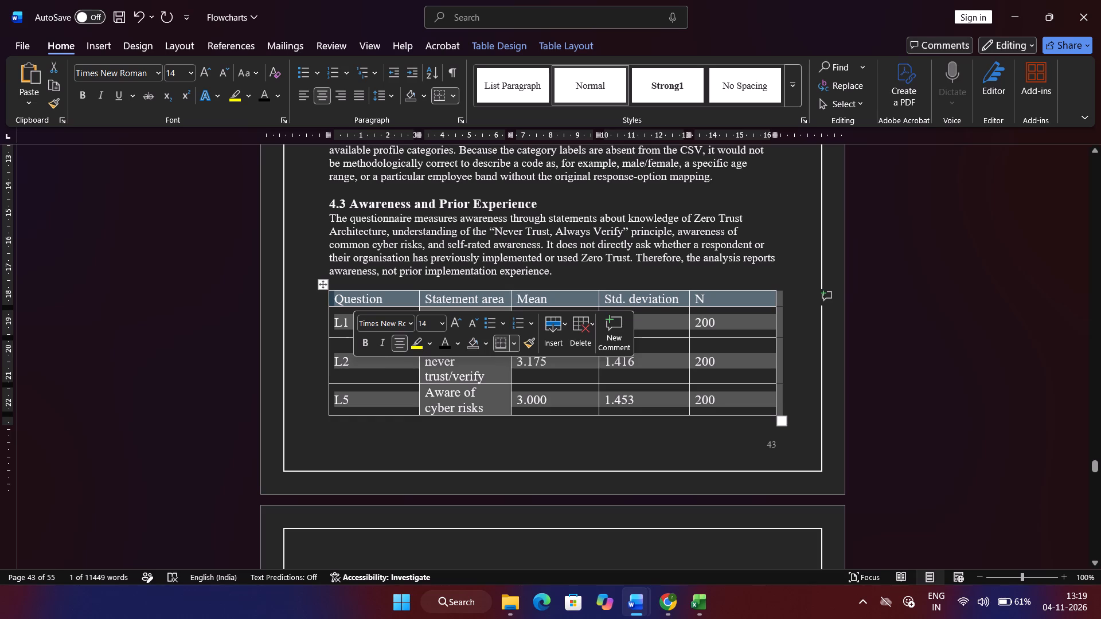
pyautogui.click(310, 307)
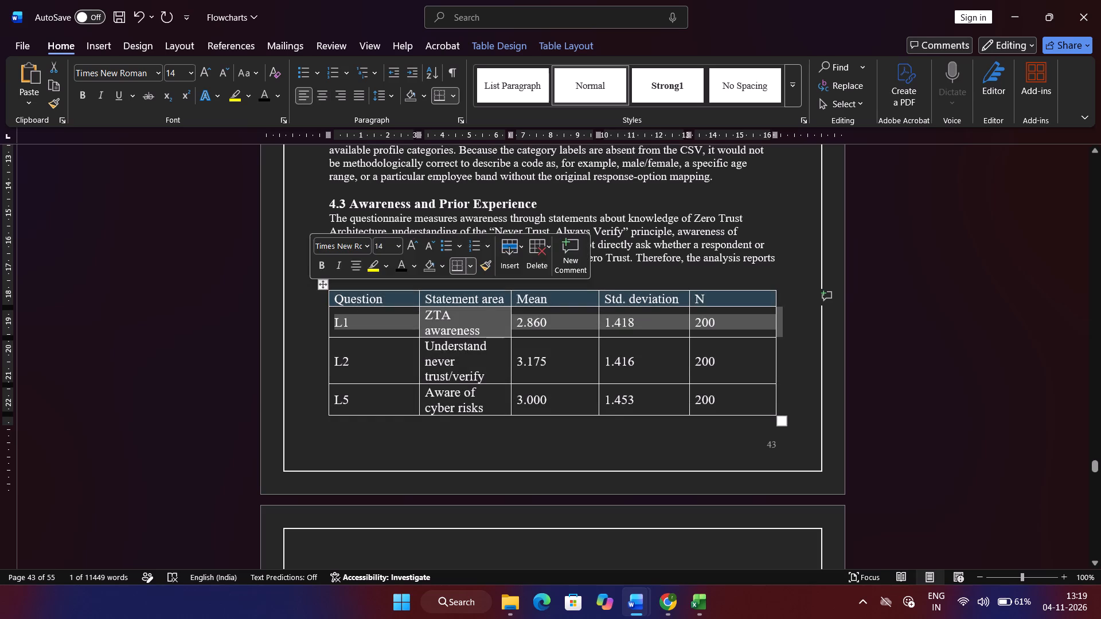
# Make the "Interpretation:" label below the organization size chart, just before section 4.3, bold at size 14.
pyautogui.scroll(3, 310, 307)
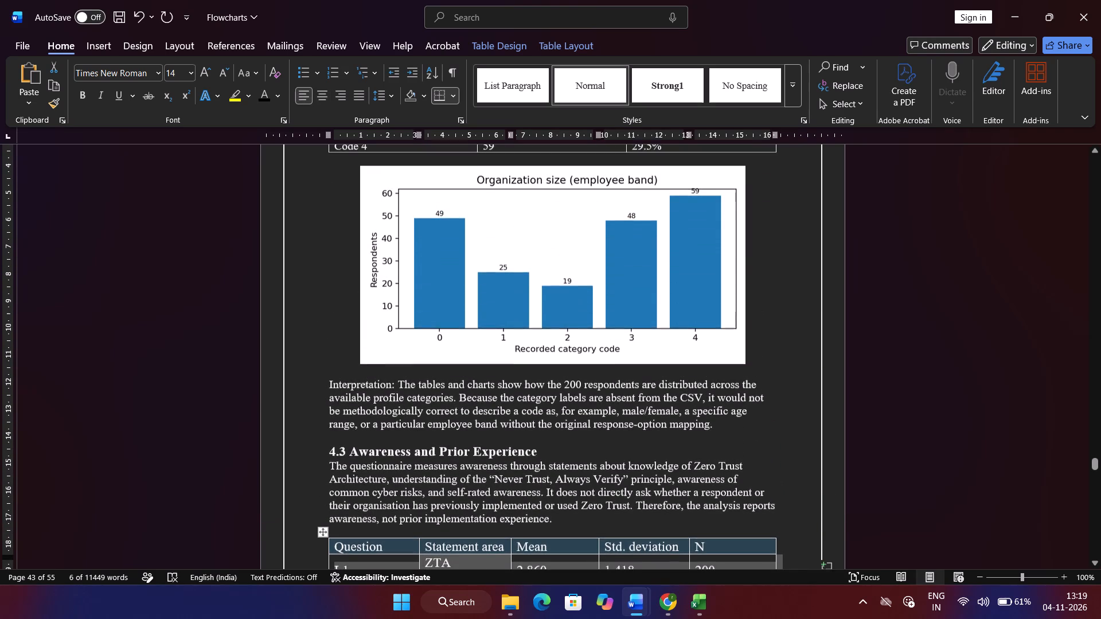
pyautogui.moveTo(315, 389); pyautogui.dragTo(388, 387)
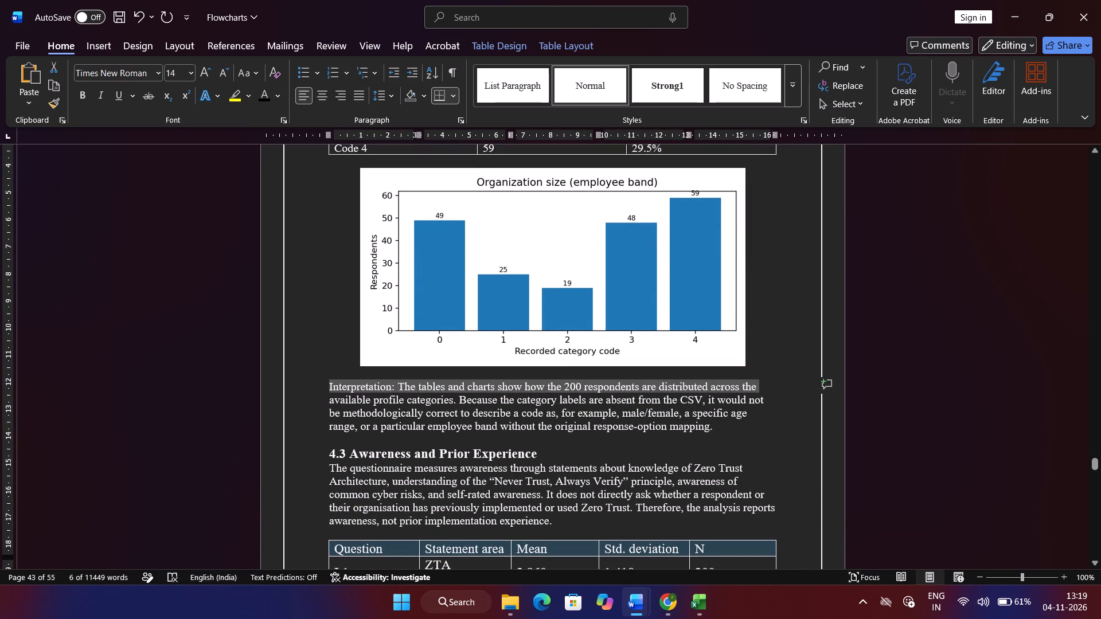
pyautogui.moveTo(388, 387); pyautogui.dragTo(396, 386)
pyautogui.click(396, 386)
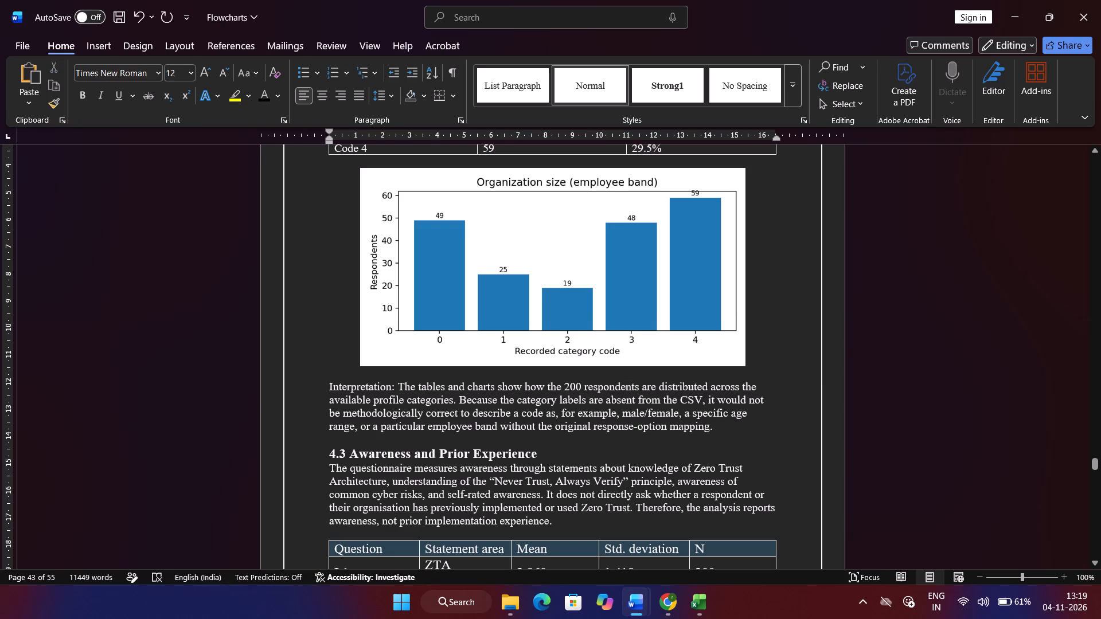
pyautogui.moveTo(396, 386); pyautogui.dragTo(322, 382)
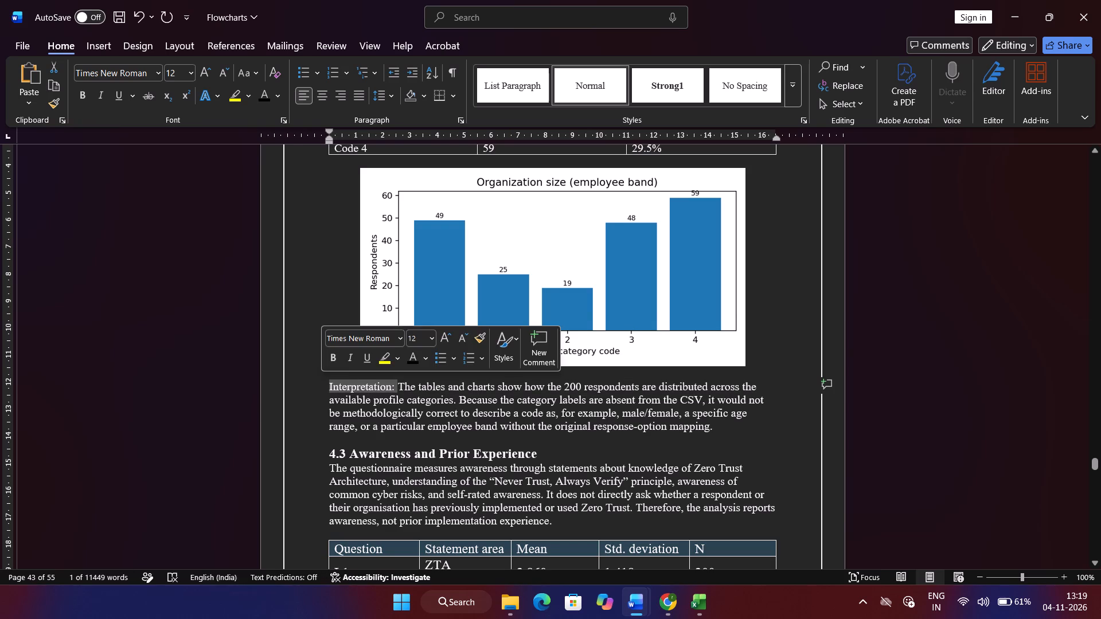
pyautogui.click(332, 355)
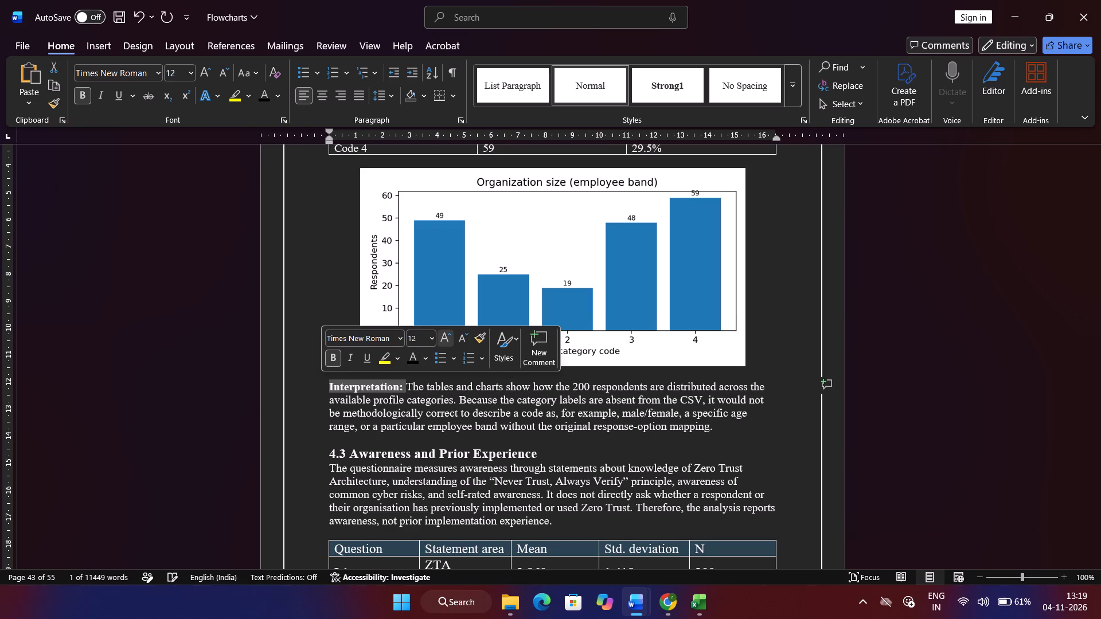
pyautogui.click(448, 338)
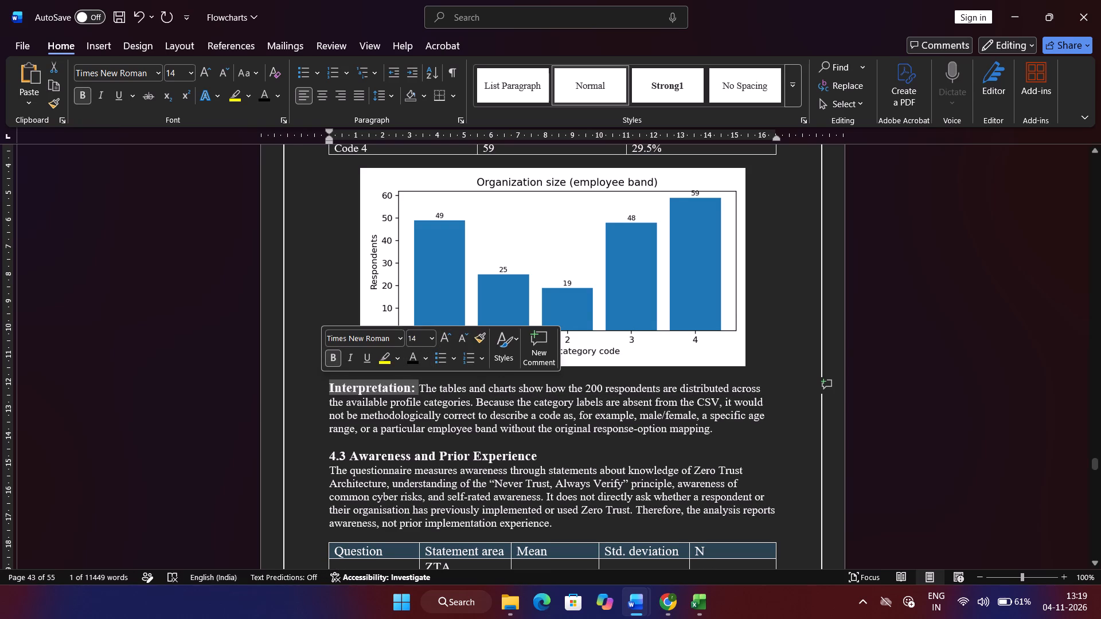
# Remove bold from the whole Organization size (employee band) table and set its text to size 14.
pyautogui.scroll(2, 311, 307)
pyautogui.moveTo(310, 315); pyautogui.dragTo(350, 366)
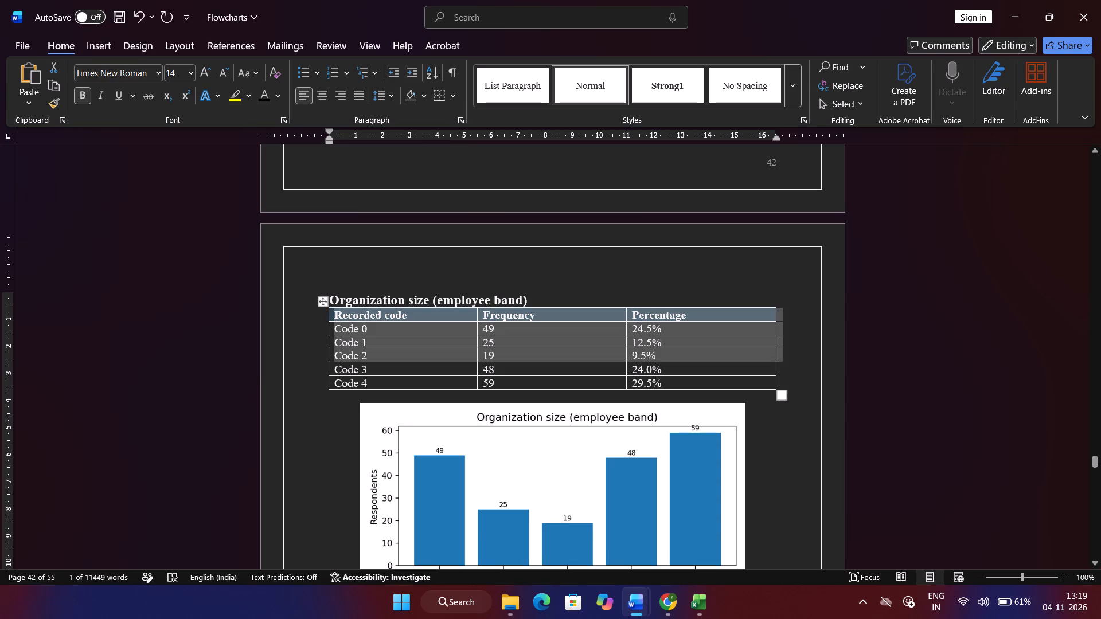
pyautogui.moveTo(350, 366); pyautogui.dragTo(361, 379)
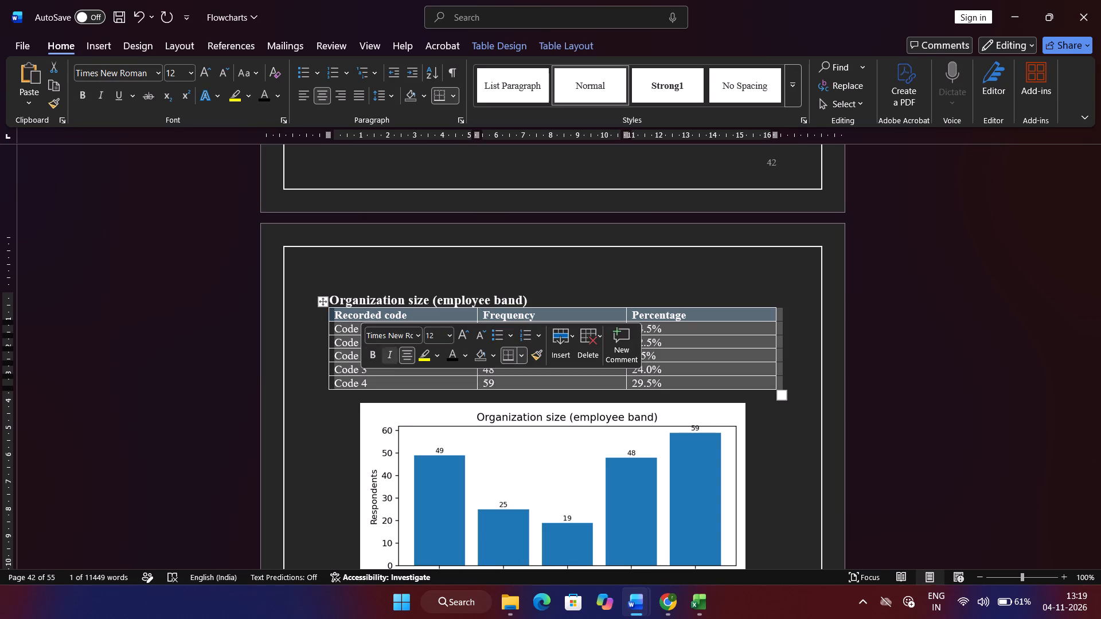
pyautogui.click(376, 353)
pyautogui.click(376, 353)
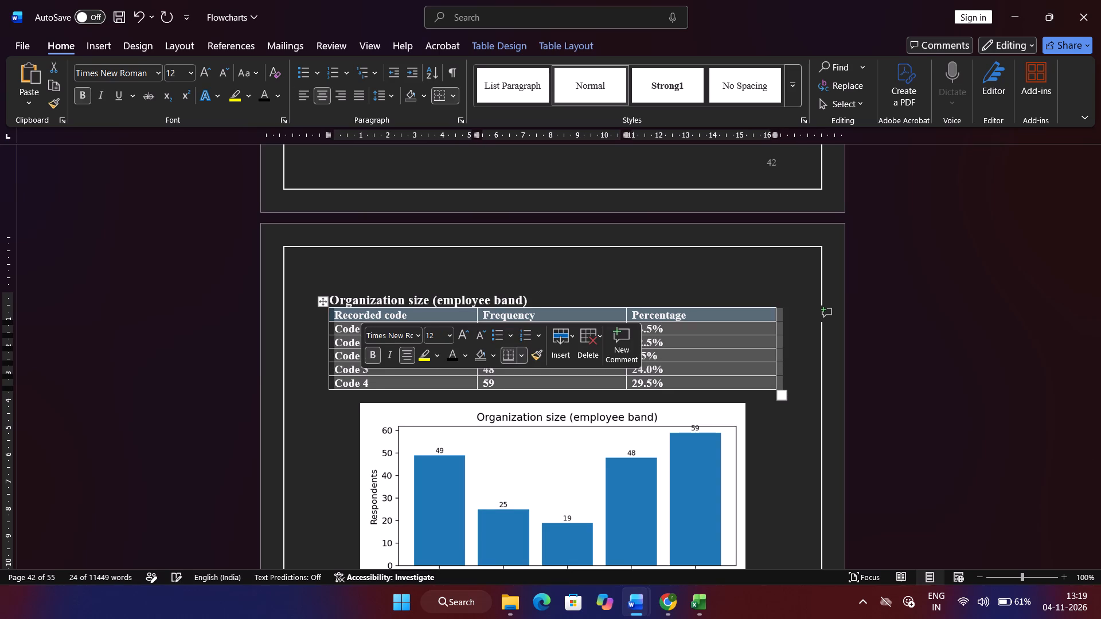
pyautogui.click(376, 353)
pyautogui.click(461, 333)
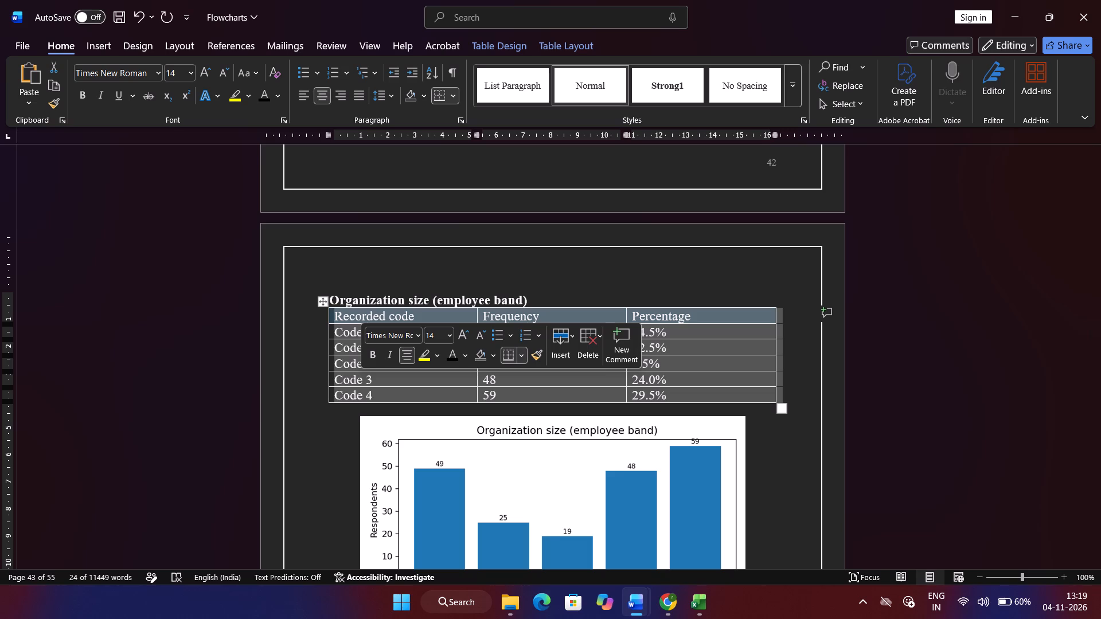
# Set all the text in the Organization industry table to size 14.
pyautogui.scroll(3, 584, 252)
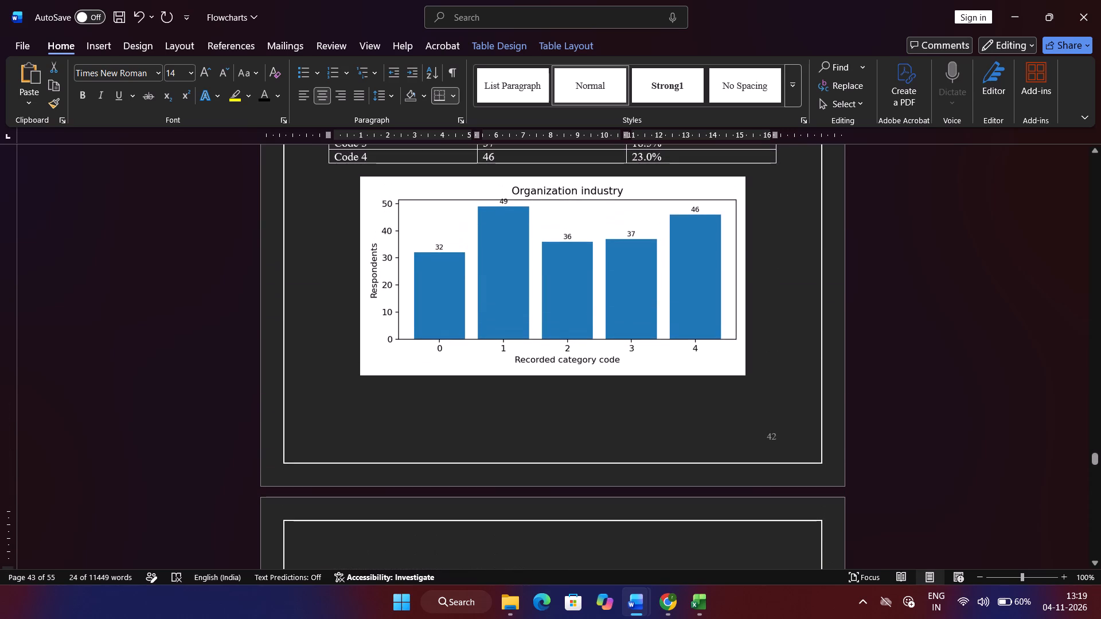
pyautogui.scroll(2, 584, 252)
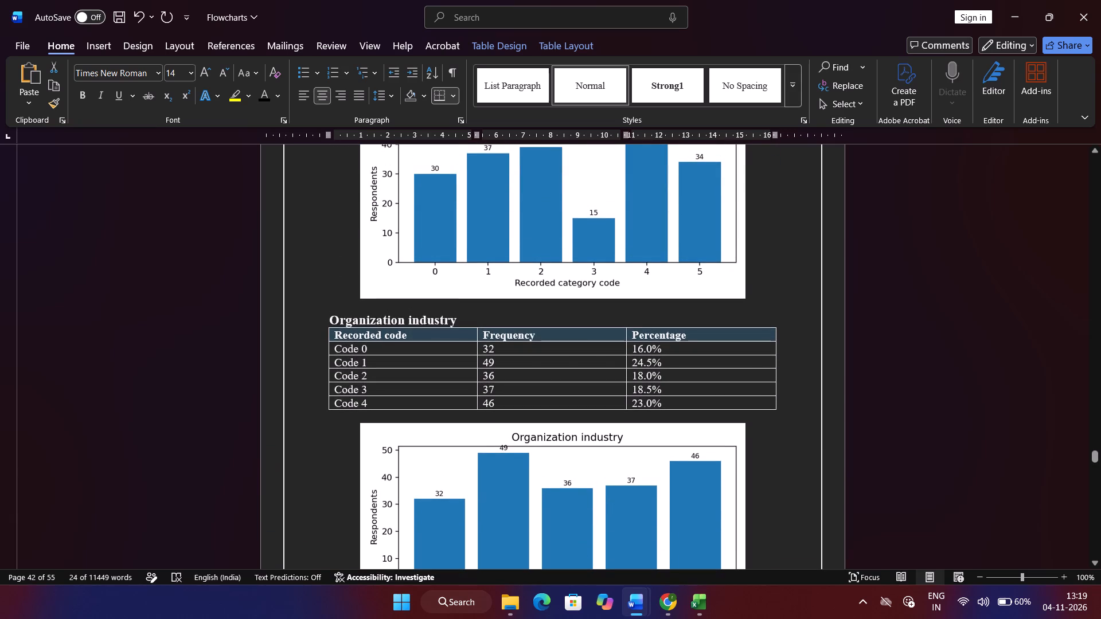
pyautogui.moveTo(316, 332); pyautogui.dragTo(666, 402)
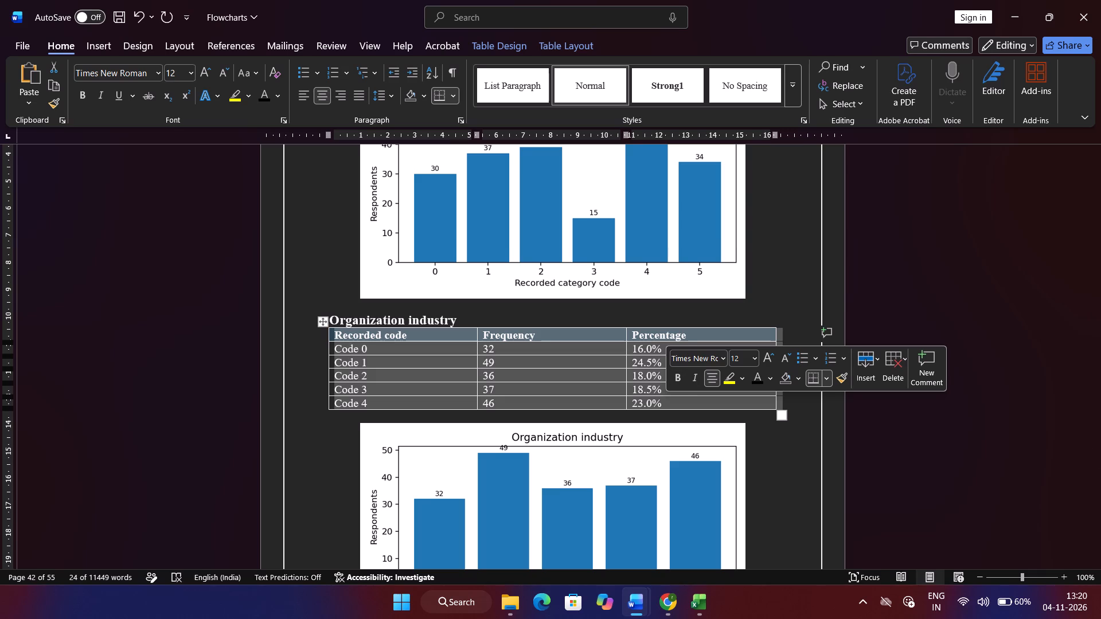
pyautogui.click(768, 357)
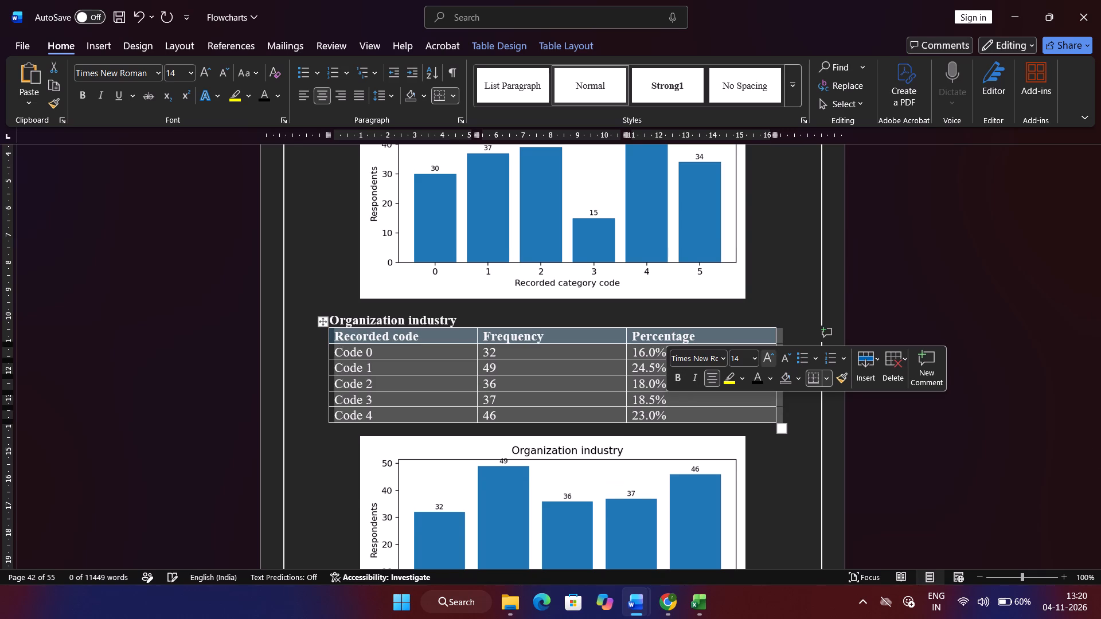
# Set the whole Current role table, including the rows continued on the following page, to size 14.
pyautogui.scroll(2, 581, 304)
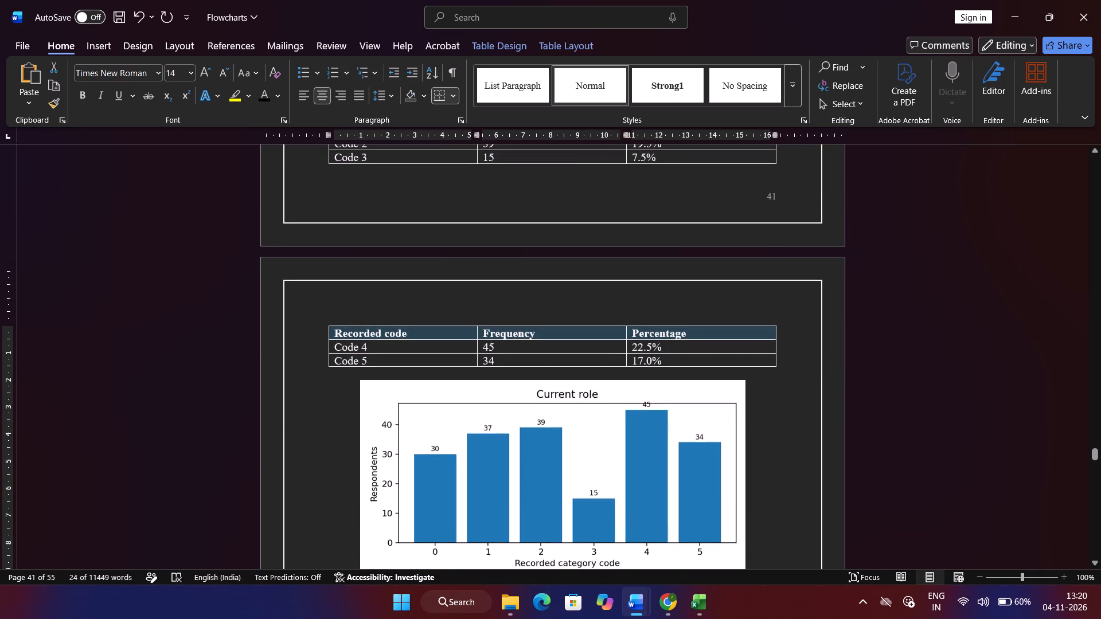
pyautogui.scroll(1, 364, 316)
pyautogui.moveTo(313, 262); pyautogui.dragTo(377, 444)
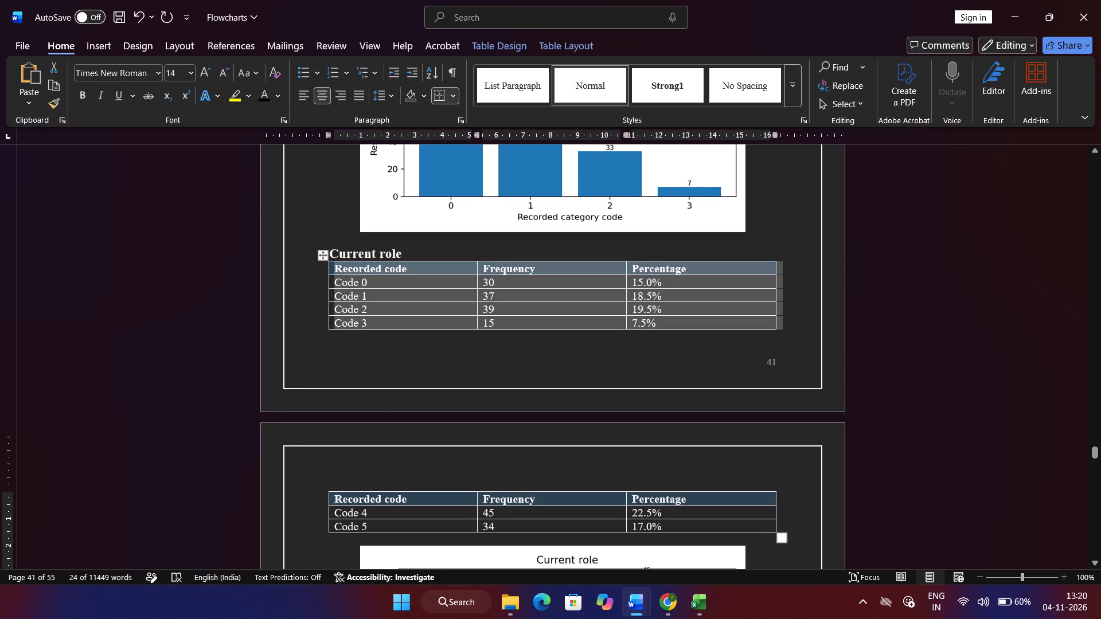
pyautogui.moveTo(377, 444); pyautogui.dragTo(538, 524)
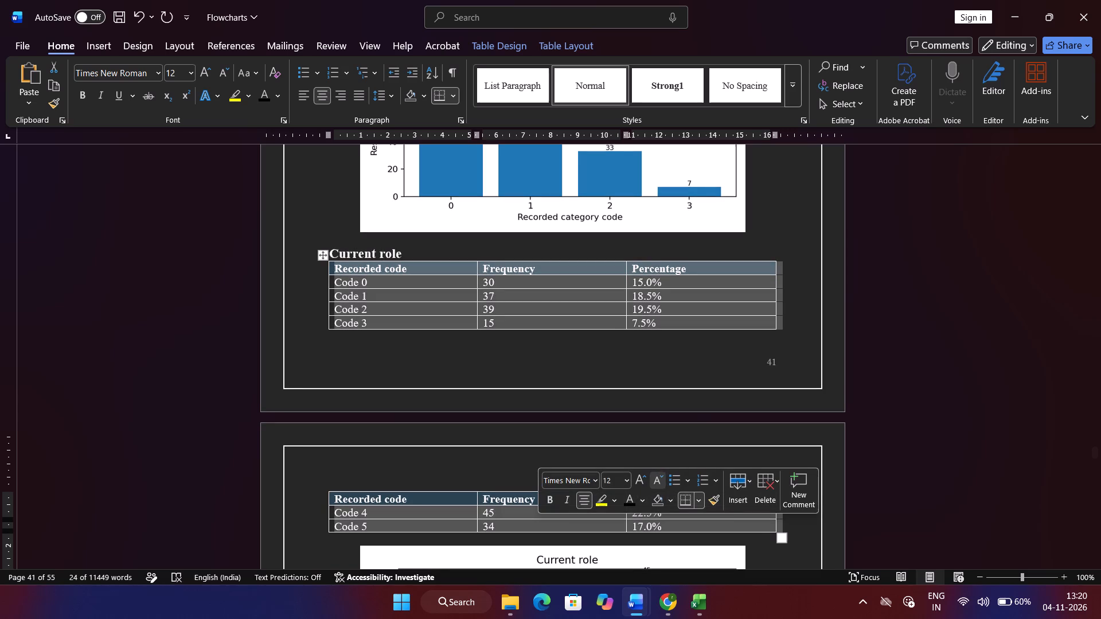
pyautogui.click(637, 480)
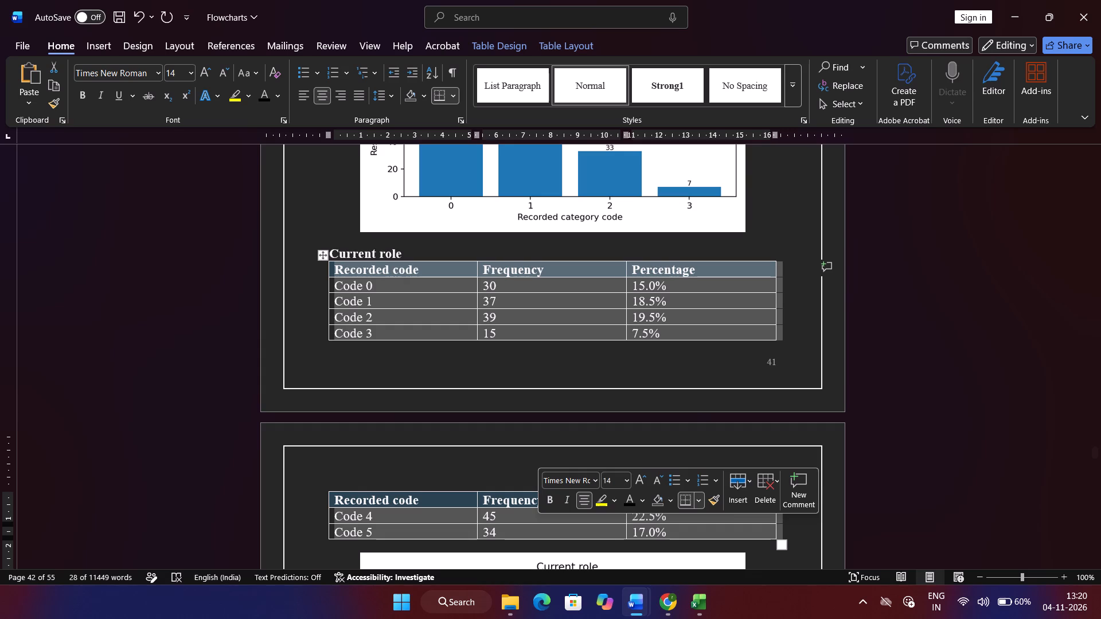
# Set the text of the Age group table to size 14, leaving its heading out of the selection.
pyautogui.scroll(3, 398, 422)
pyautogui.moveTo(310, 273); pyautogui.dragTo(549, 338)
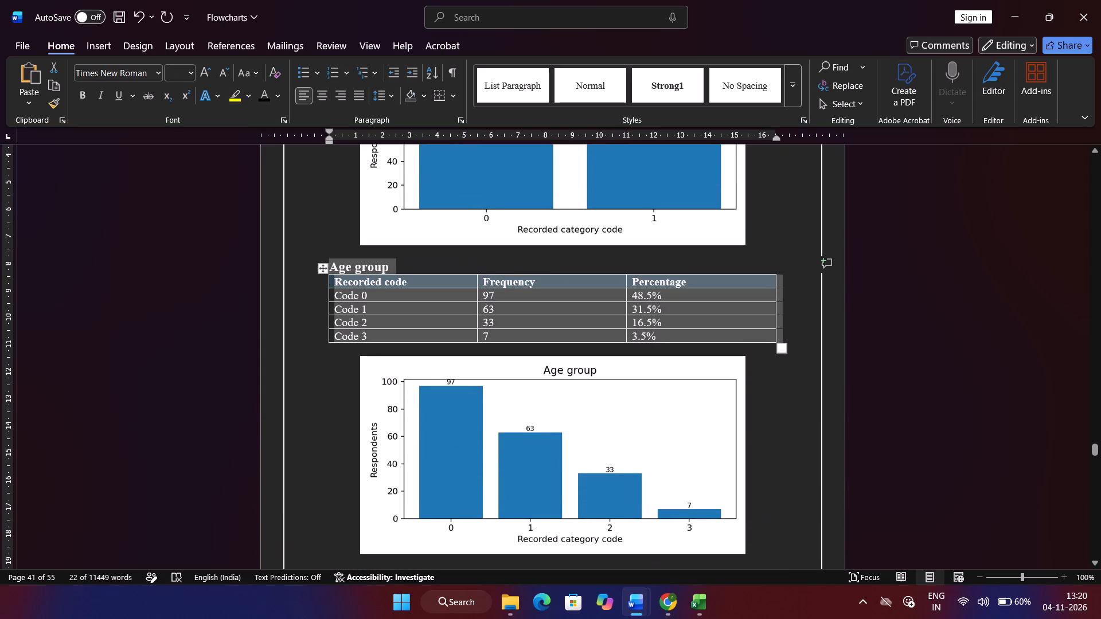
pyautogui.click(318, 273)
pyautogui.click(313, 284)
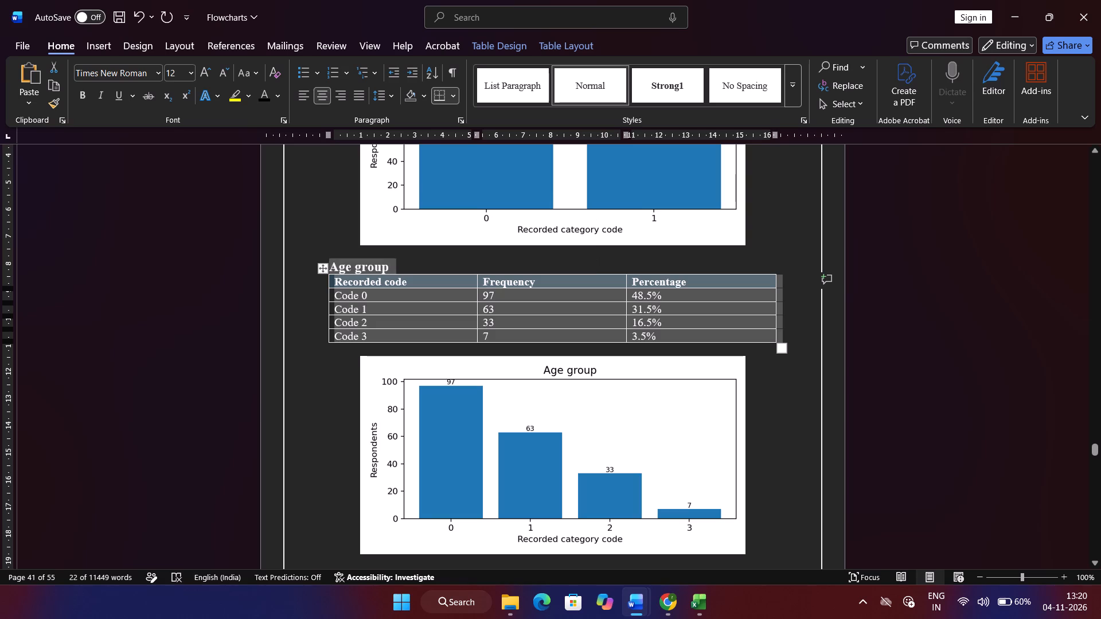
pyautogui.moveTo(318, 281); pyautogui.dragTo(599, 356)
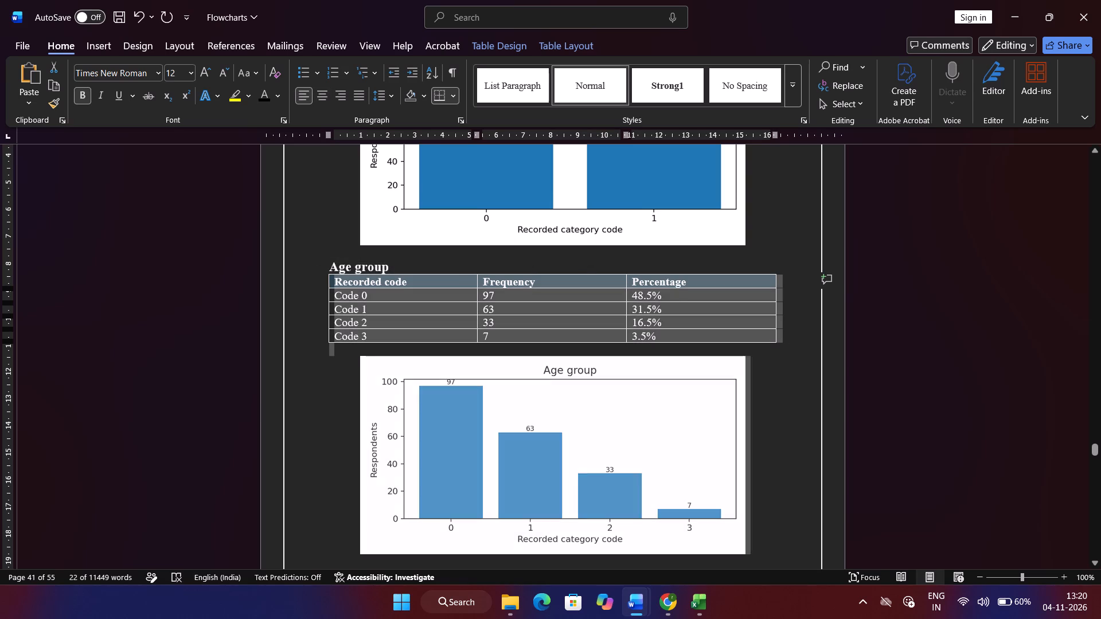
pyautogui.moveTo(599, 356); pyautogui.dragTo(707, 334)
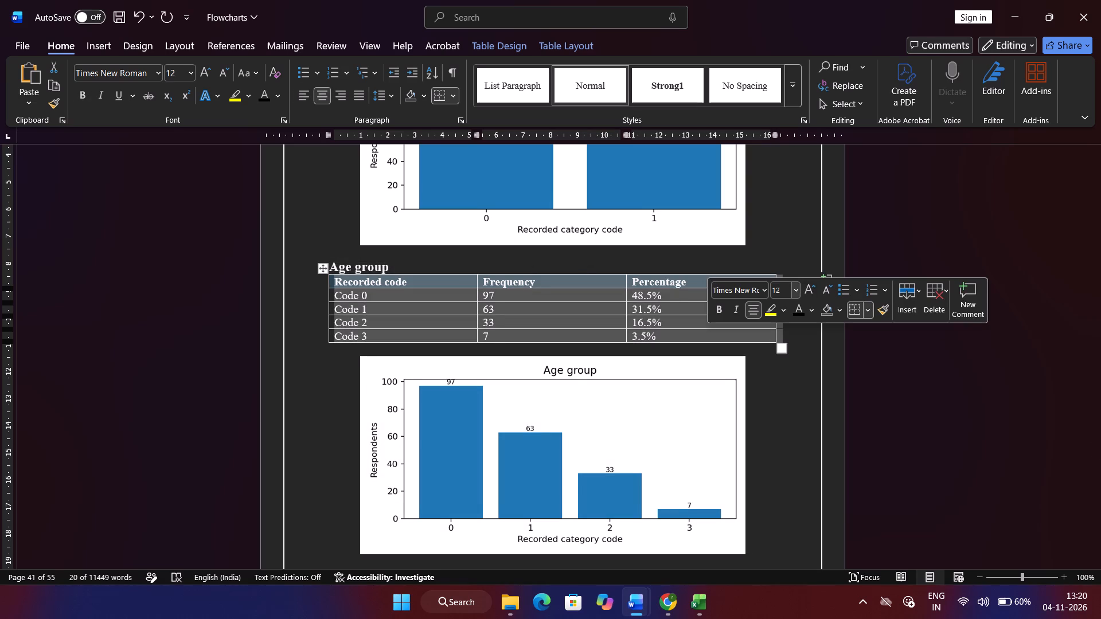
pyautogui.click(816, 286)
# Set the text of the Gender table under 4.2 Respondent Profile to size 14.
pyautogui.scroll(2, 573, 301)
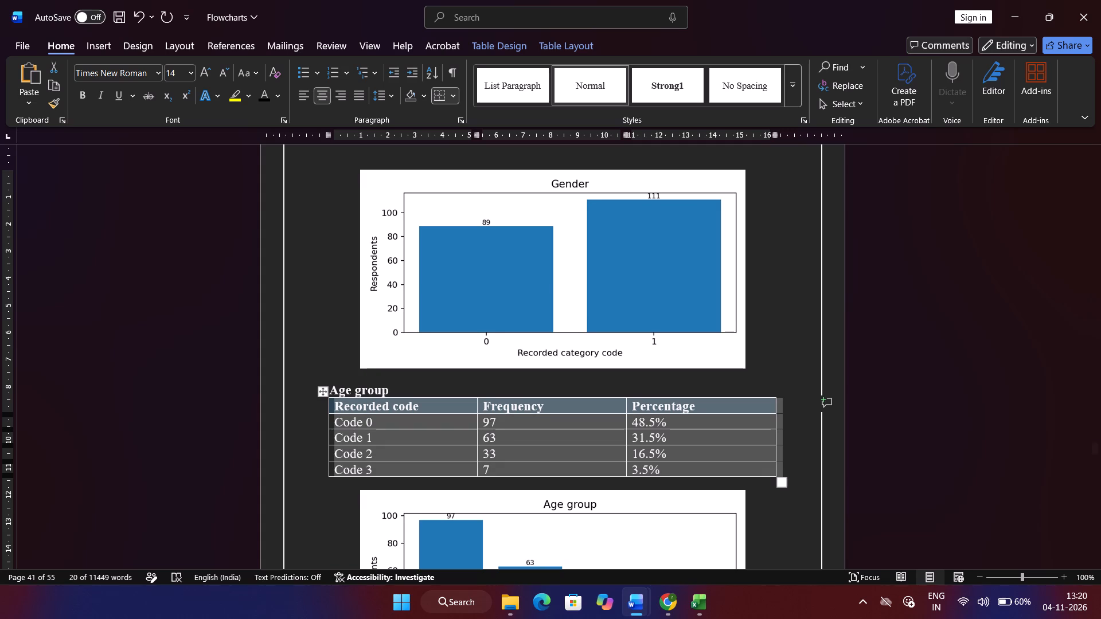
pyautogui.doubleClick(283, 352)
pyautogui.click(304, 362)
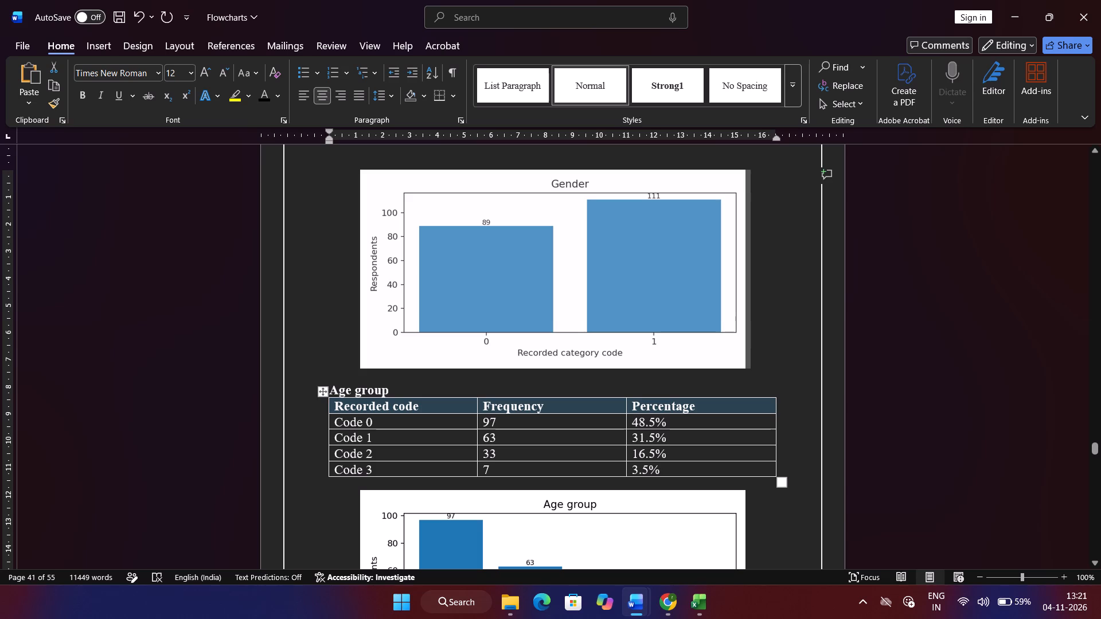
pyautogui.scroll(4, 528, 462)
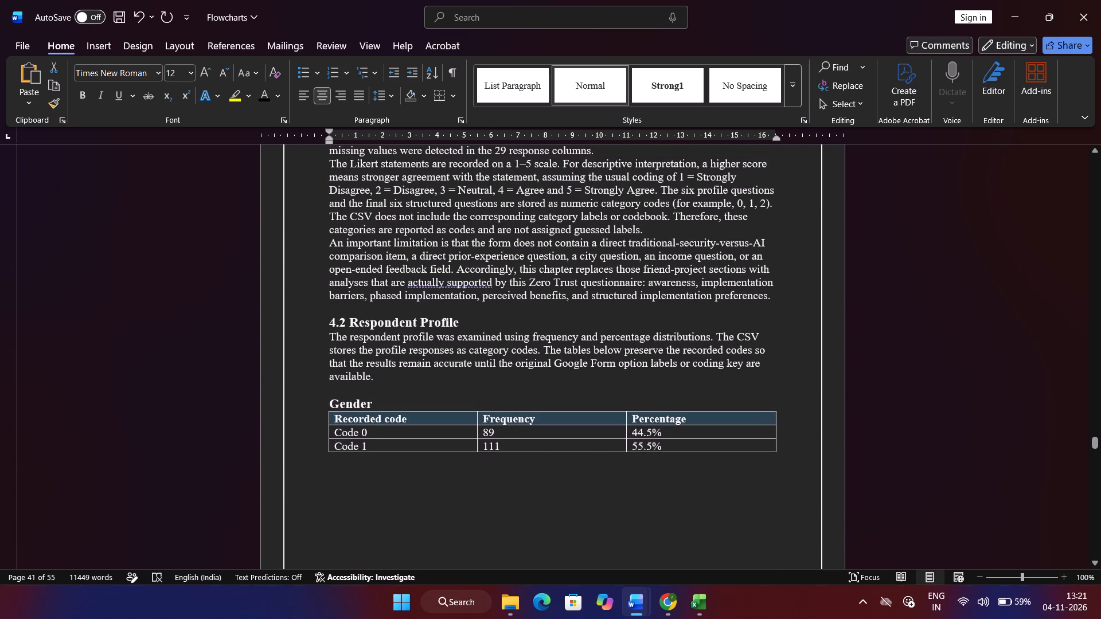
pyautogui.moveTo(322, 414); pyautogui.dragTo(494, 451)
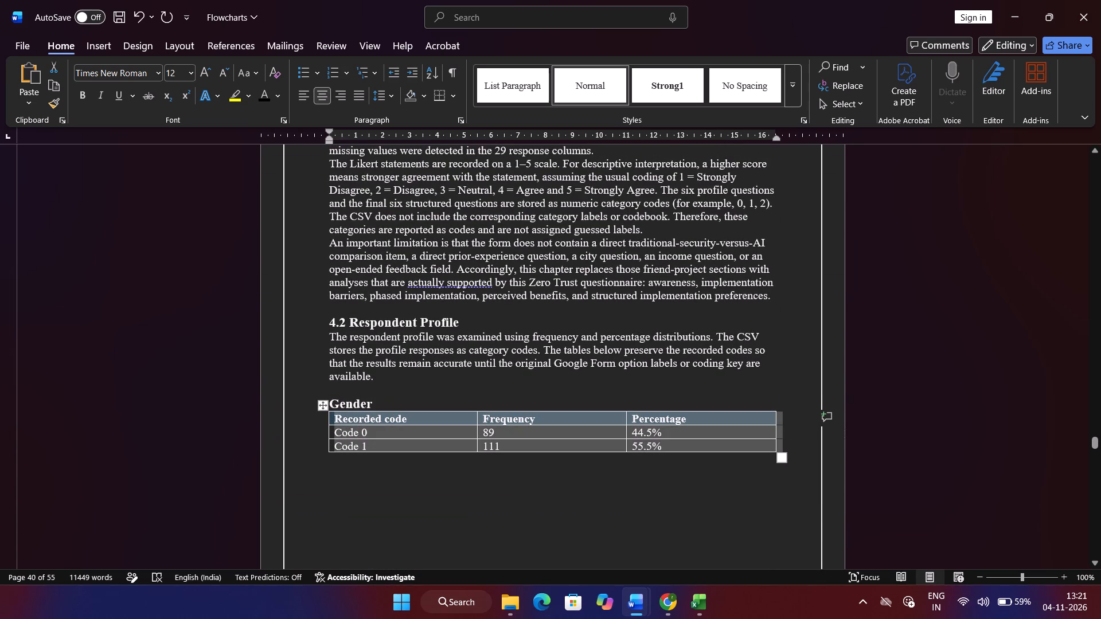
pyautogui.moveTo(494, 451); pyautogui.dragTo(499, 450)
pyautogui.click(602, 476)
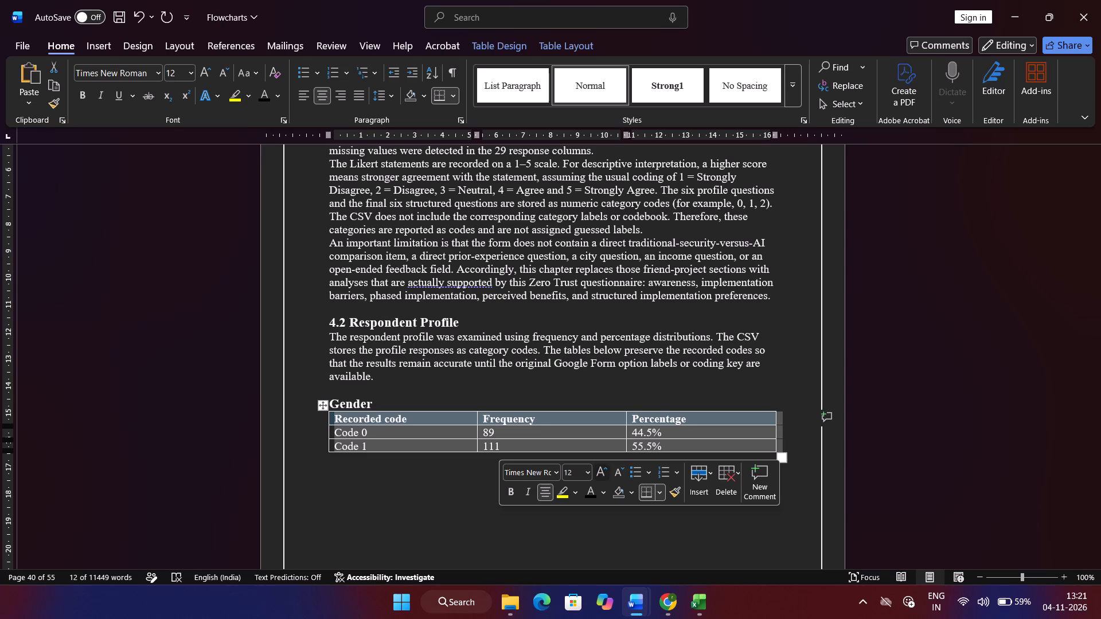
pyautogui.click(403, 507)
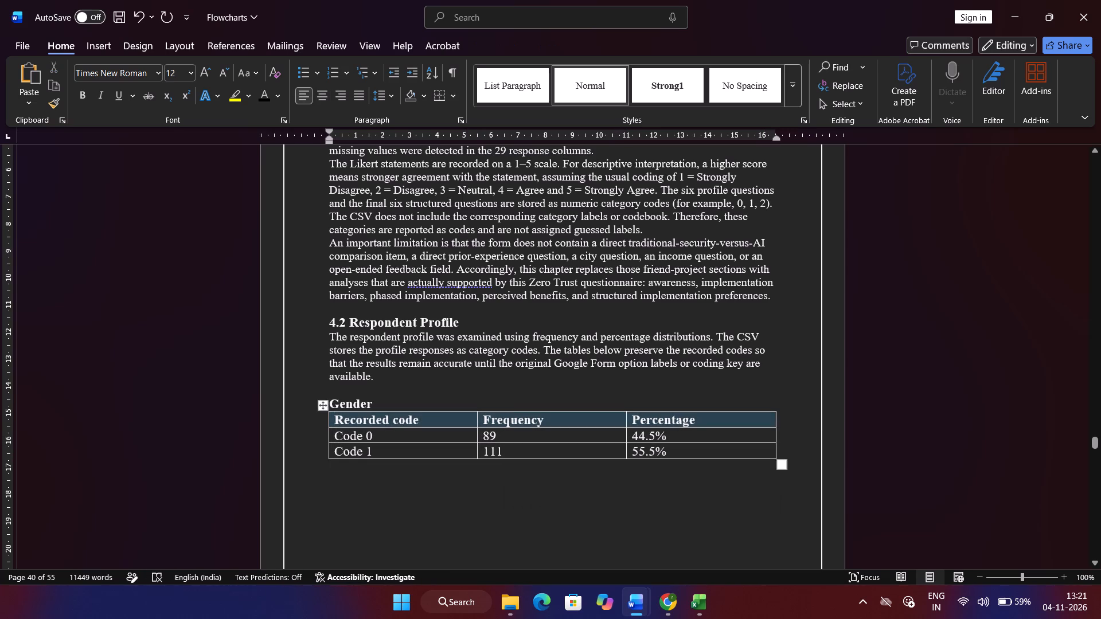
# Look back through Chapter 3 to examine how its title, section headings, lists and body text are formatted.
pyautogui.scroll(5, 529, 358)
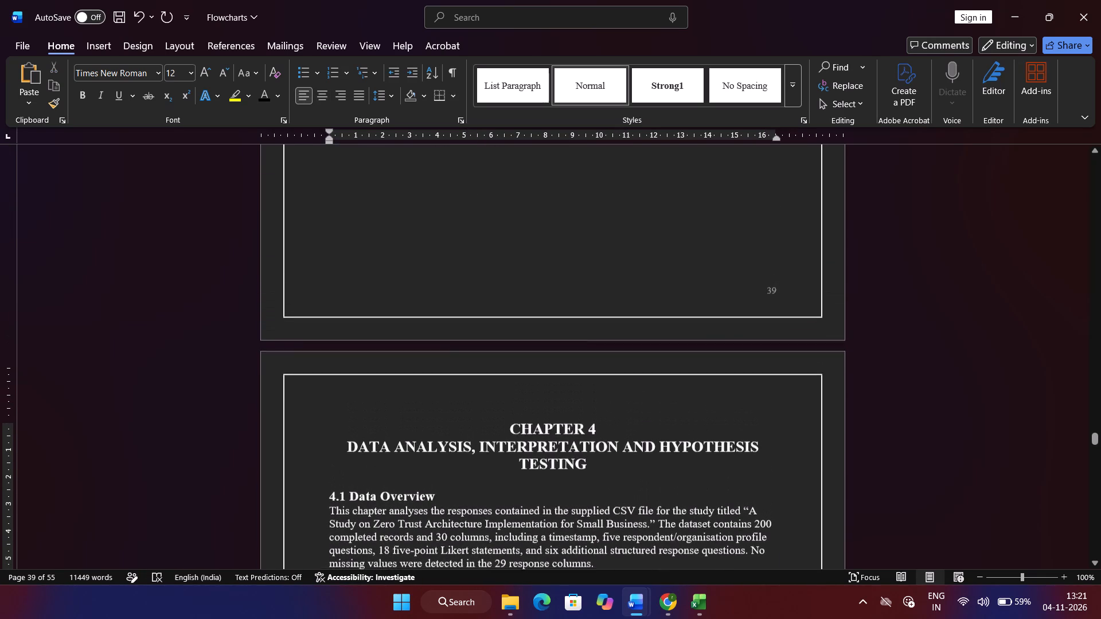
pyautogui.scroll(12, 529, 358)
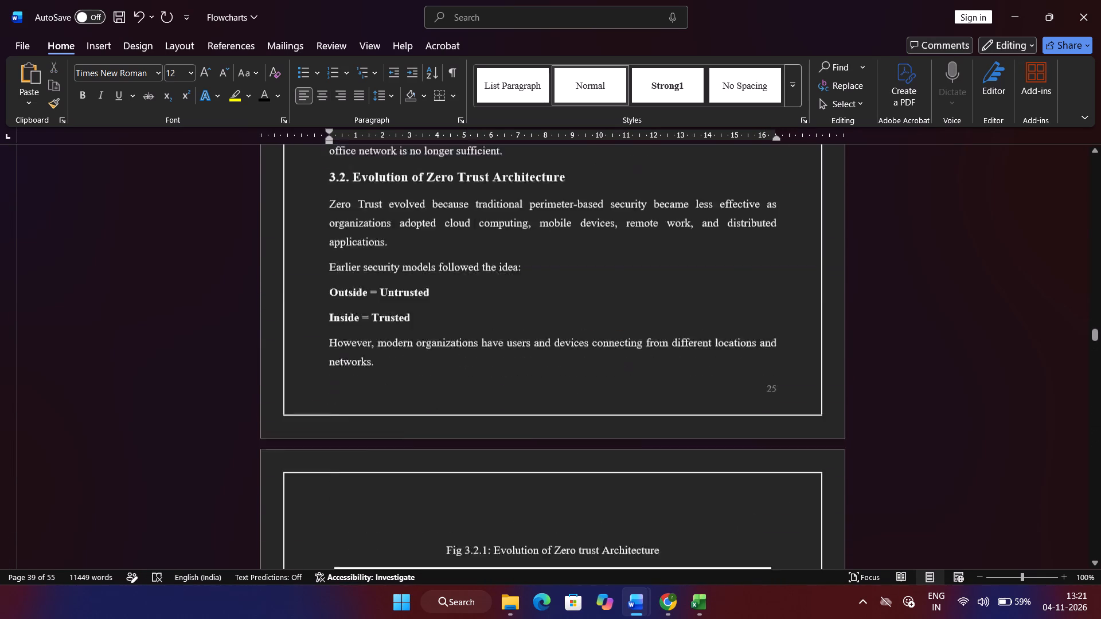
pyautogui.scroll(11, 529, 358)
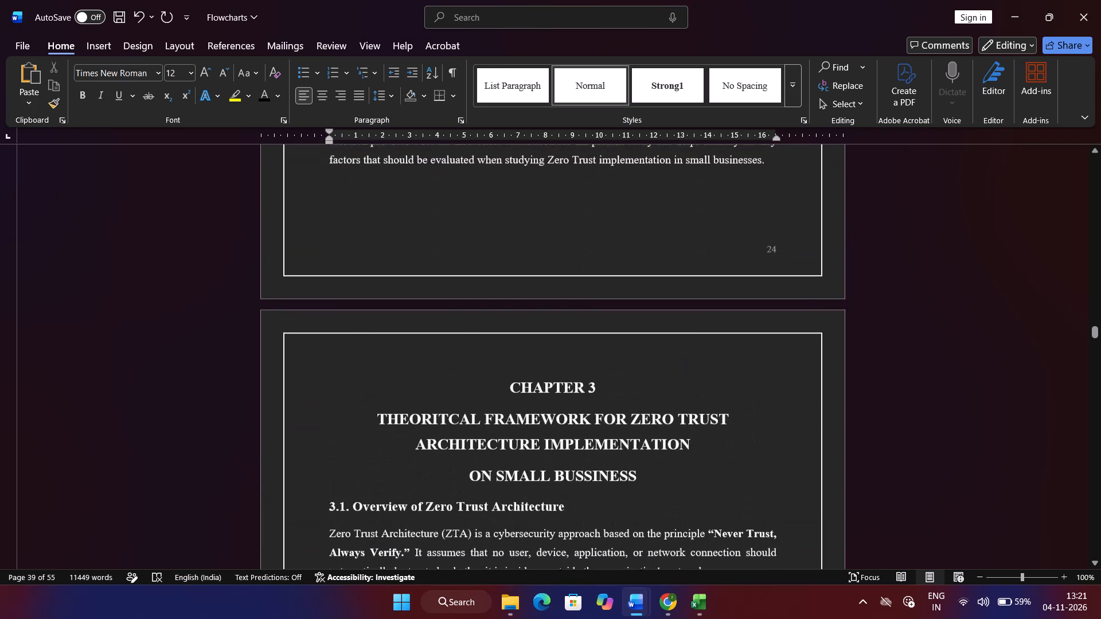
pyautogui.scroll(1, 529, 358)
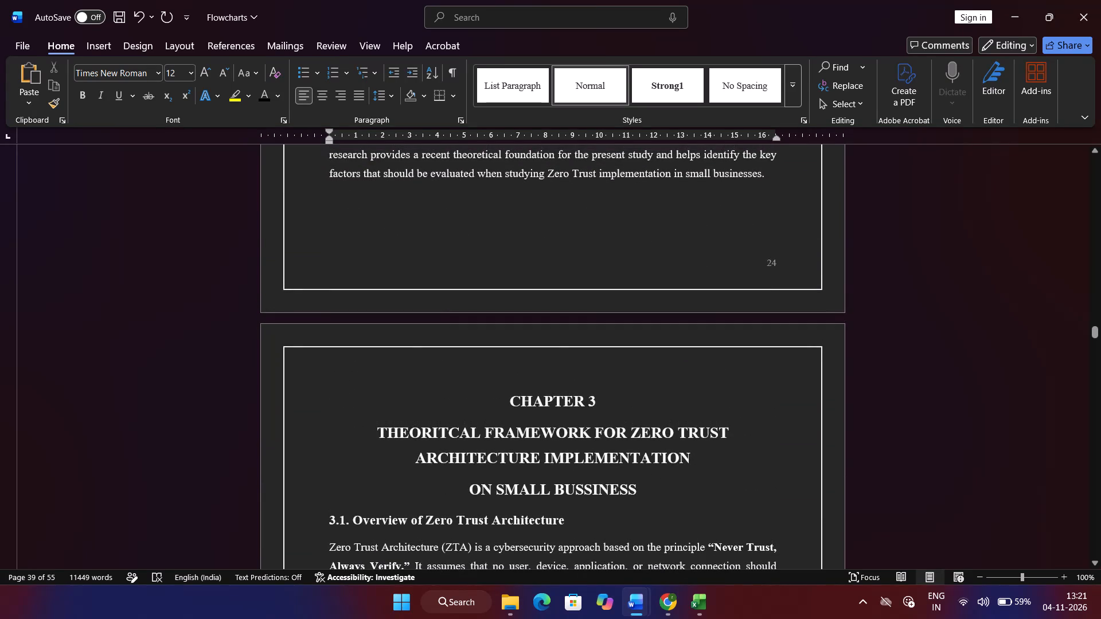
pyautogui.scroll(-13, 529, 358)
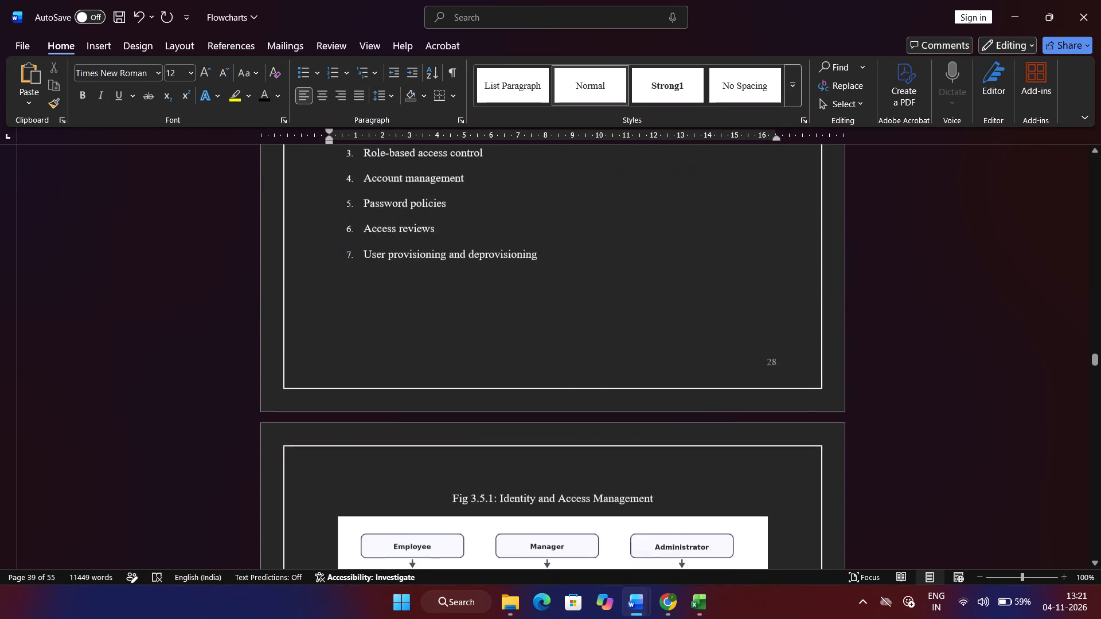
pyautogui.scroll(-4, 529, 358)
pyautogui.hscroll(1, 529, 358)
pyautogui.scroll(-4, 529, 358)
pyautogui.hscroll(1, 529, 358)
pyautogui.scroll(-2, 529, 358)
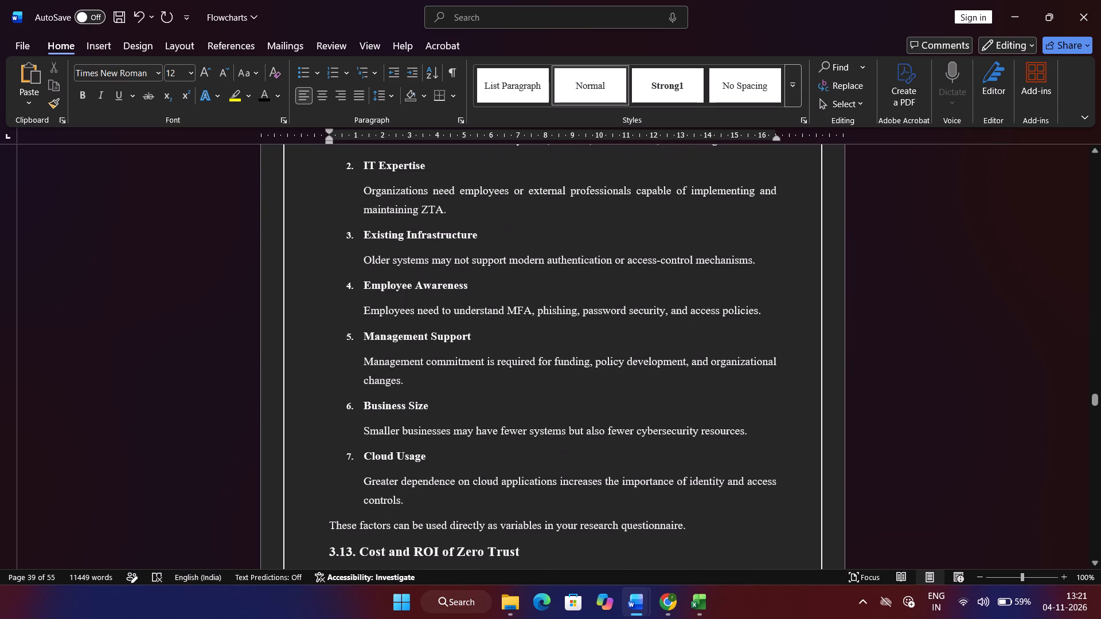
pyautogui.scroll(-3, 529, 358)
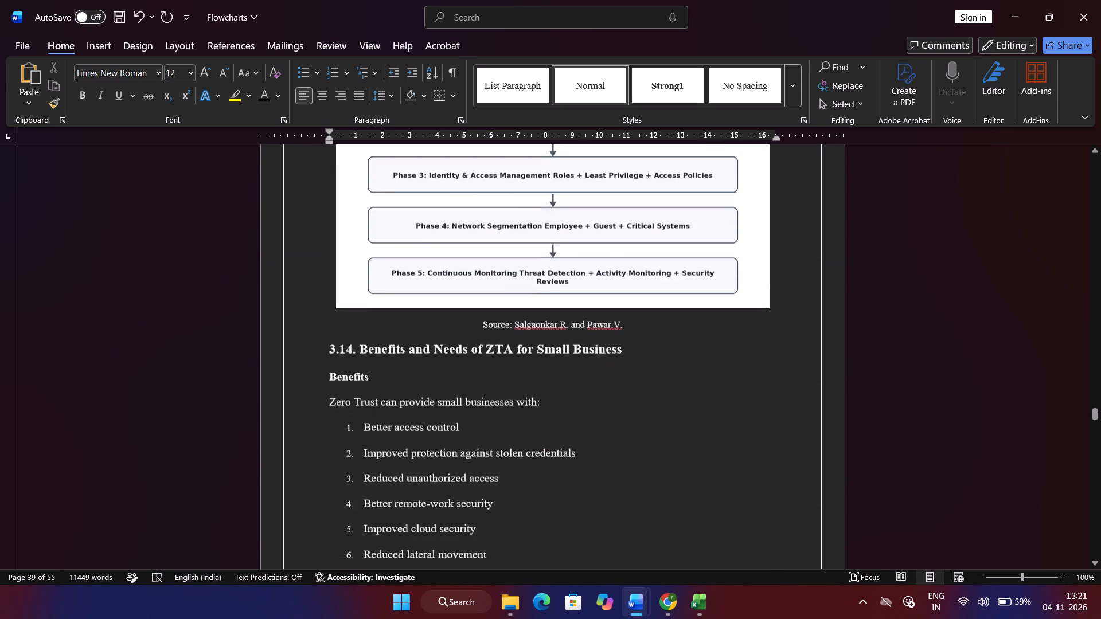
# Search the report for "Interpretation:" and step through the occurrences in Chapter 4 to check the labels' size and bold formatting.
pyautogui.hscroll(2, 529, 358)
pyautogui.scroll(-5, 529, 358)
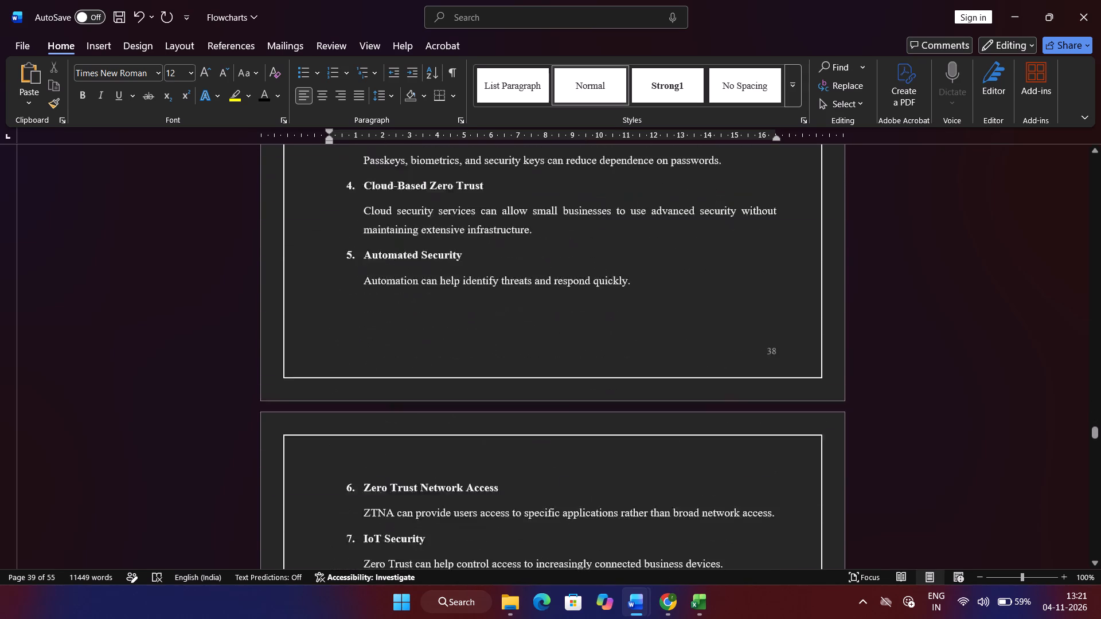
pyautogui.hscroll(4, 529, 358)
pyautogui.scroll(-3, 529, 358)
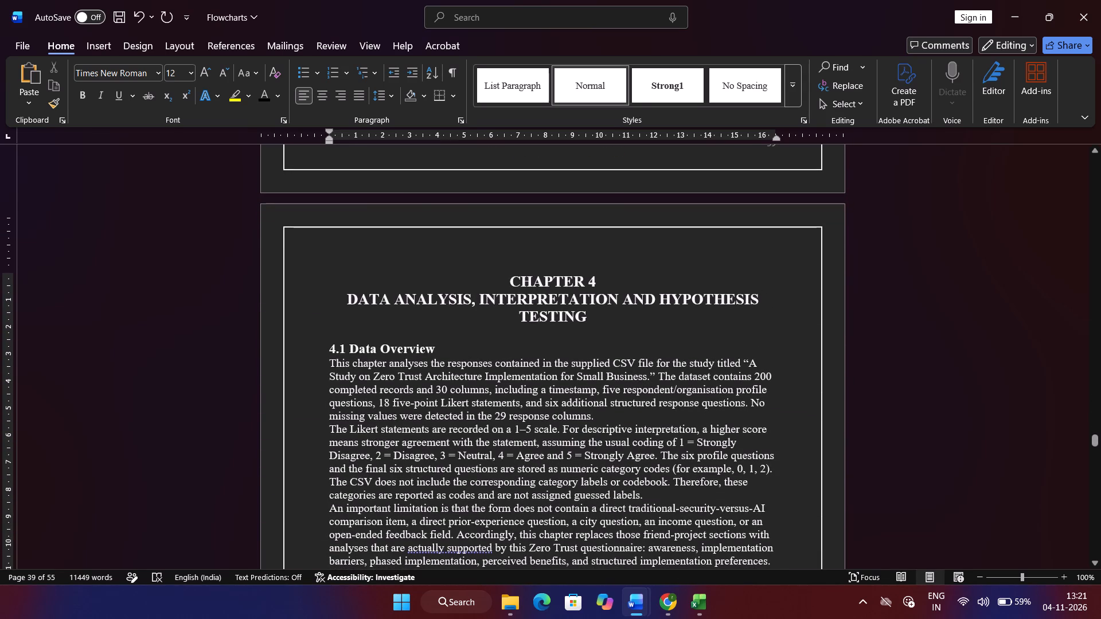
pyautogui.scroll(-3, 418, 425)
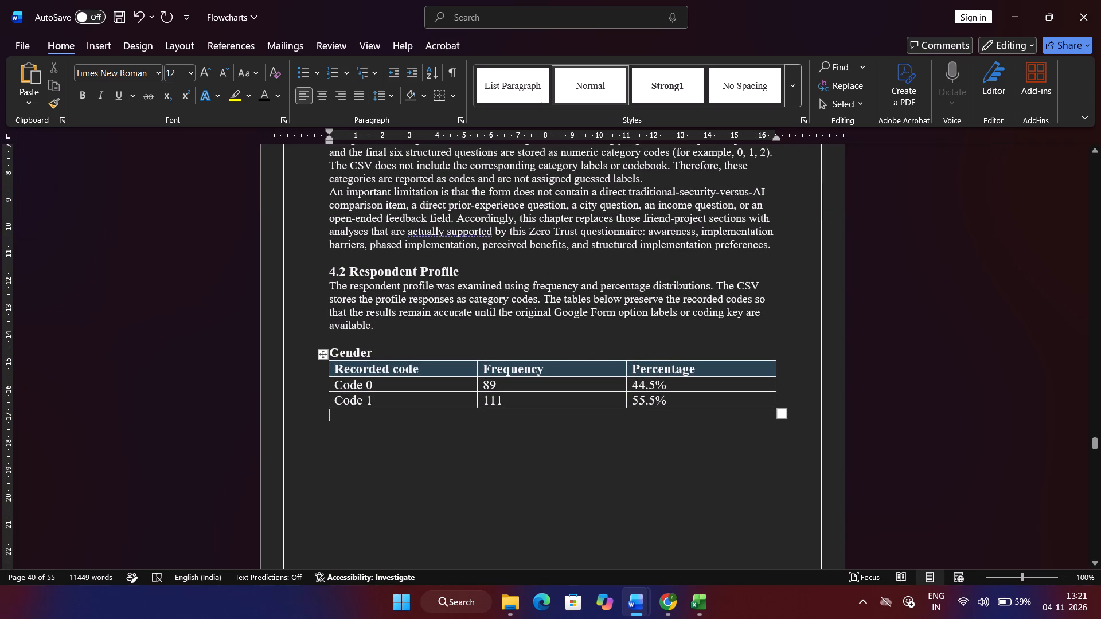
pyautogui.hotkey('ctrl', 'f')
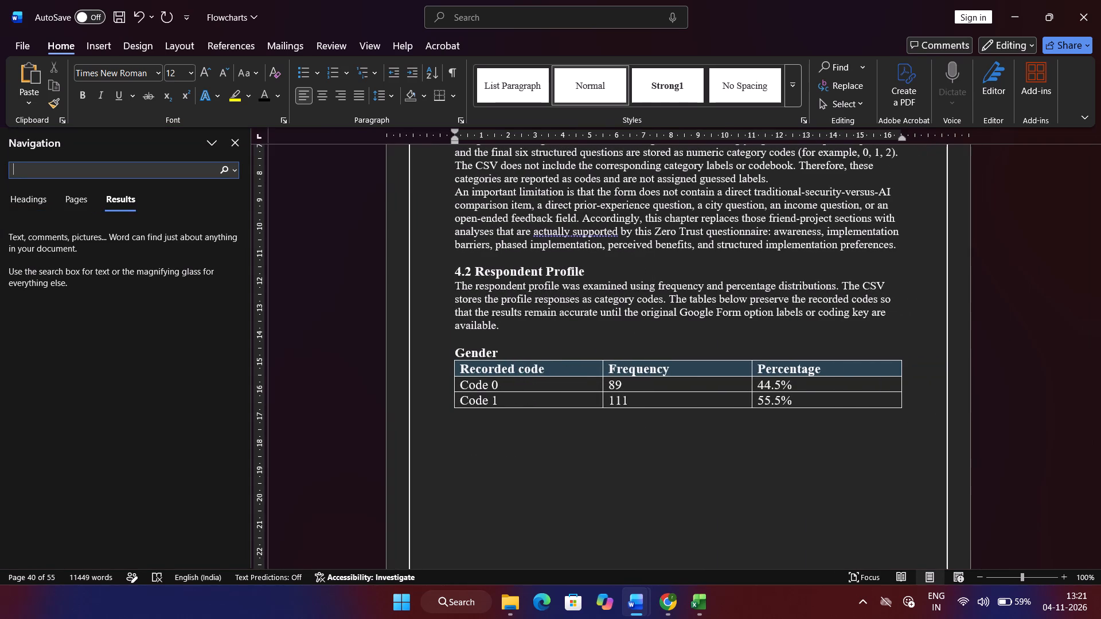
pyautogui.hotkey('ctrl', 'v')
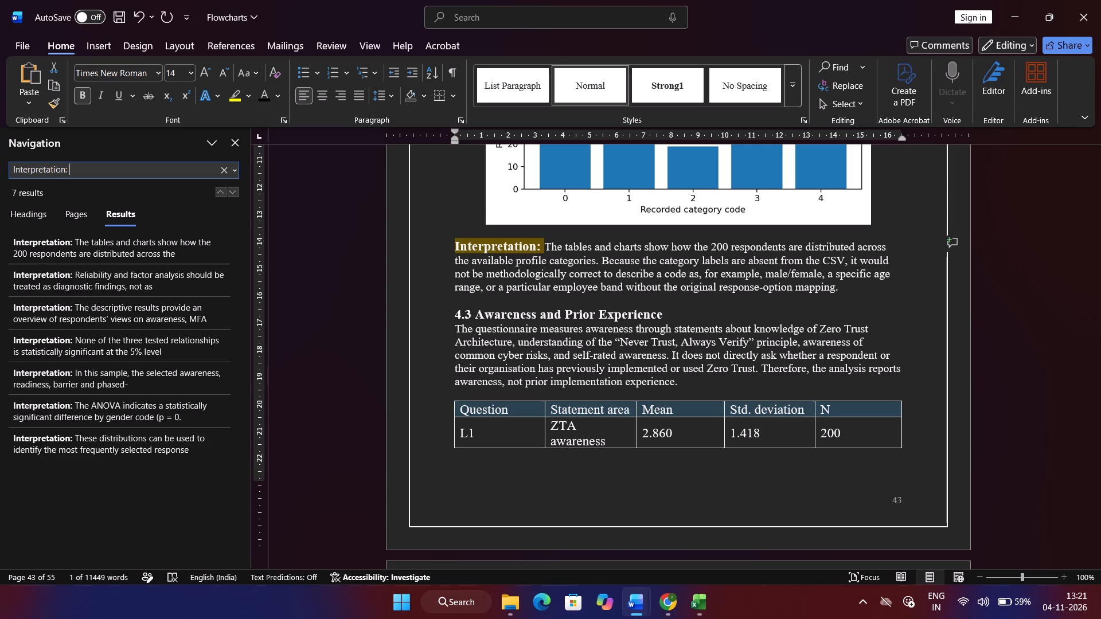
pyautogui.click(220, 193)
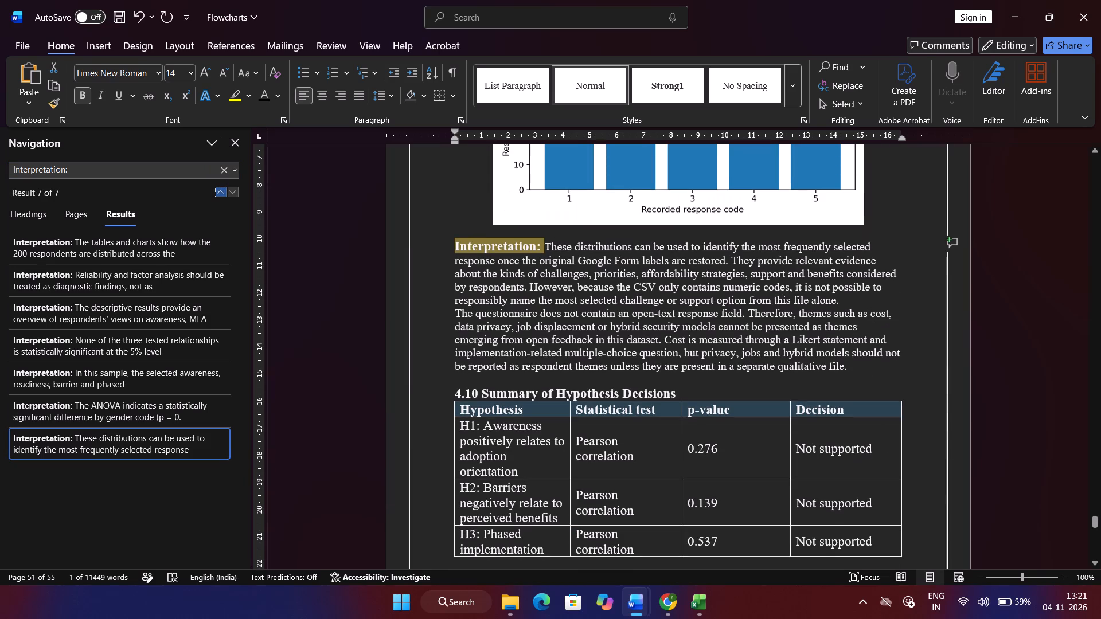
pyautogui.click(220, 193)
pyautogui.click(220, 193)
pyautogui.click(220, 193)
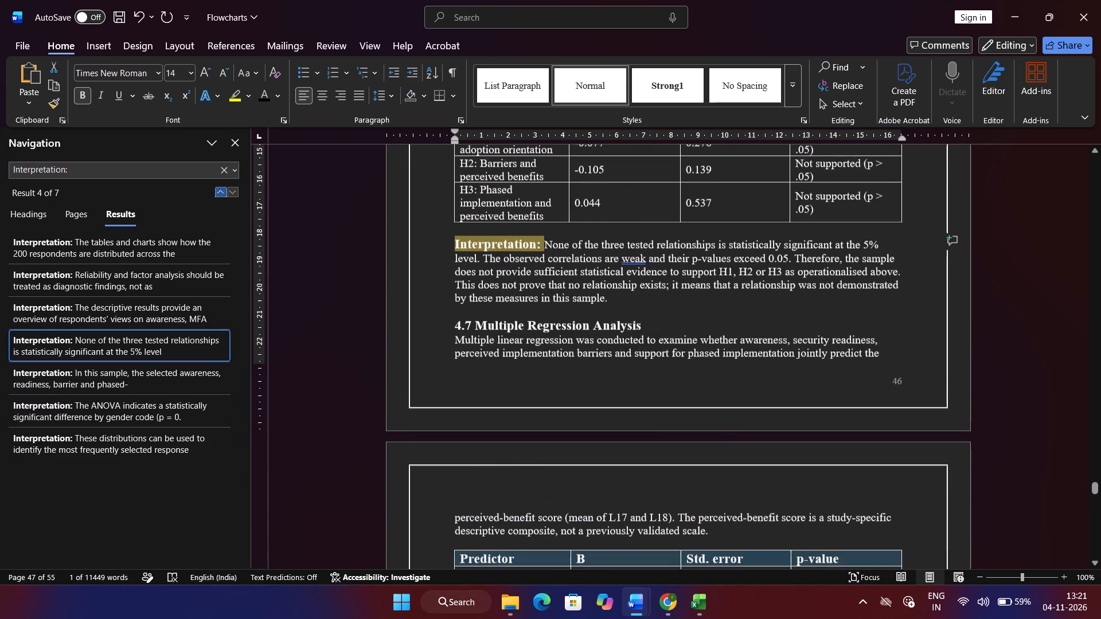
# Set the "Interpretation:" label of the ANOVA paragraph before section 4.9 to size 14.
pyautogui.click(229, 193)
pyautogui.click(229, 193)
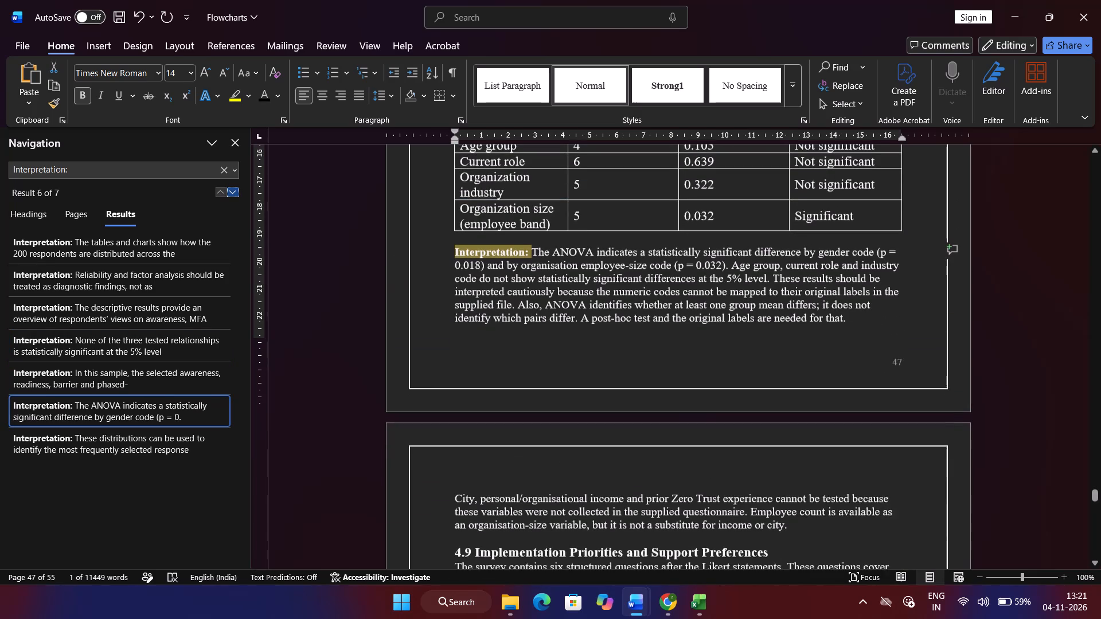
pyautogui.click(510, 248)
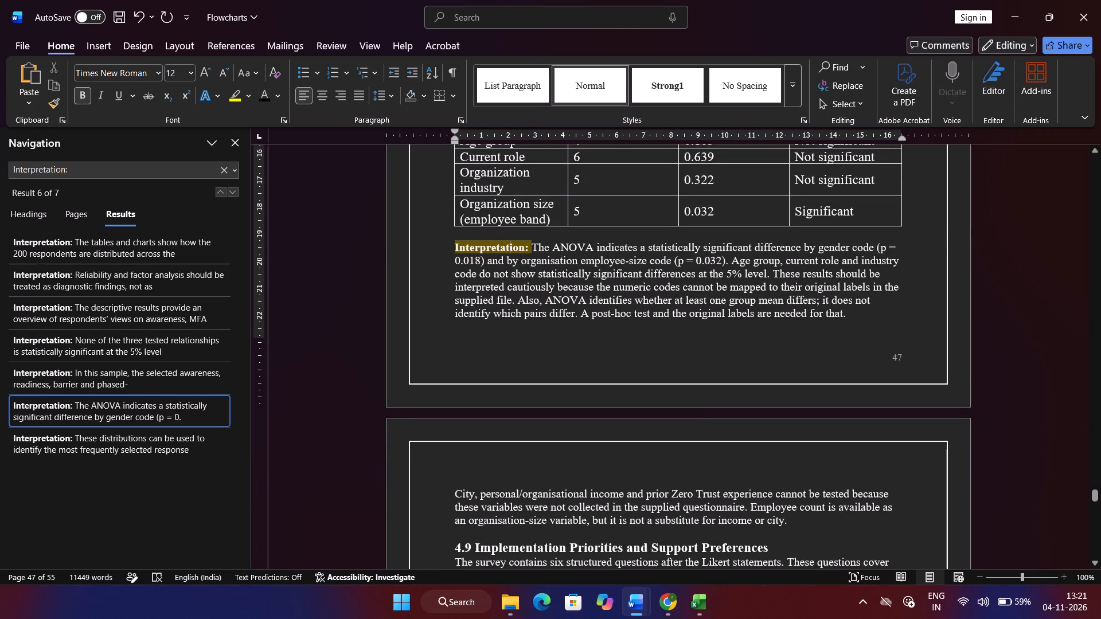
pyautogui.click(530, 247)
pyautogui.moveTo(530, 247); pyautogui.dragTo(461, 247)
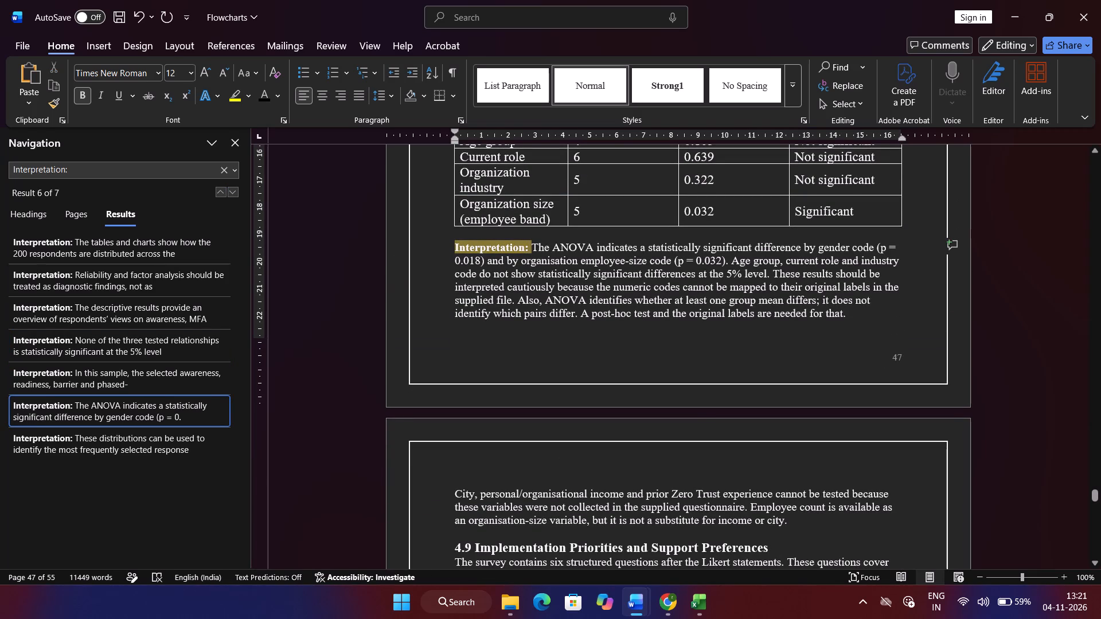
pyautogui.moveTo(461, 247); pyautogui.dragTo(453, 245)
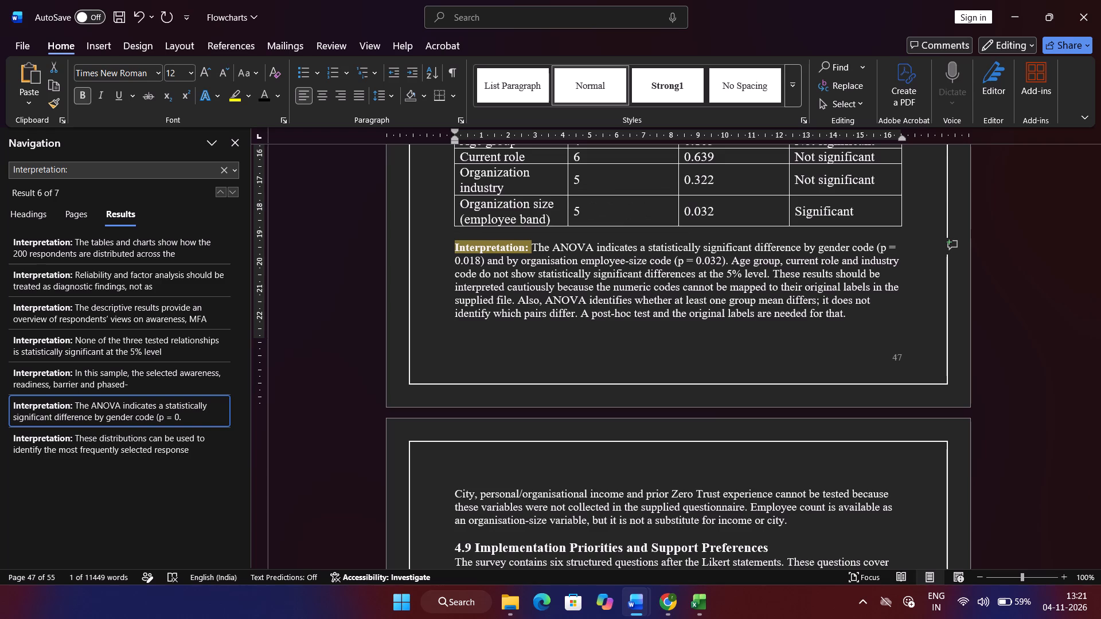
pyautogui.click(200, 73)
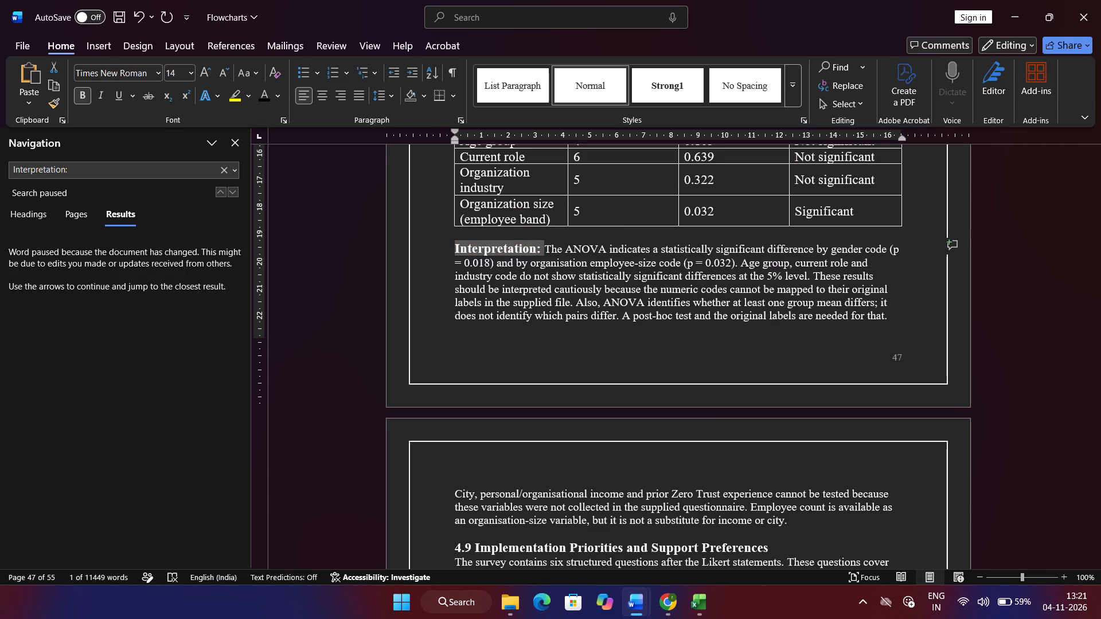
# Make the "Interpretation:" label of the descriptive results paragraph above section 4.6 bold and size 14.
pyautogui.click(216, 193)
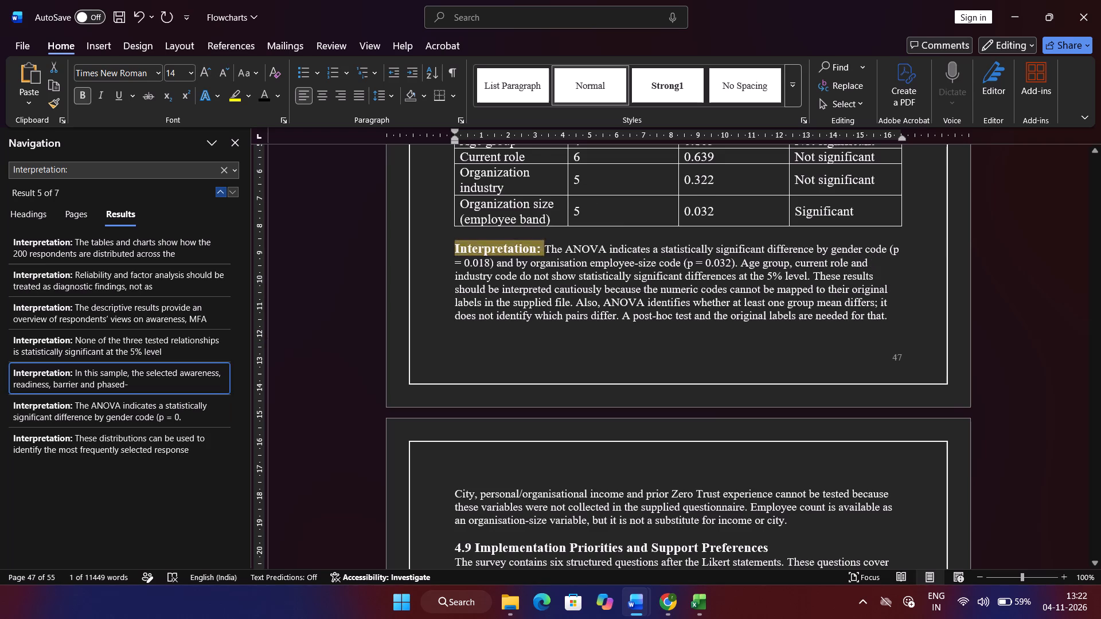
pyautogui.click(216, 193)
pyautogui.click(216, 193)
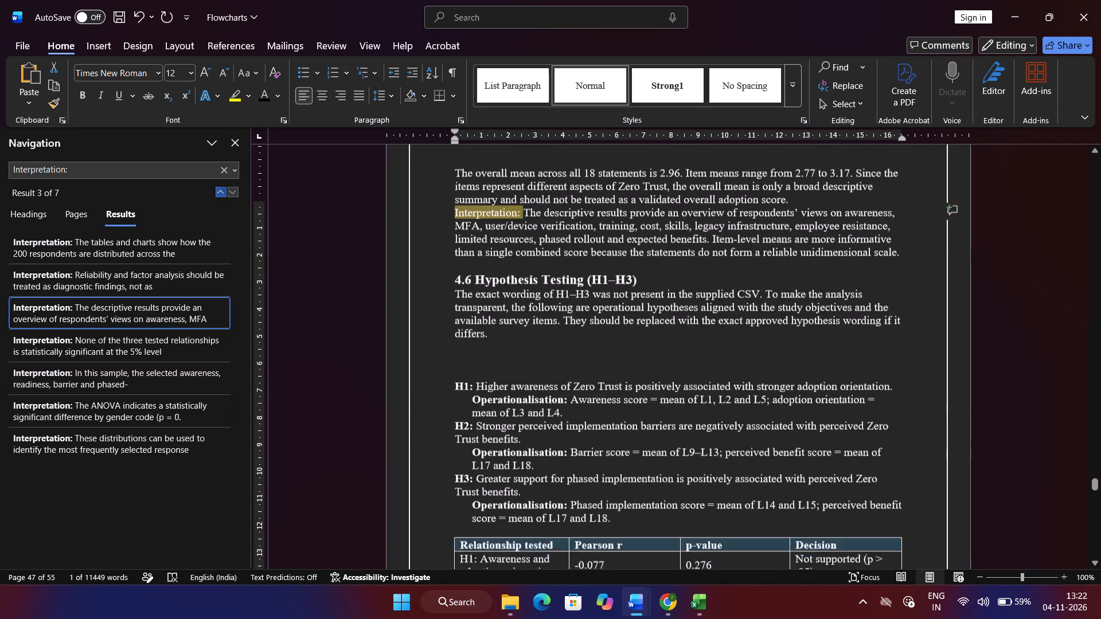
pyautogui.click(216, 193)
pyautogui.click(237, 193)
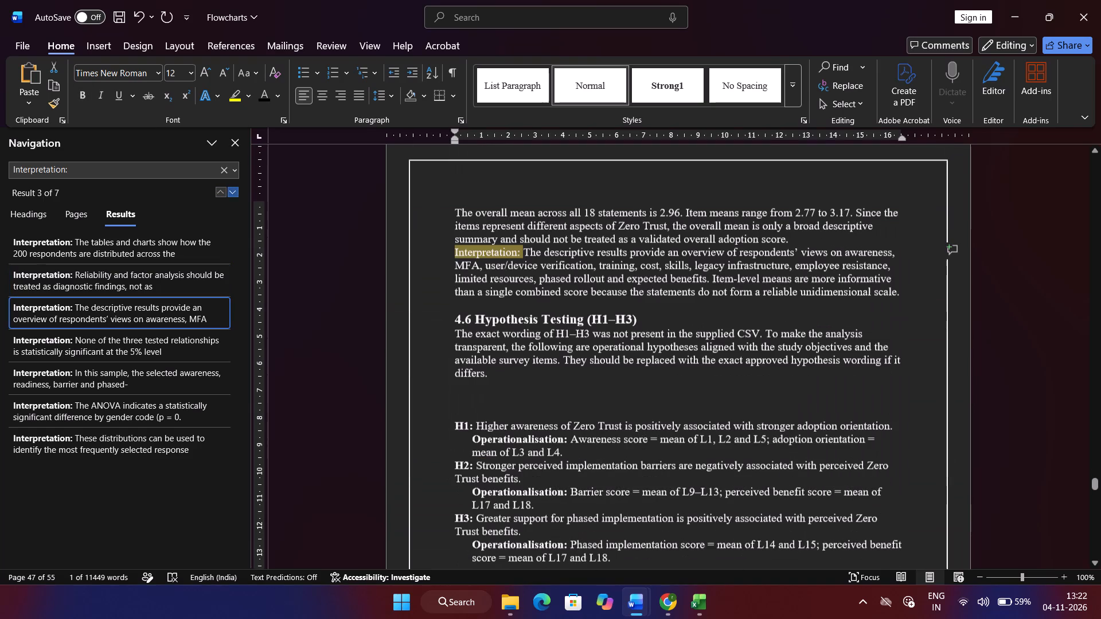
pyautogui.moveTo(452, 247); pyautogui.dragTo(519, 245)
pyautogui.moveTo(520, 248); pyautogui.dragTo(487, 246)
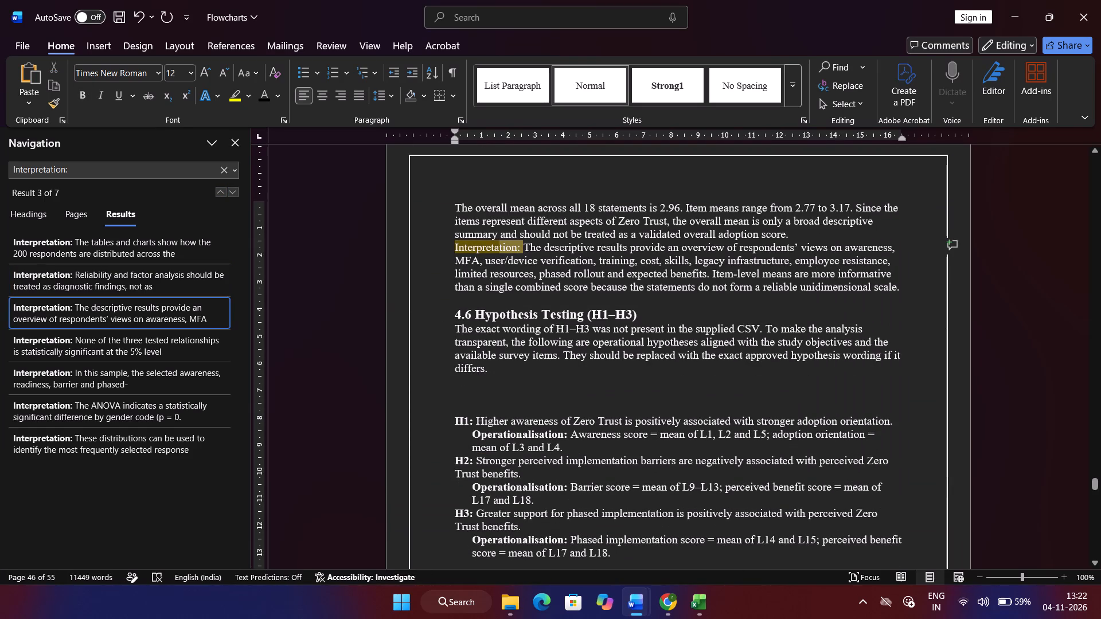
pyautogui.moveTo(487, 246); pyautogui.dragTo(455, 249)
pyautogui.click(471, 225)
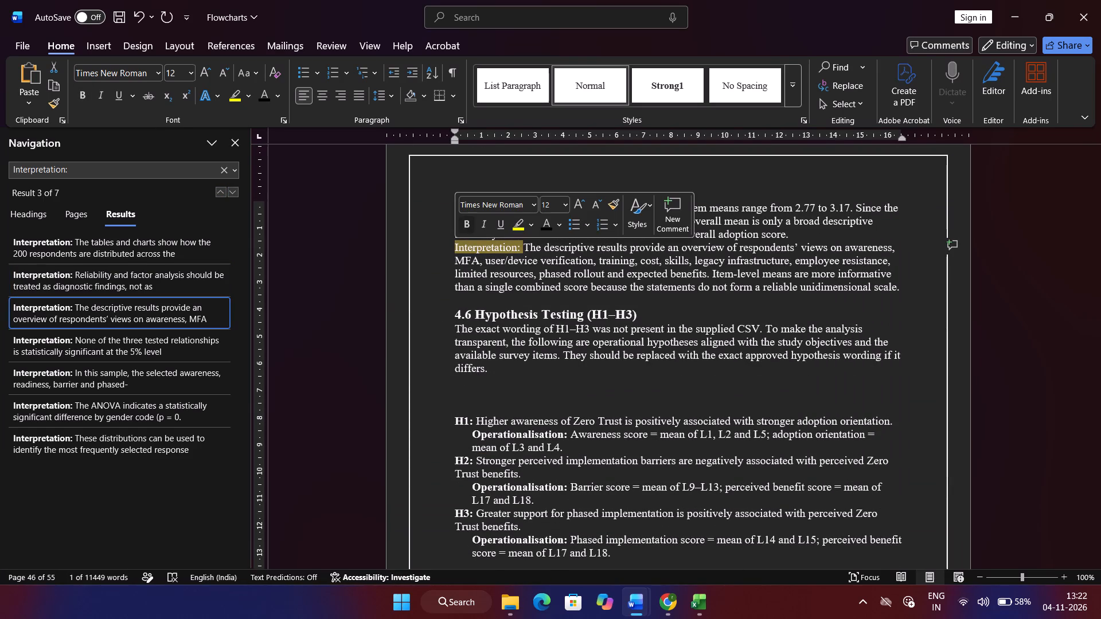
pyautogui.click(581, 208)
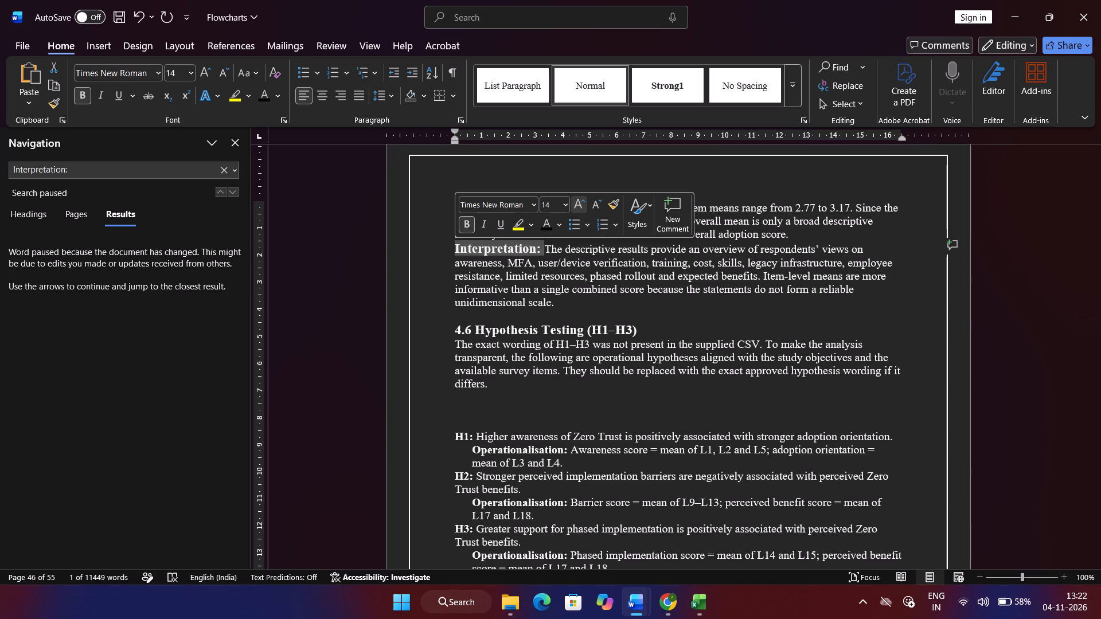
# Step through the remaining "Interpretation:" occurrences to check that their labels are formatted the same way.
pyautogui.scroll(3, 493, 321)
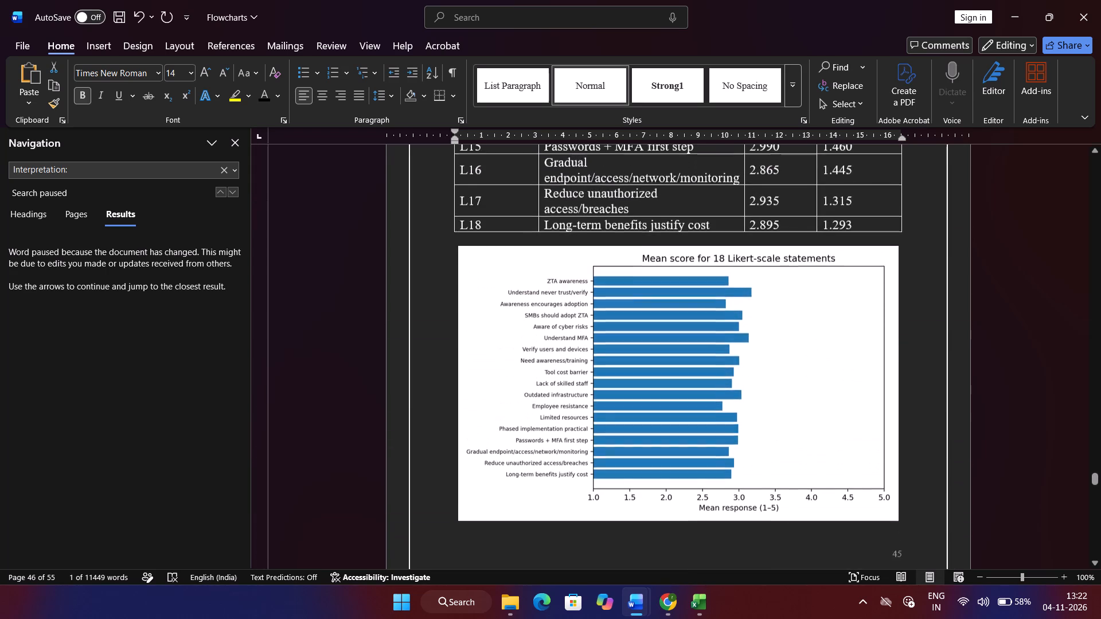
pyautogui.click(217, 191)
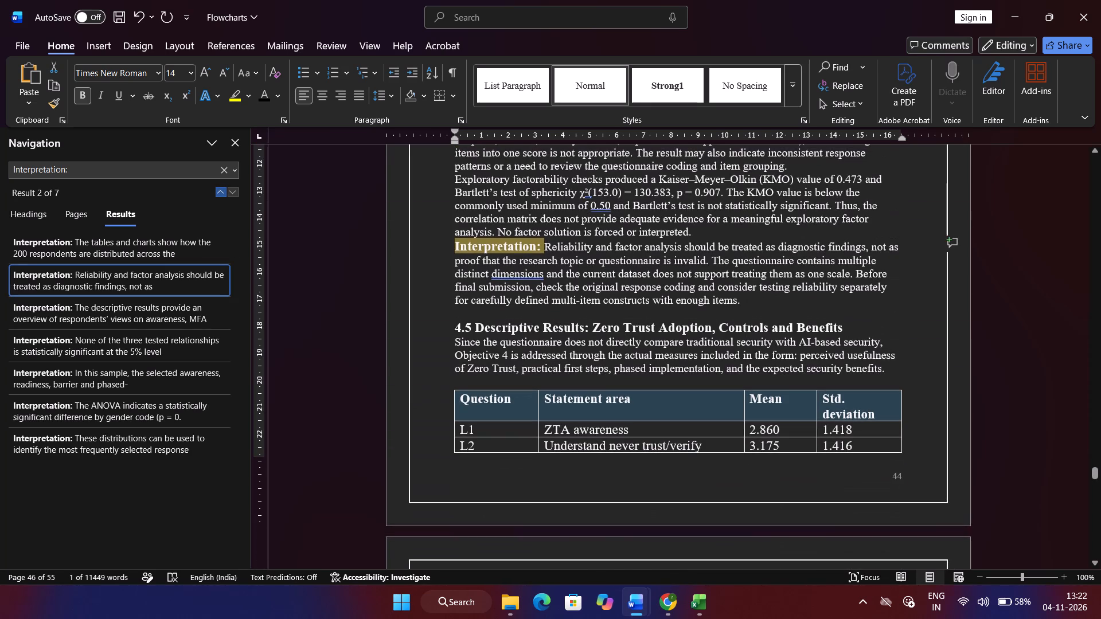
pyautogui.click(217, 191)
pyautogui.click(217, 191)
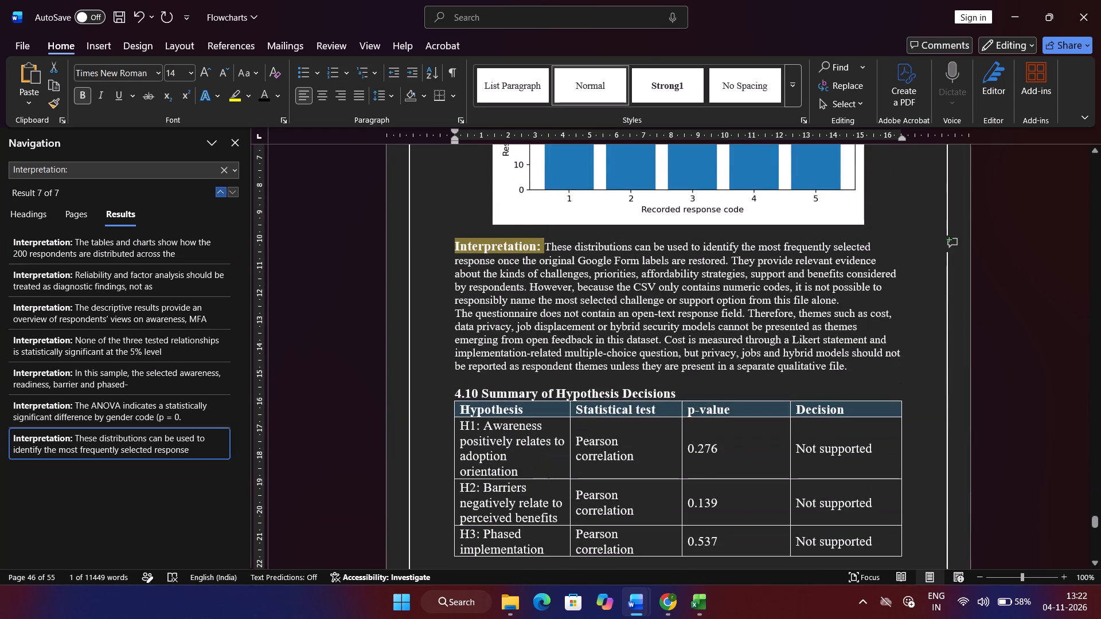
# Close the search, save the Flowcharts report and minimise its window.
pyautogui.click(239, 143)
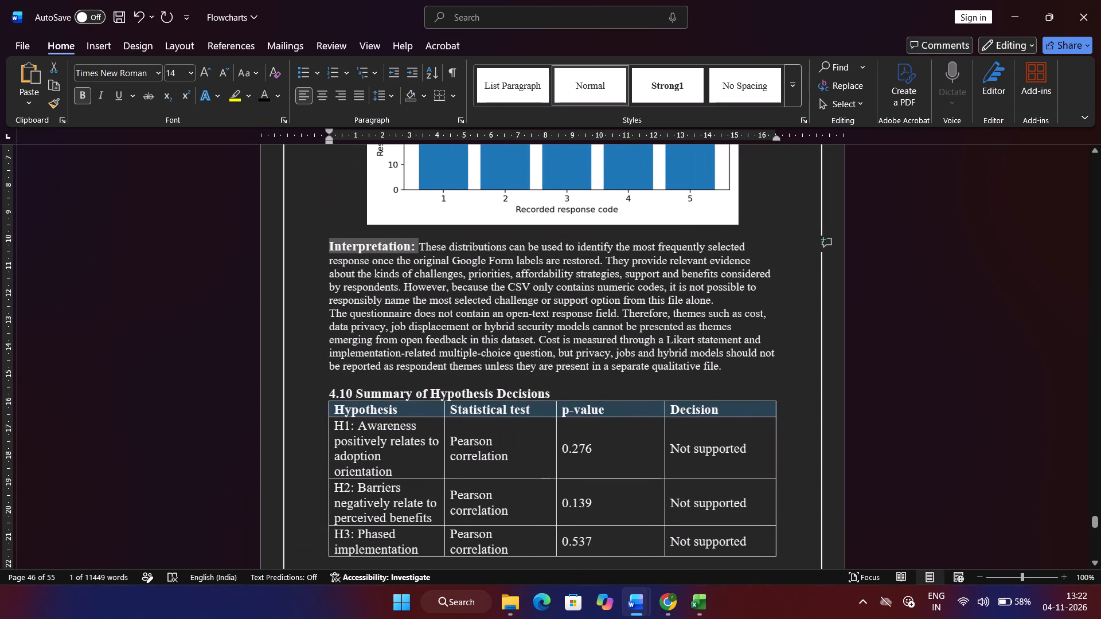
pyautogui.click(319, 206)
pyautogui.hotkey('ctrl', 's')
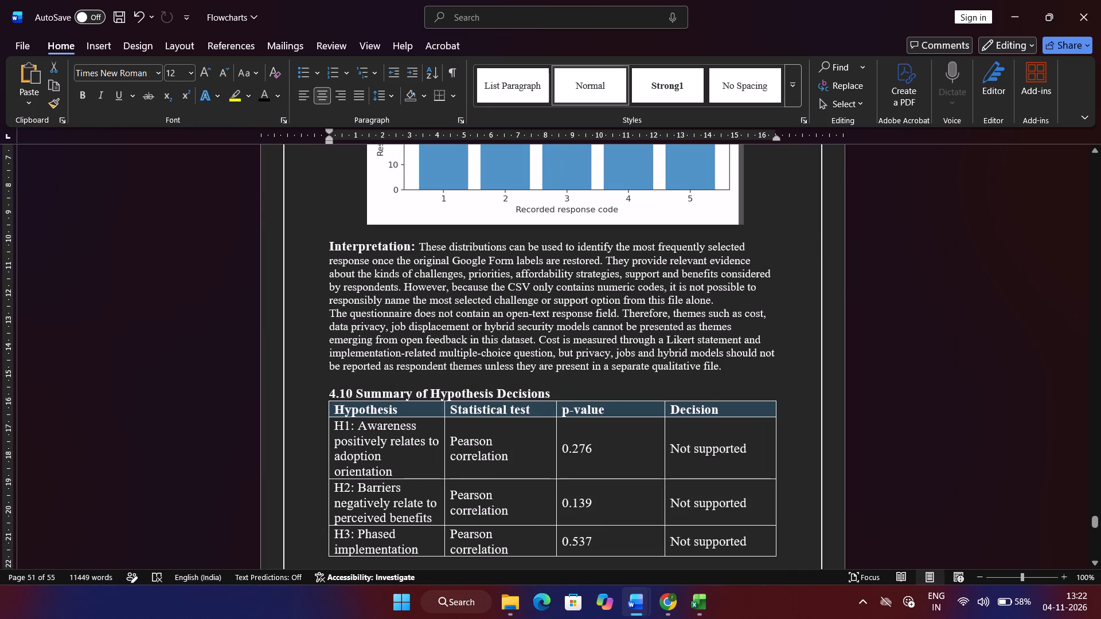
pyautogui.click(1010, 15)
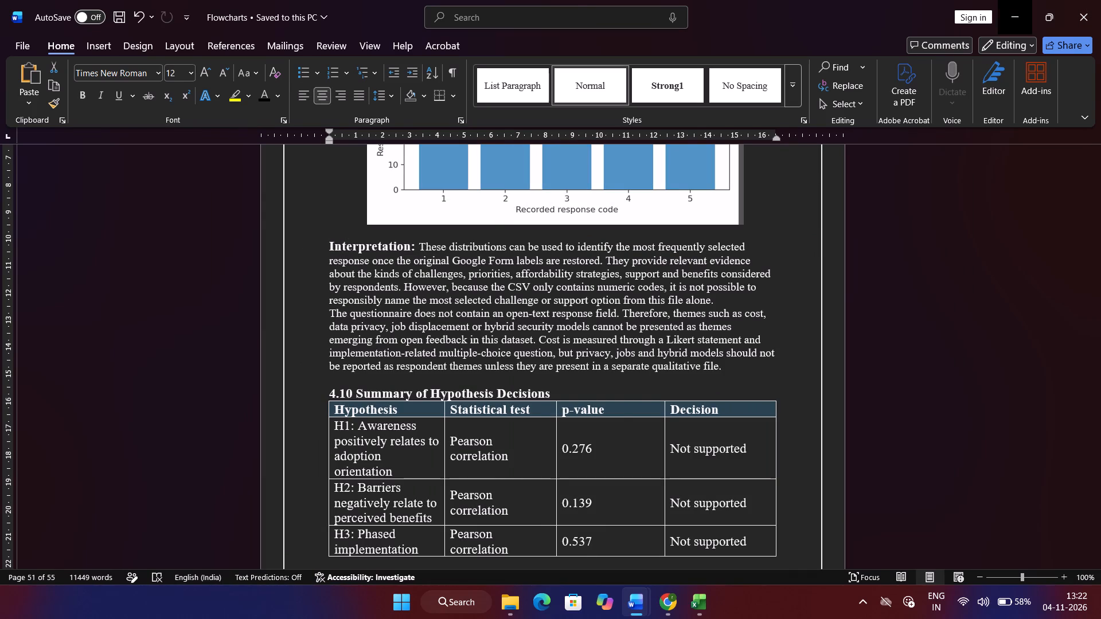
# Minimise the open document and file windows, switch to Chrome and open a new browser tab.
pyautogui.click(1010, 15)
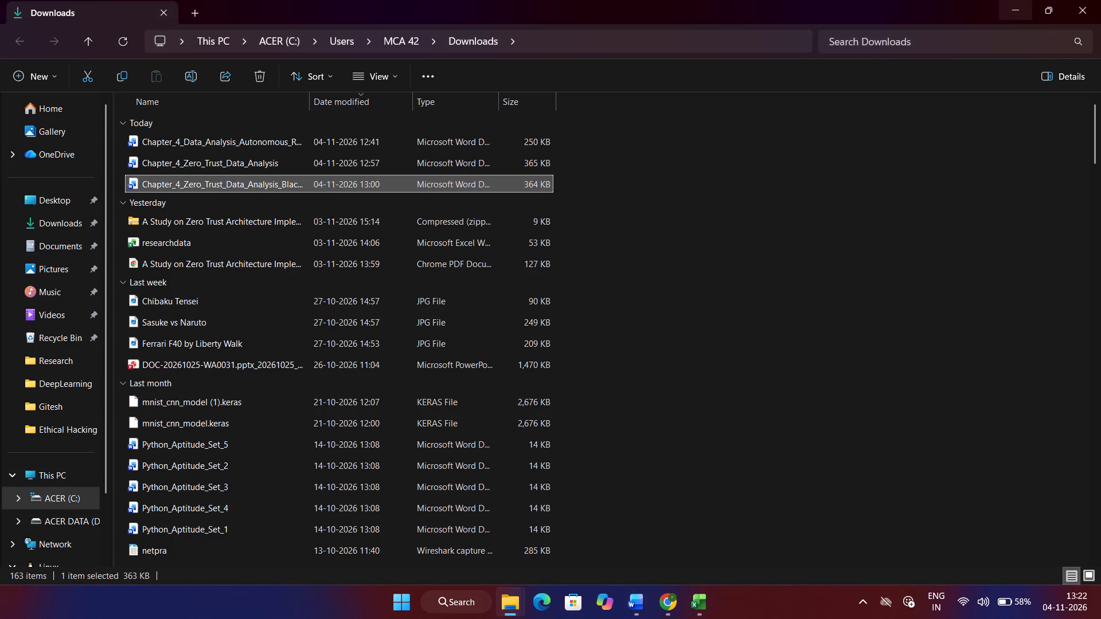
pyautogui.click(1010, 15)
pyautogui.click(1010, 15)
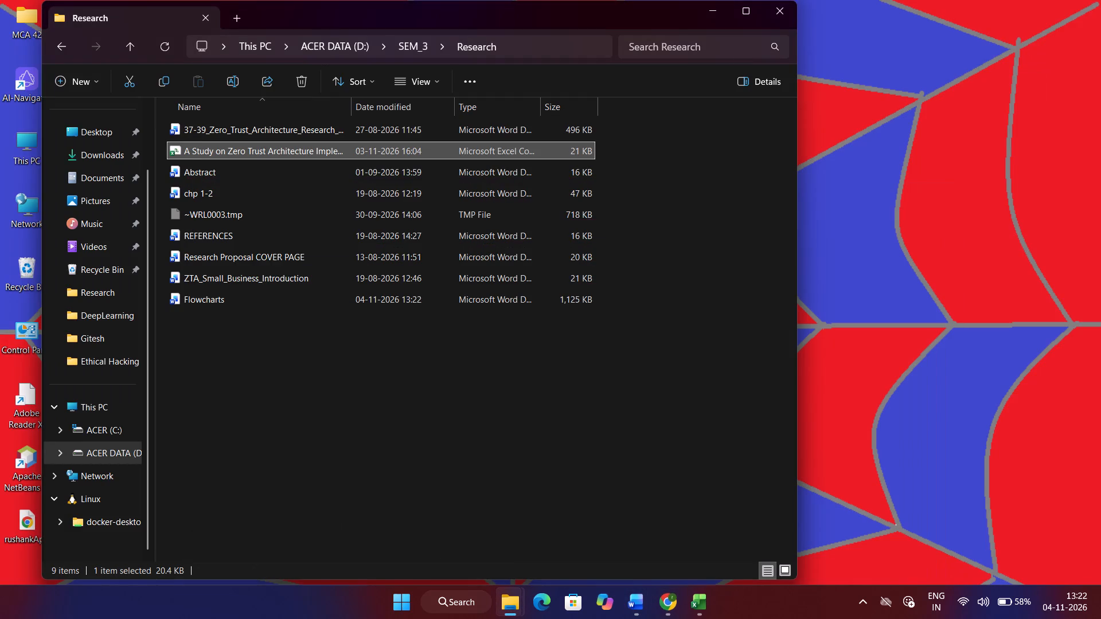
pyautogui.click(671, 605)
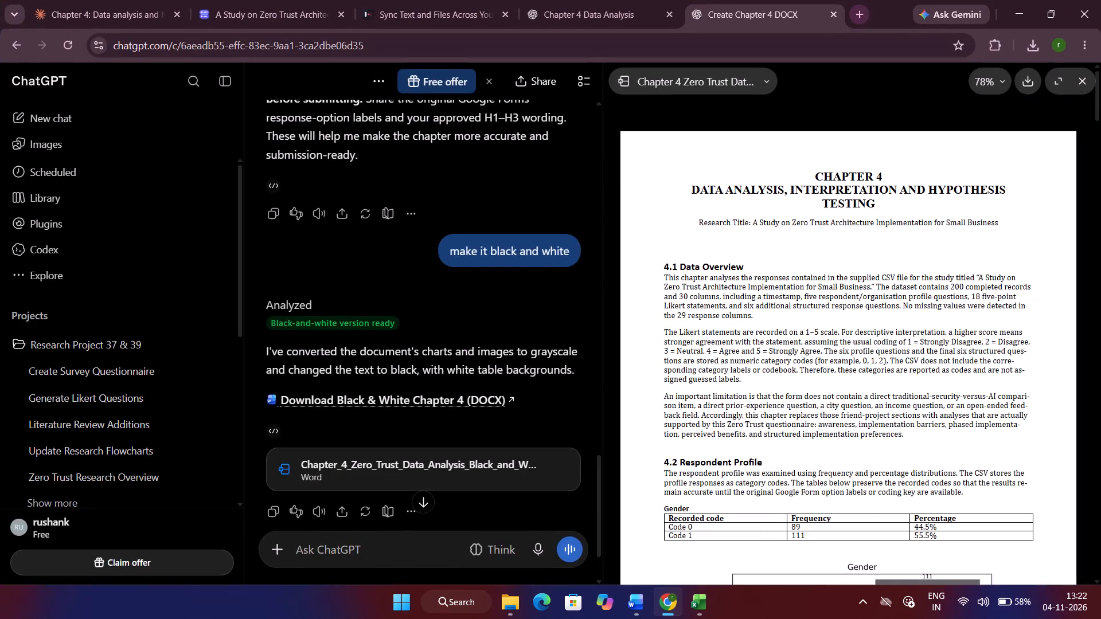
pyautogui.click(862, 6)
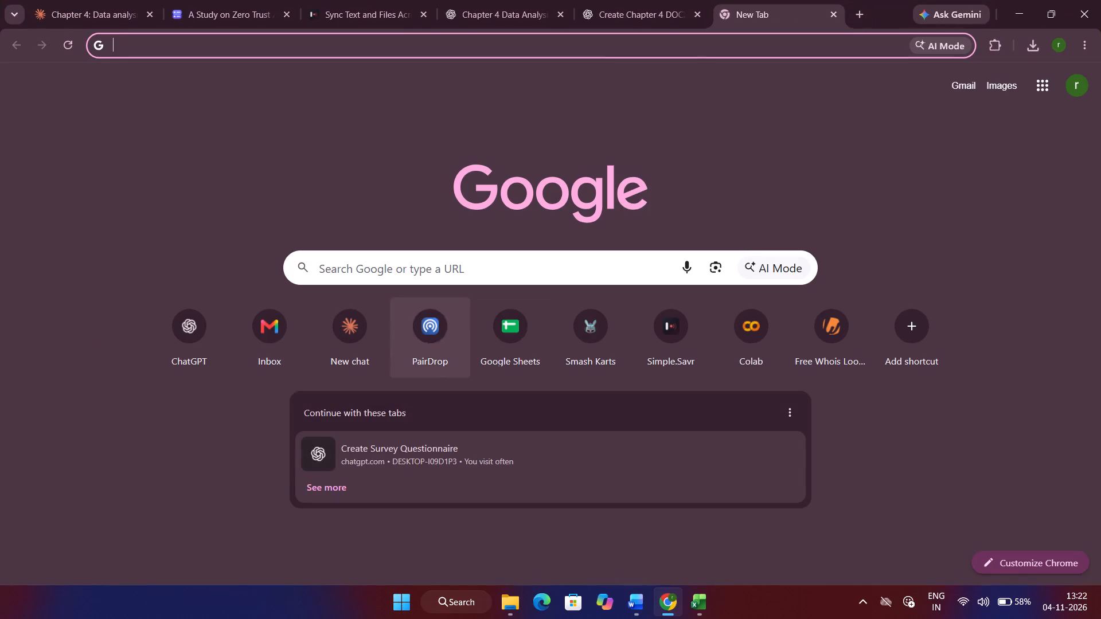